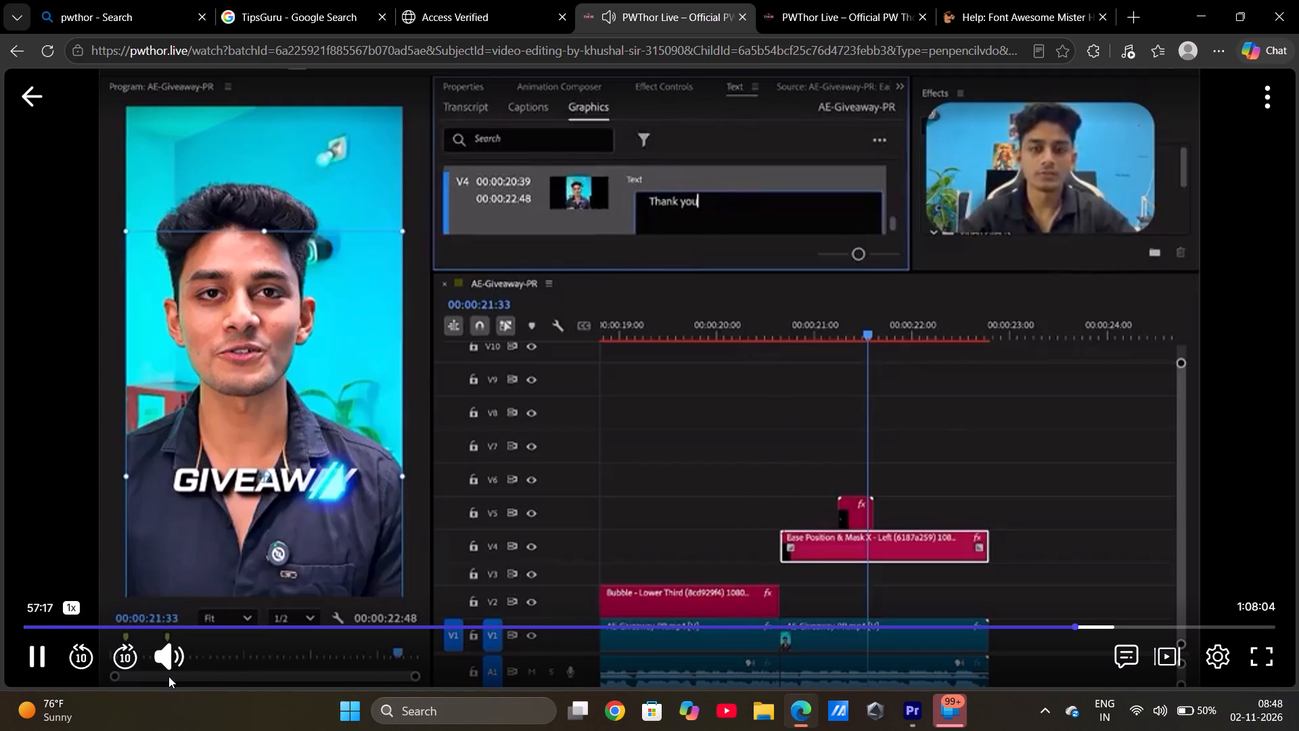
Rewind the tutorial video in 10-second jumps to rewatch the closing title text edit.
click(80, 666)
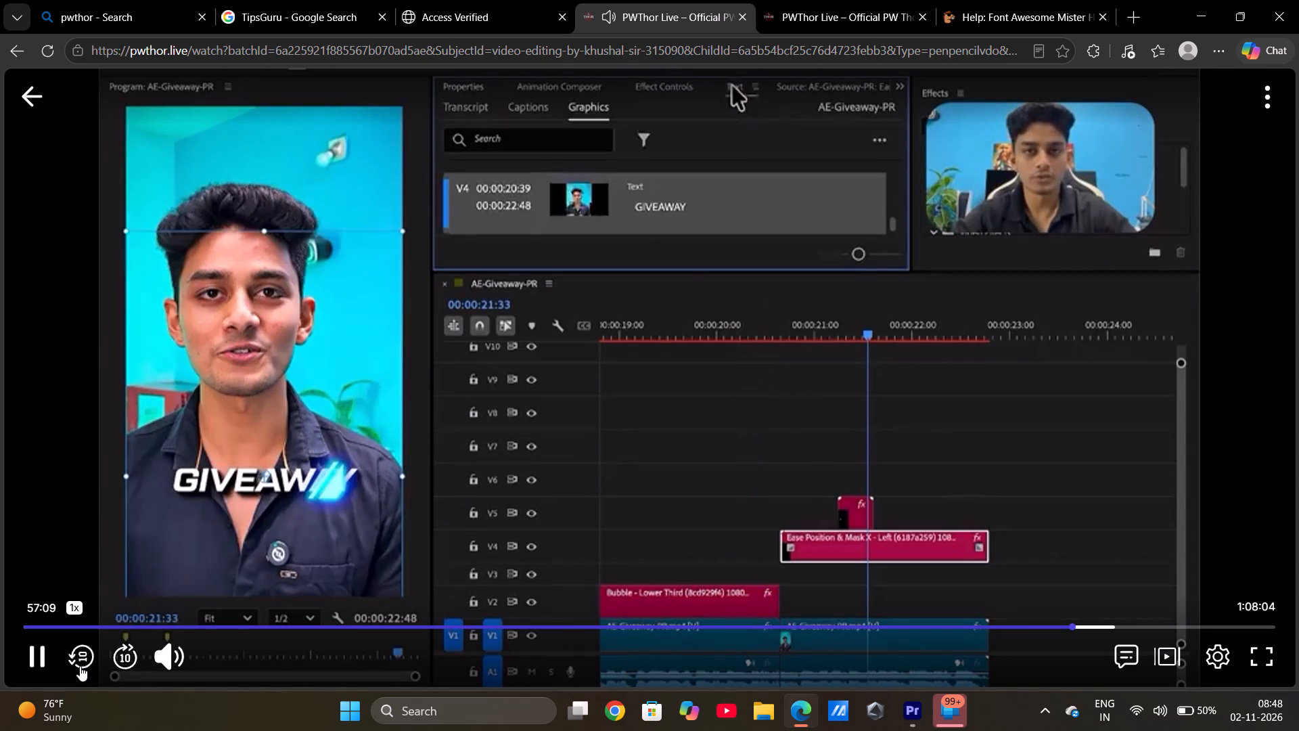
click(80, 666)
click(80, 666)
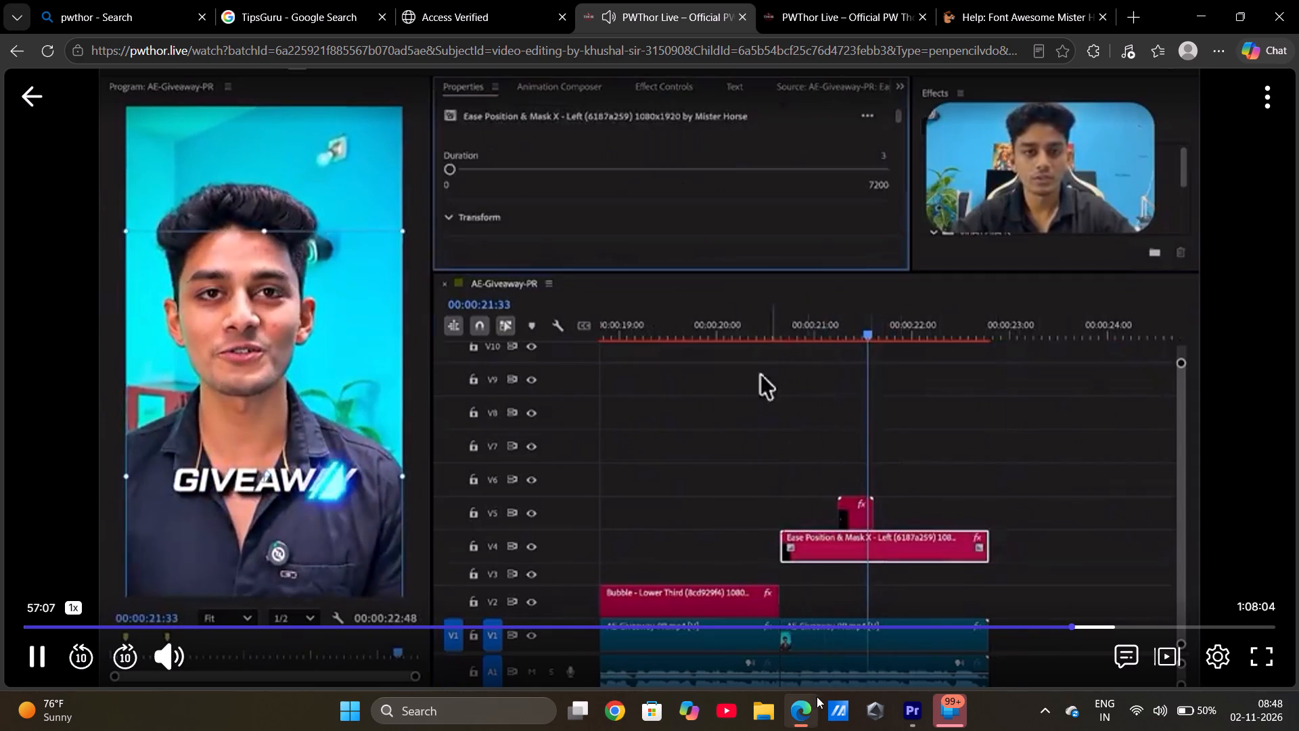
Switch to Premiere, play the AE-Giveaway-PR sequence from about 00:00:14:42, and return the playhead to the start.
click(894, 593)
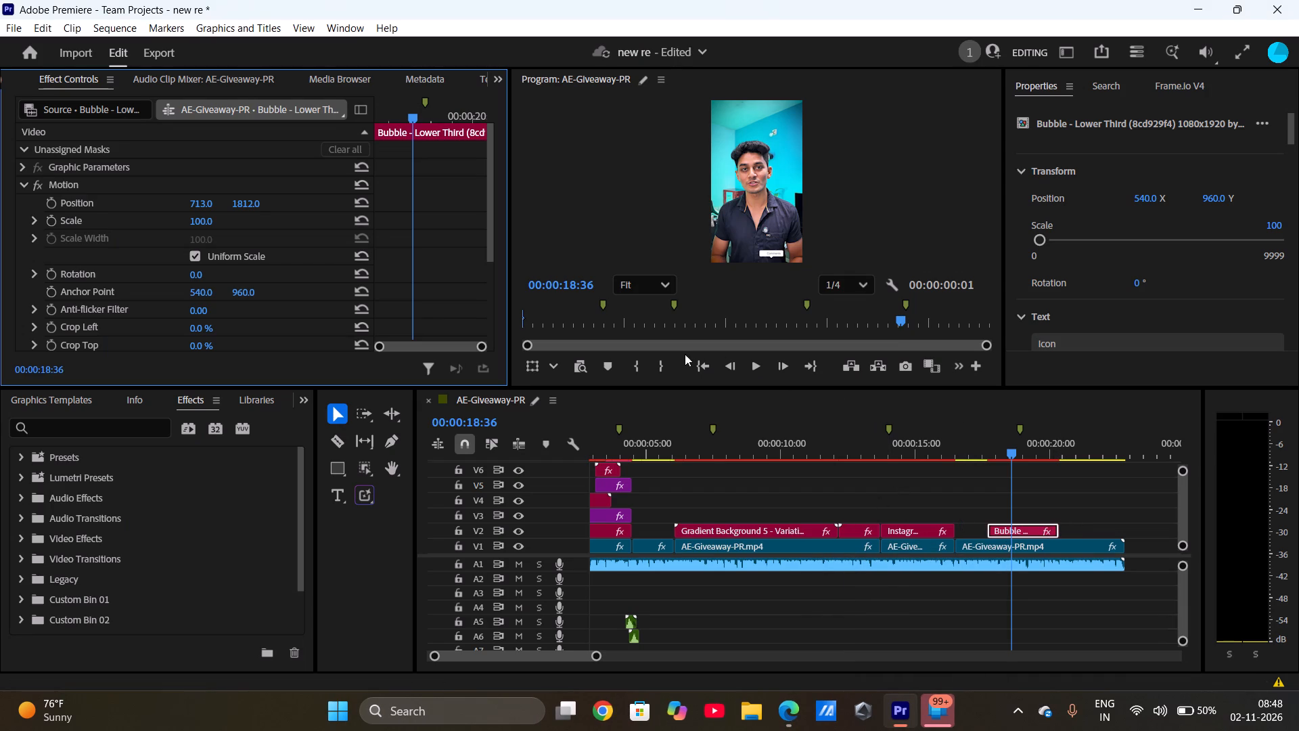
drag(1009, 453, 905, 466)
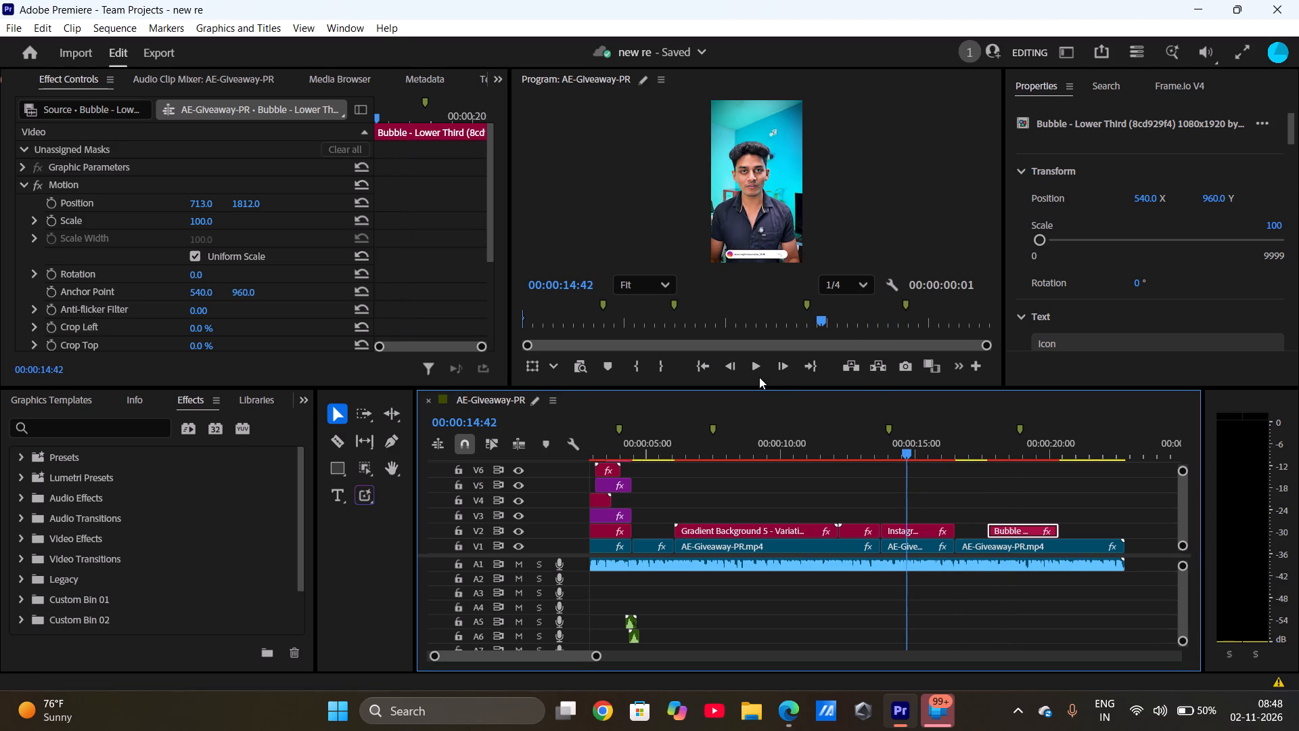
click(754, 372)
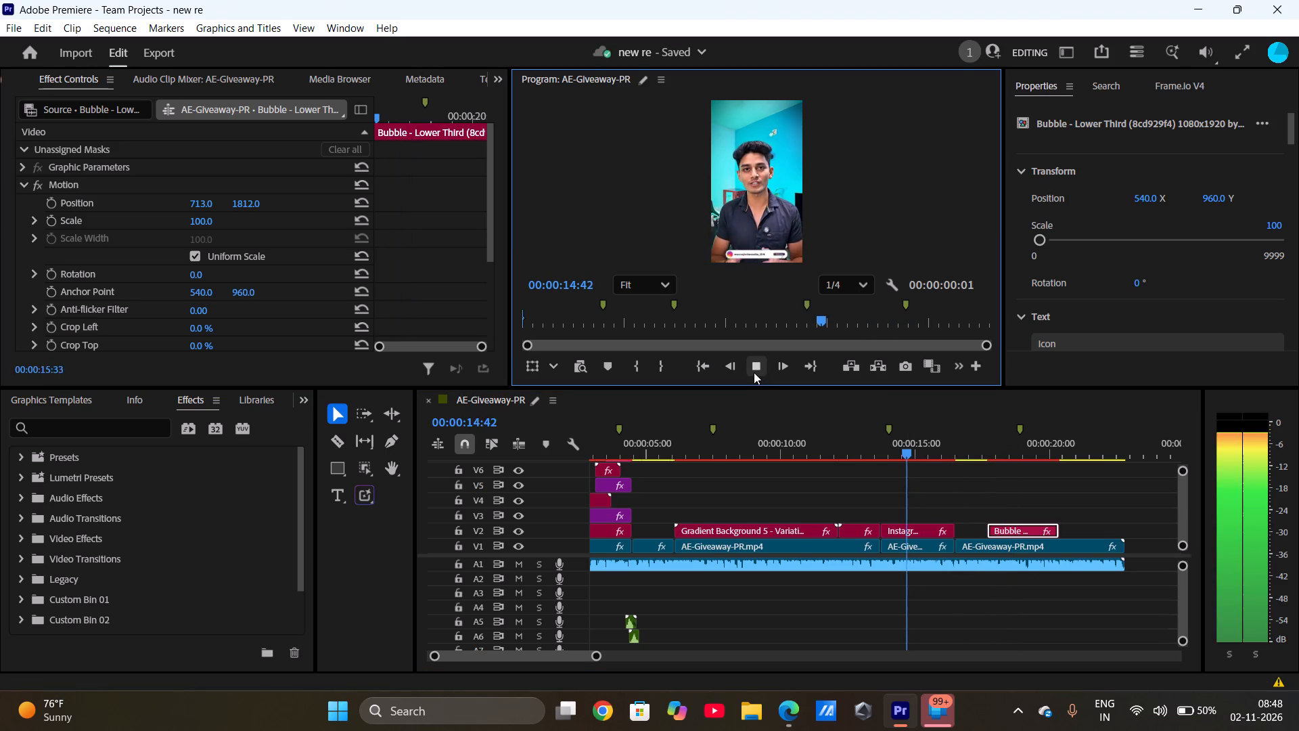
click(709, 369)
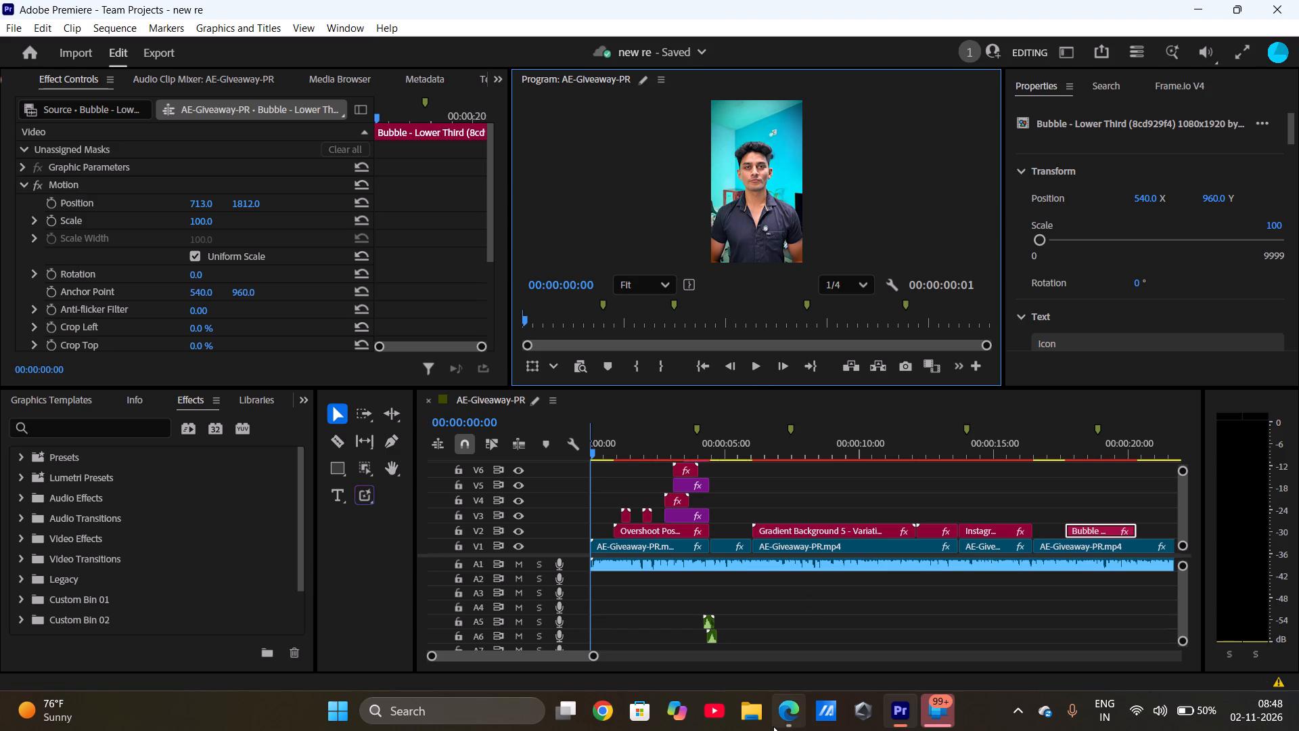
Switch to the tutorial in Edge, watch how the GIVEAWAY title is reused, and pause the video.
click(765, 650)
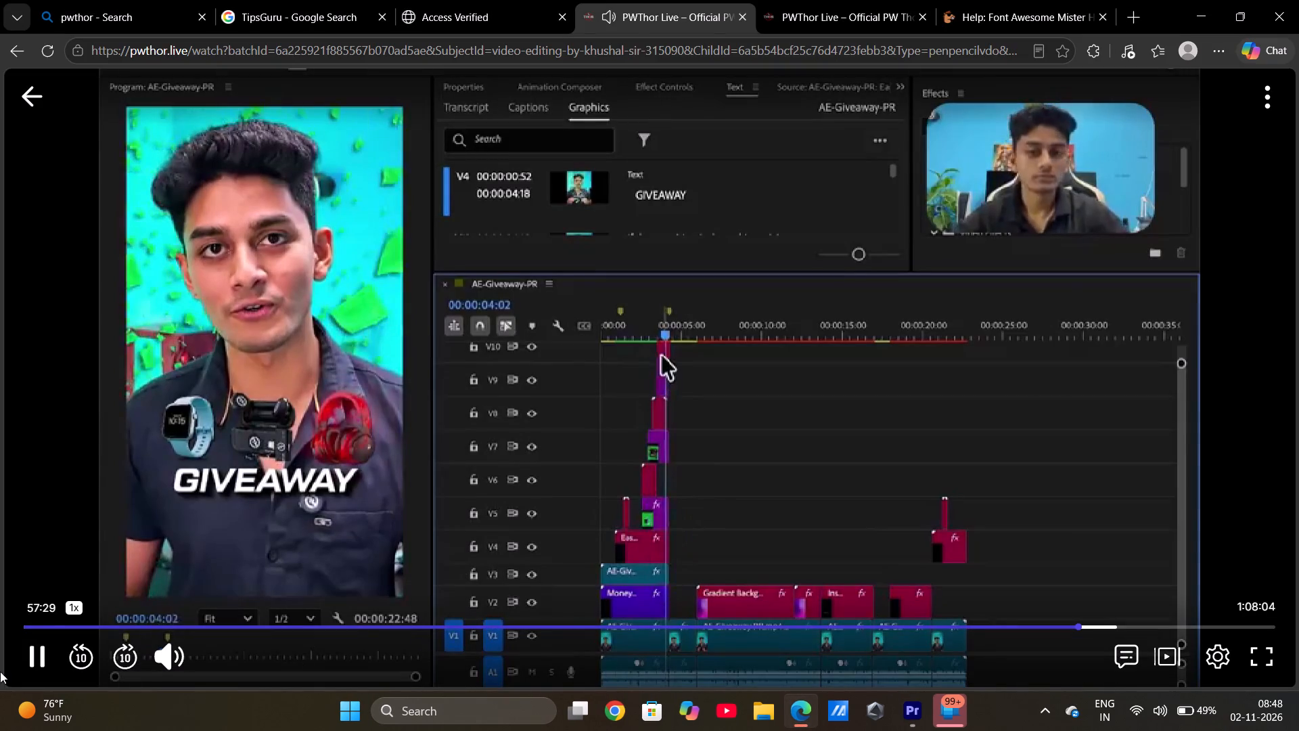
click(33, 662)
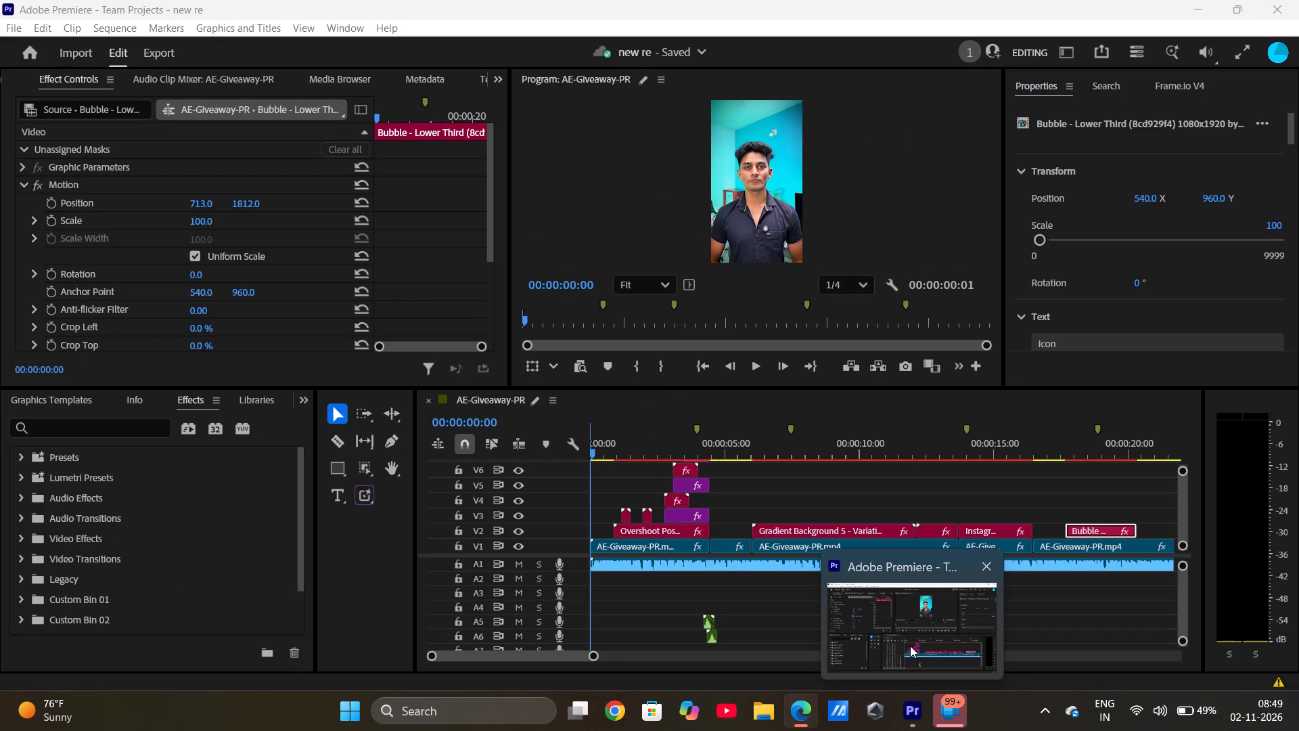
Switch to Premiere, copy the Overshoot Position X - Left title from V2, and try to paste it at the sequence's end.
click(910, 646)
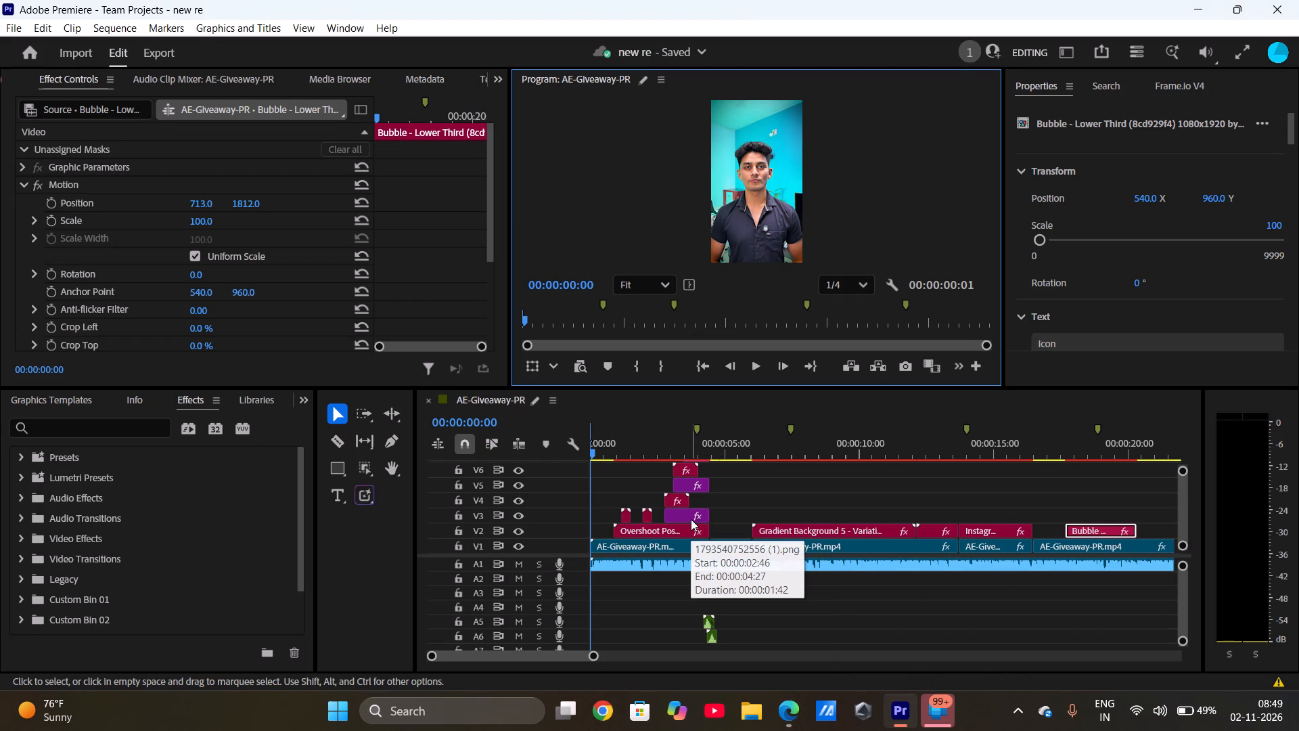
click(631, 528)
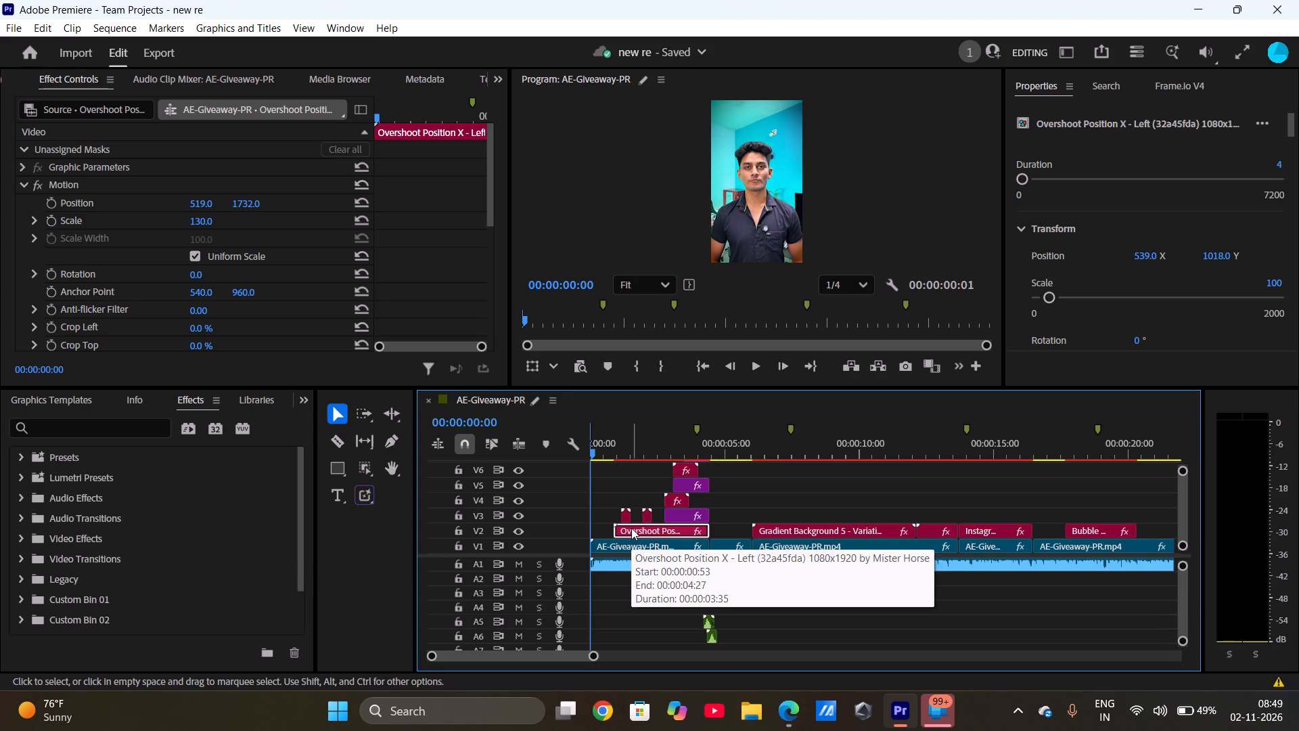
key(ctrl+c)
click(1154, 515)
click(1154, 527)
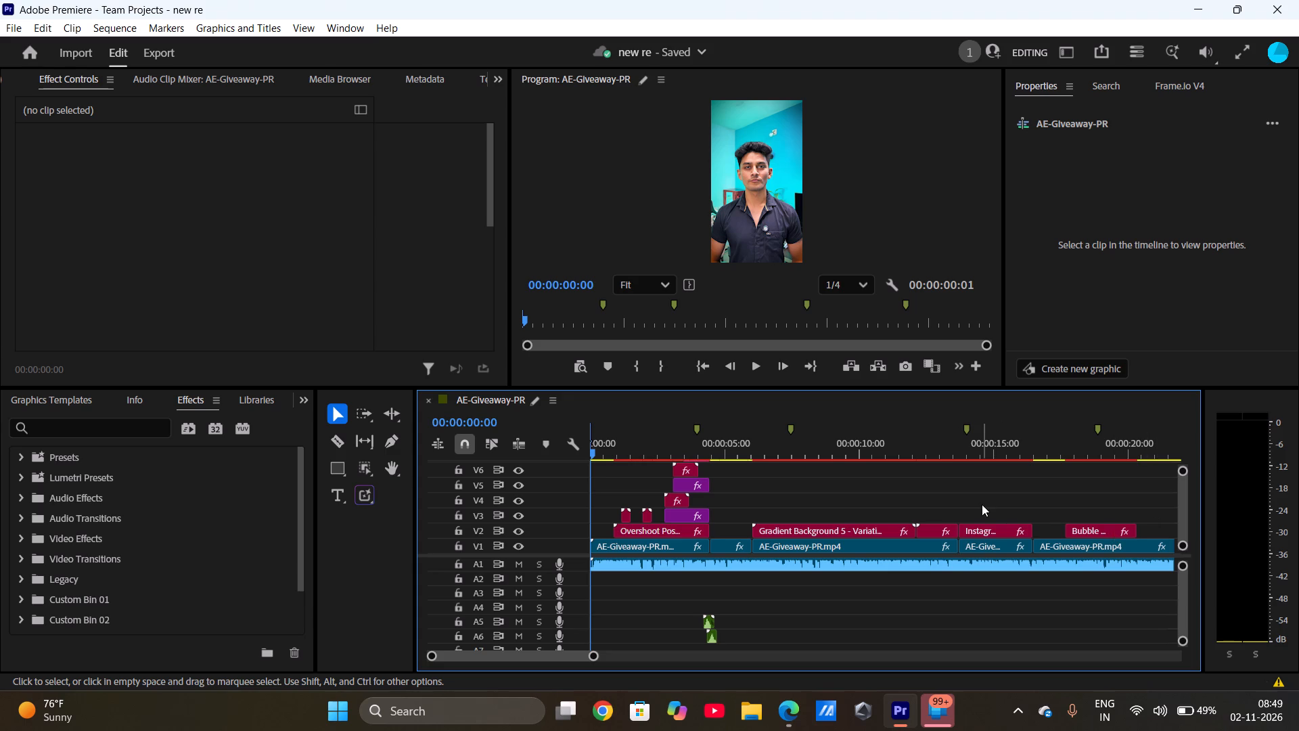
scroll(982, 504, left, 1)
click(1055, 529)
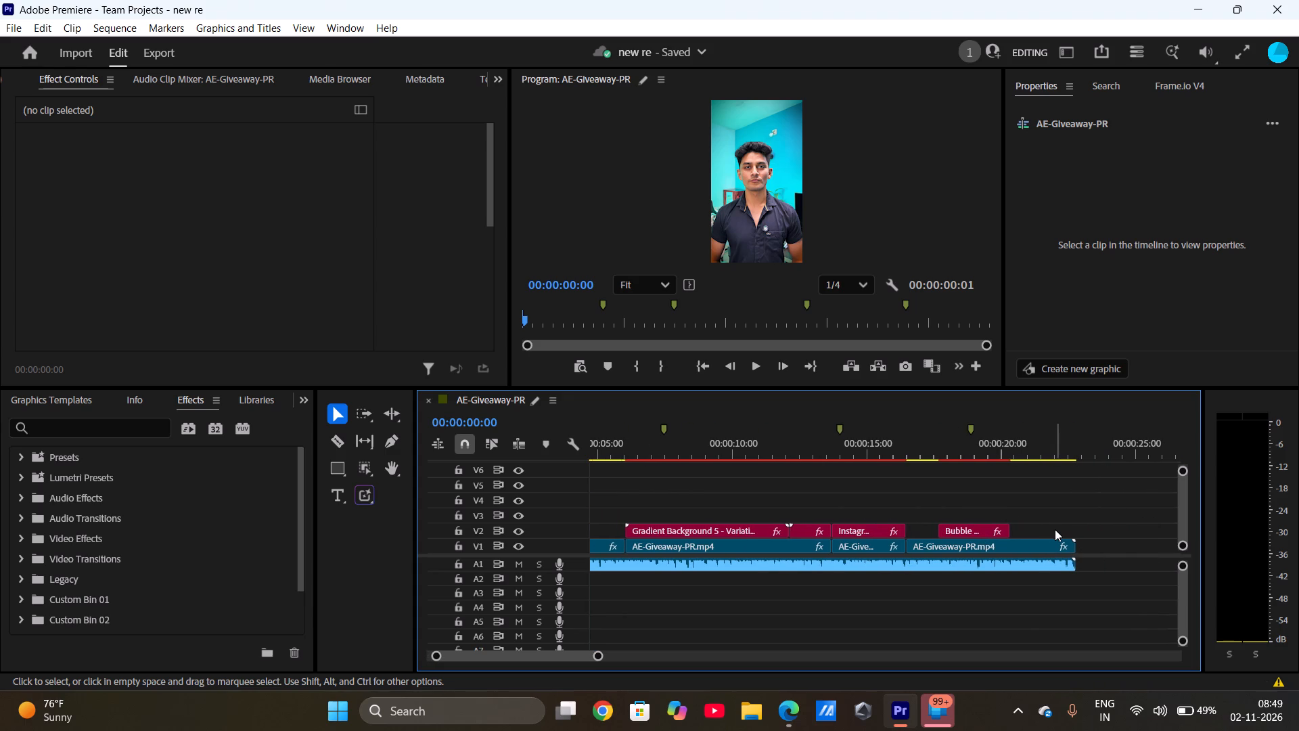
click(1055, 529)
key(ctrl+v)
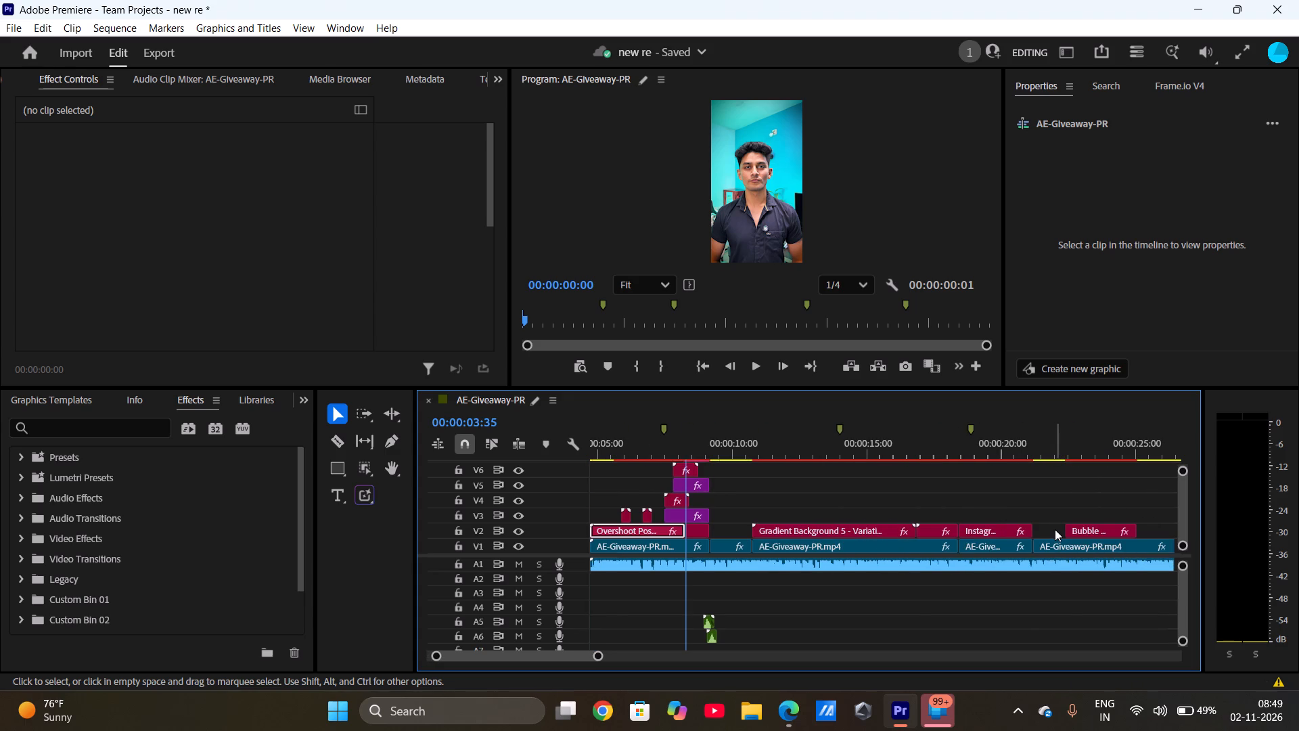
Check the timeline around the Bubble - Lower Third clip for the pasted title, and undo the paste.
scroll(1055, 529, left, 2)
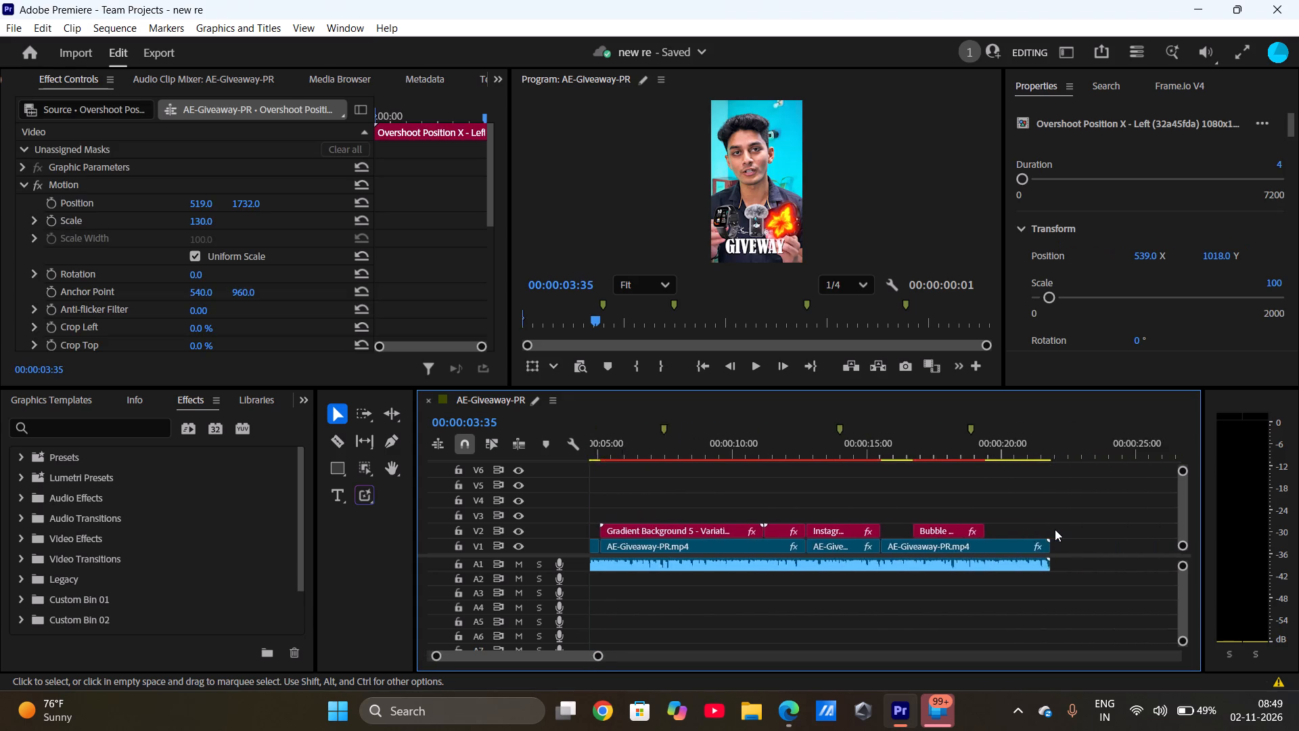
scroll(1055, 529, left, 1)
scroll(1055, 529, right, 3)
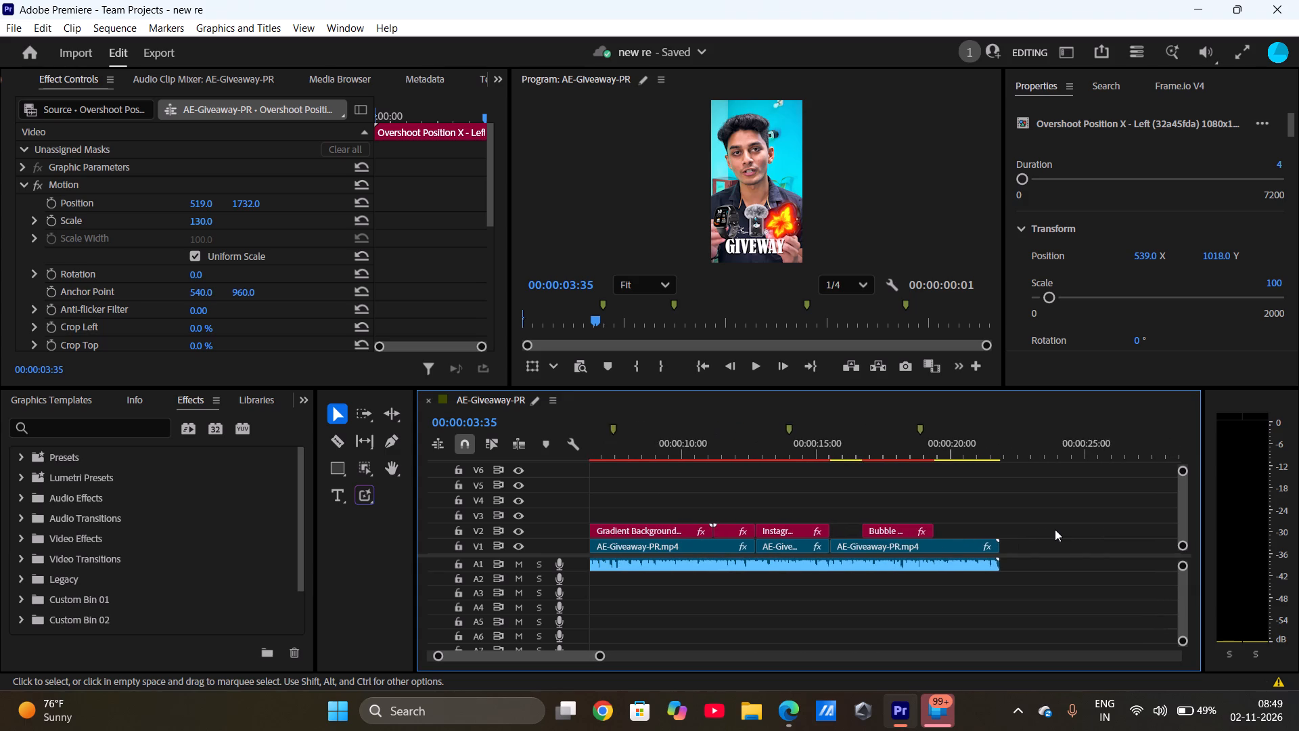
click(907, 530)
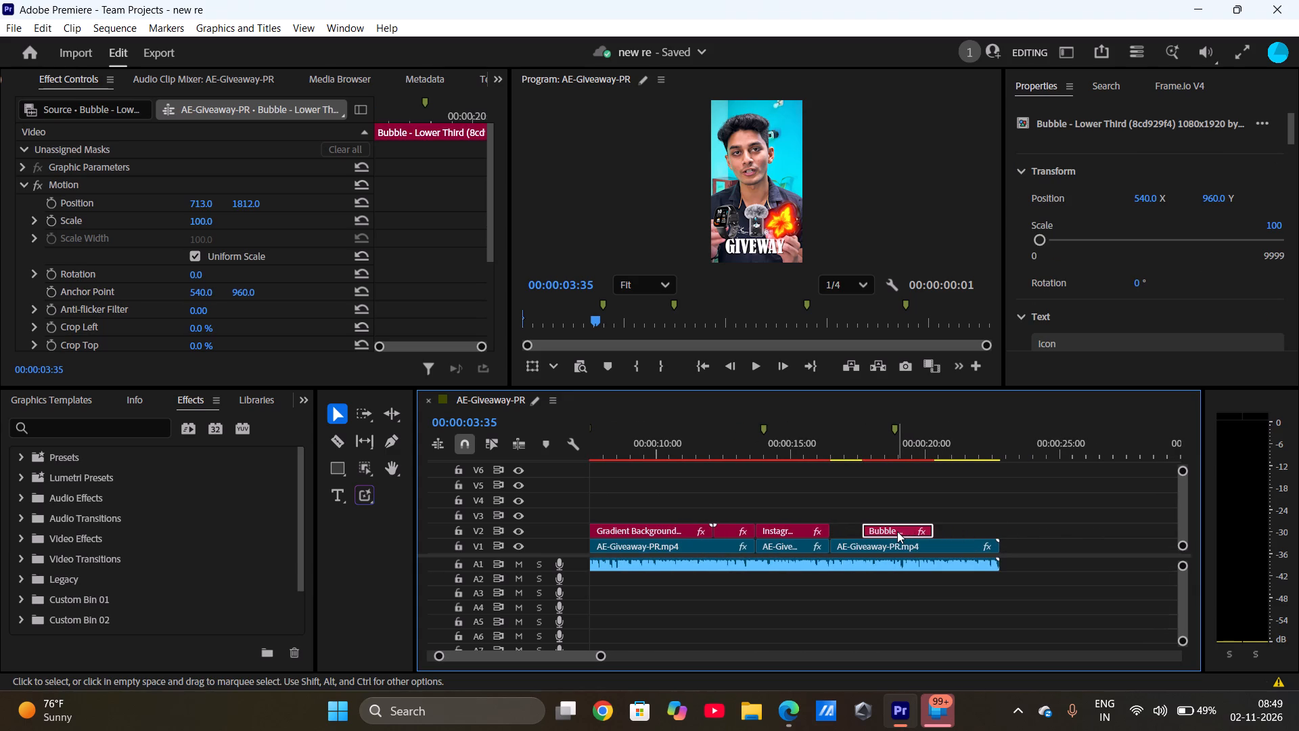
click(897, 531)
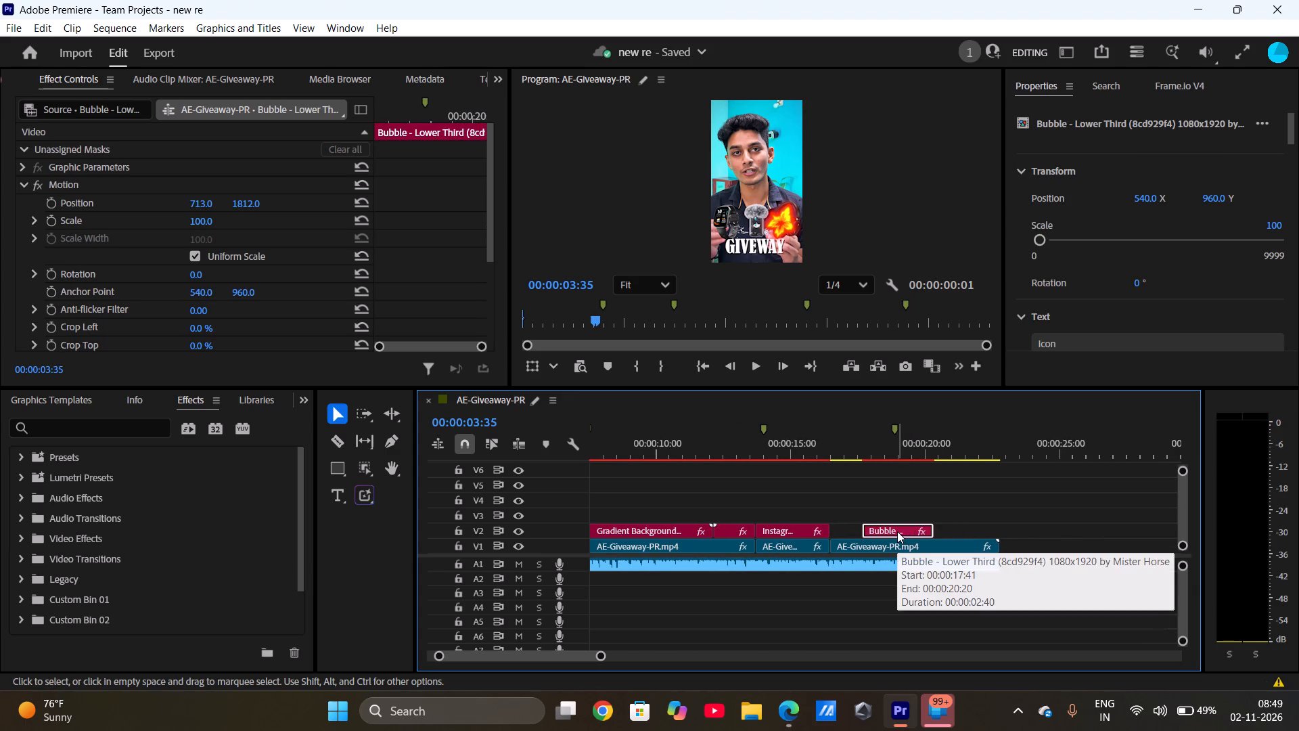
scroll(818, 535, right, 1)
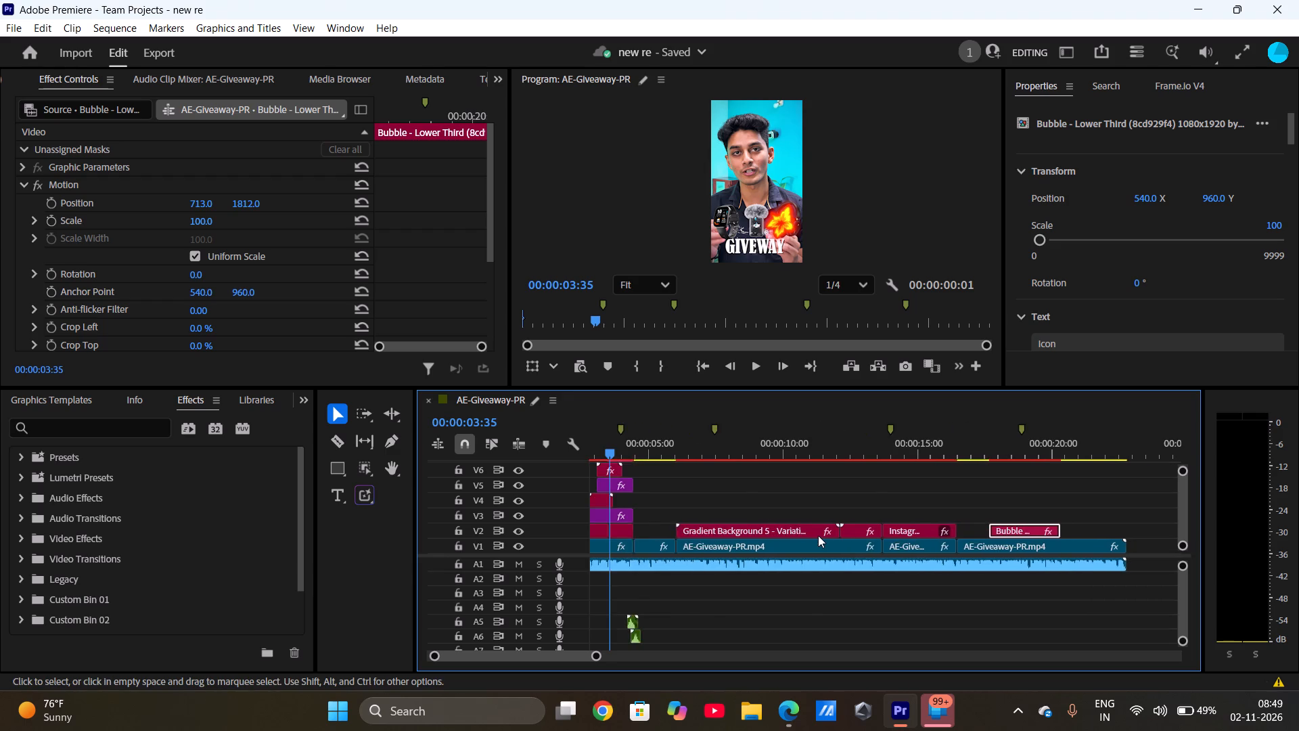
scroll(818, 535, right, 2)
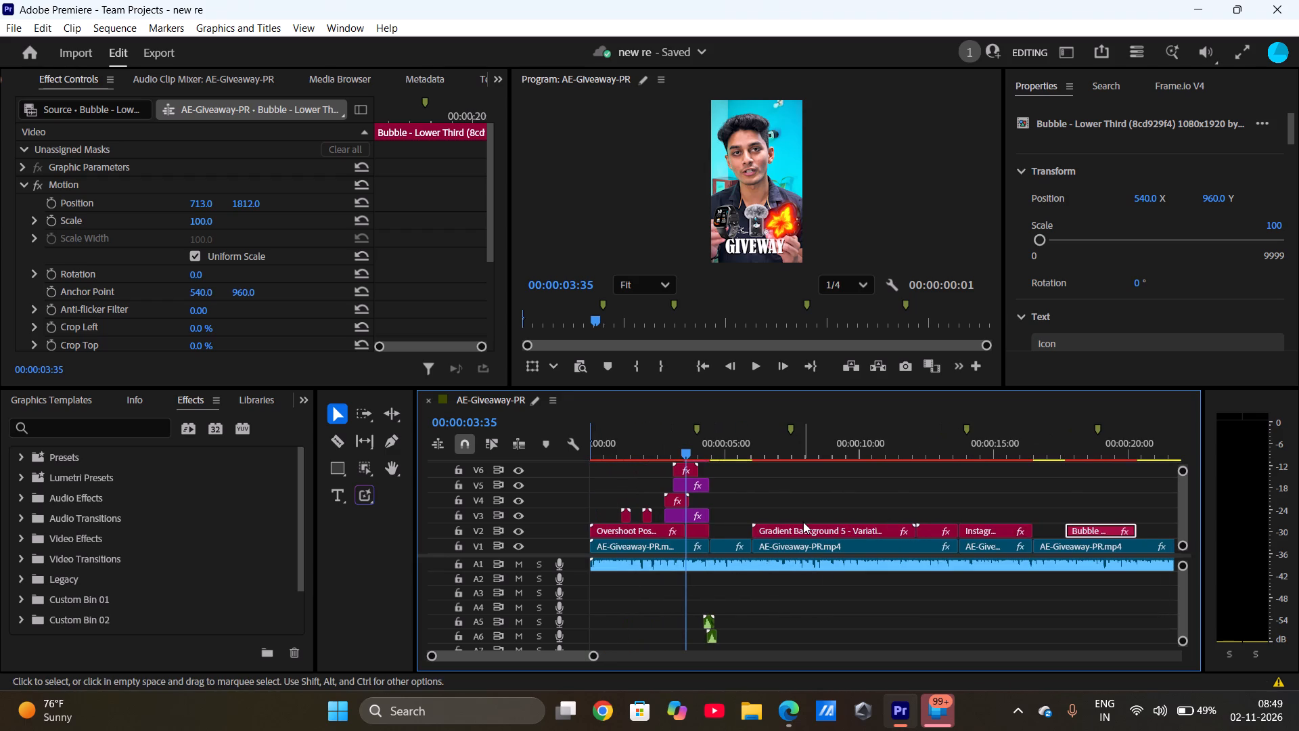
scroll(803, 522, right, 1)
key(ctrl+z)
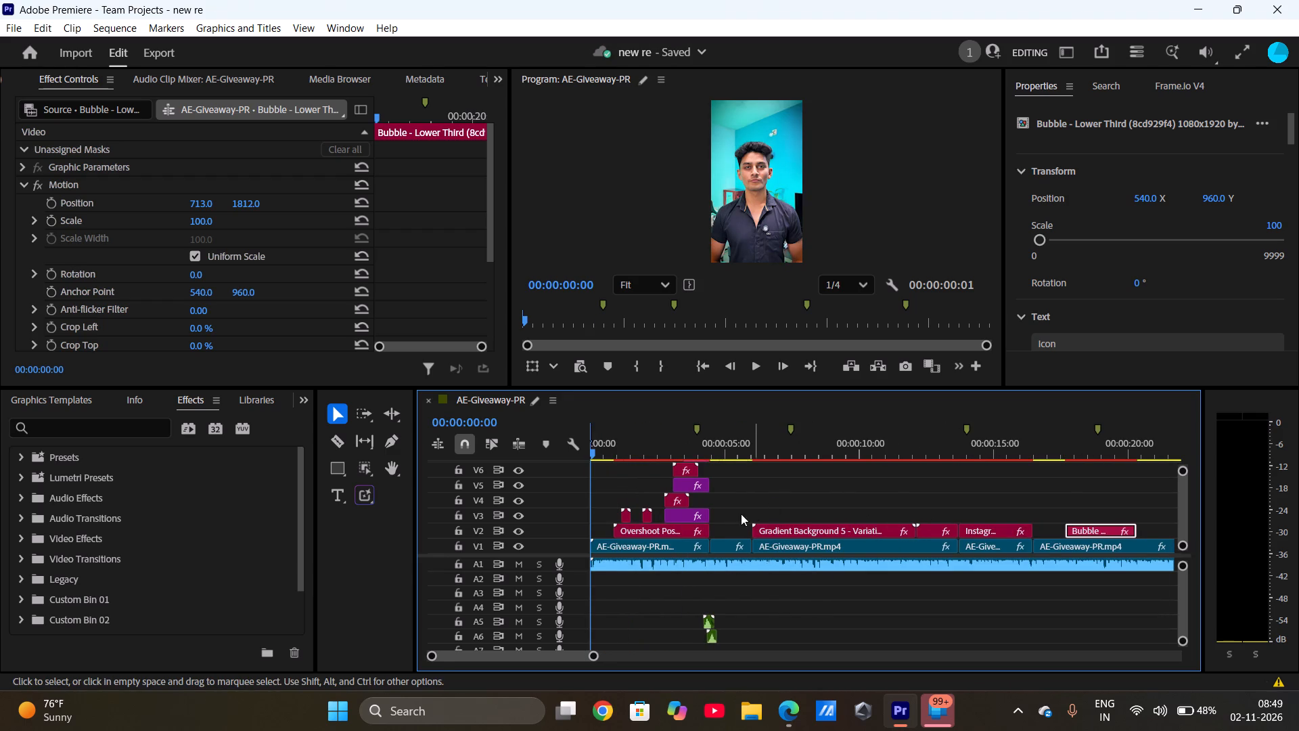
Copy the Overshoot Position X title on V2 and move the original to V3, starting at about 00:00:05:54.
click(696, 532)
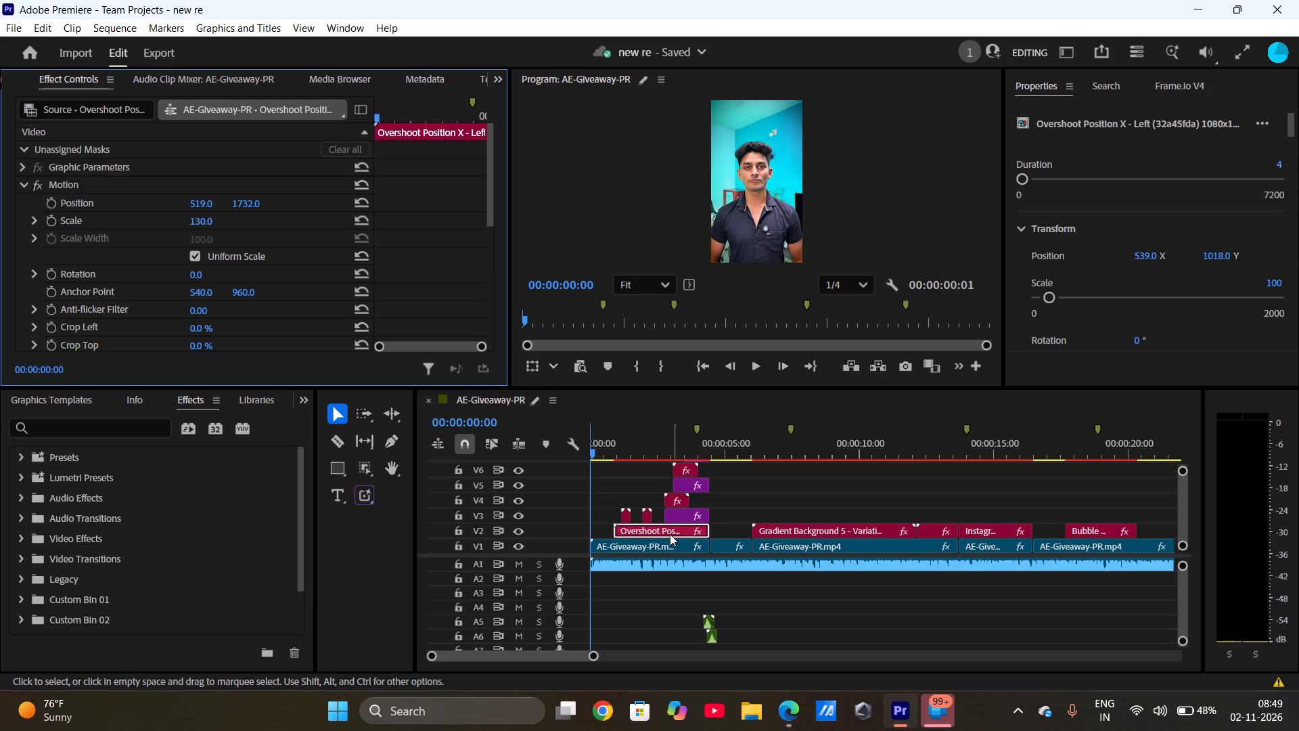
key(ctrl+c)
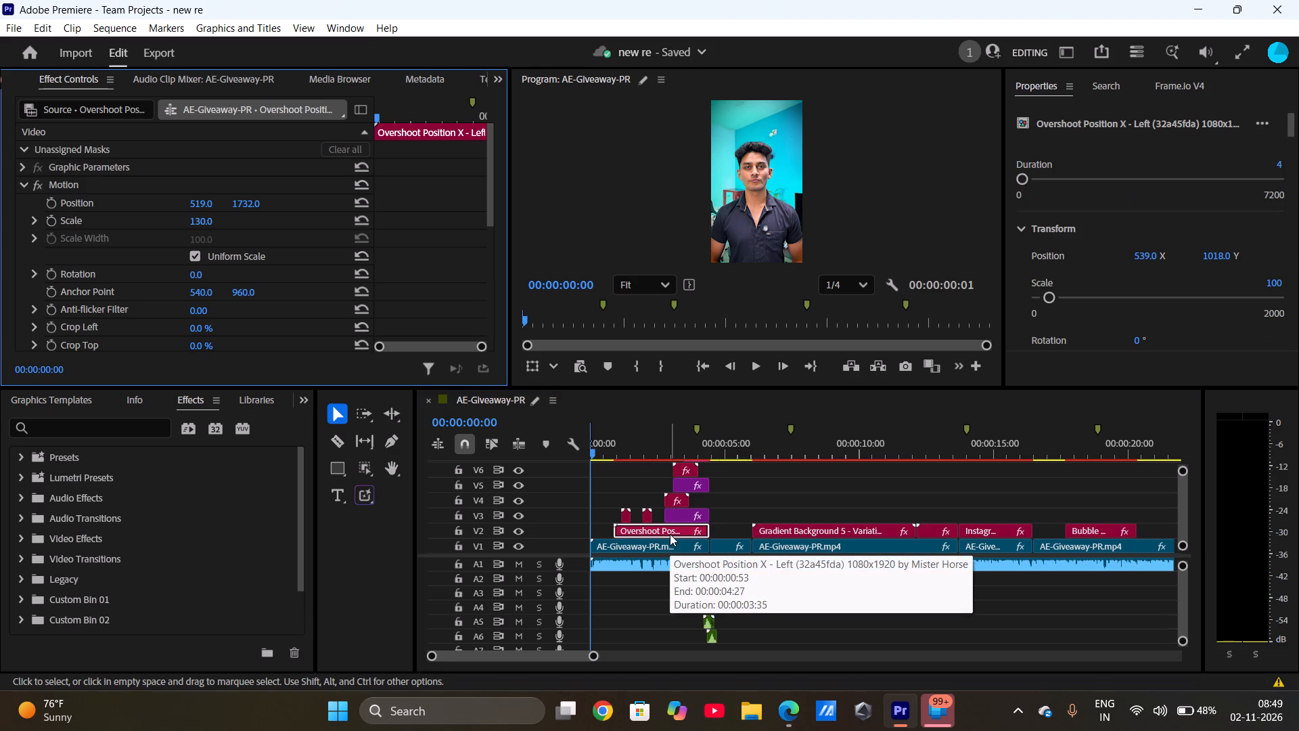
click(771, 495)
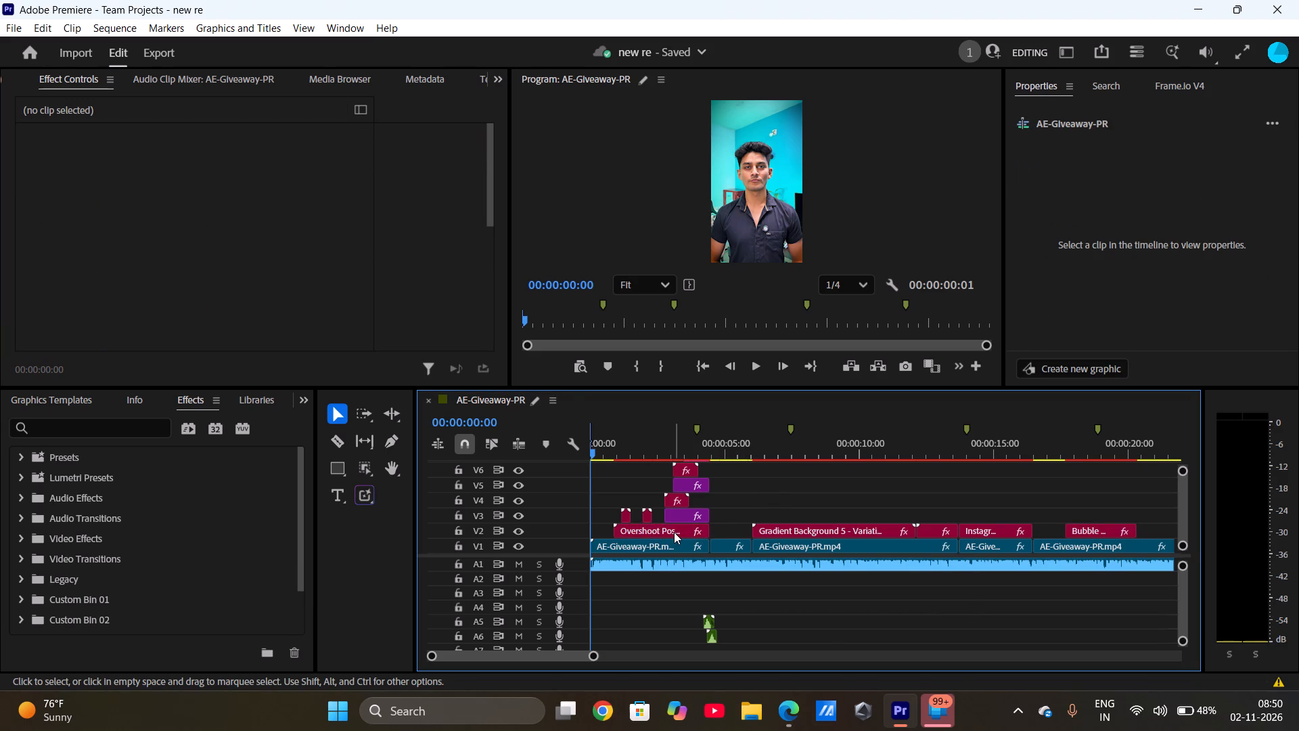
drag(674, 532, 697, 531)
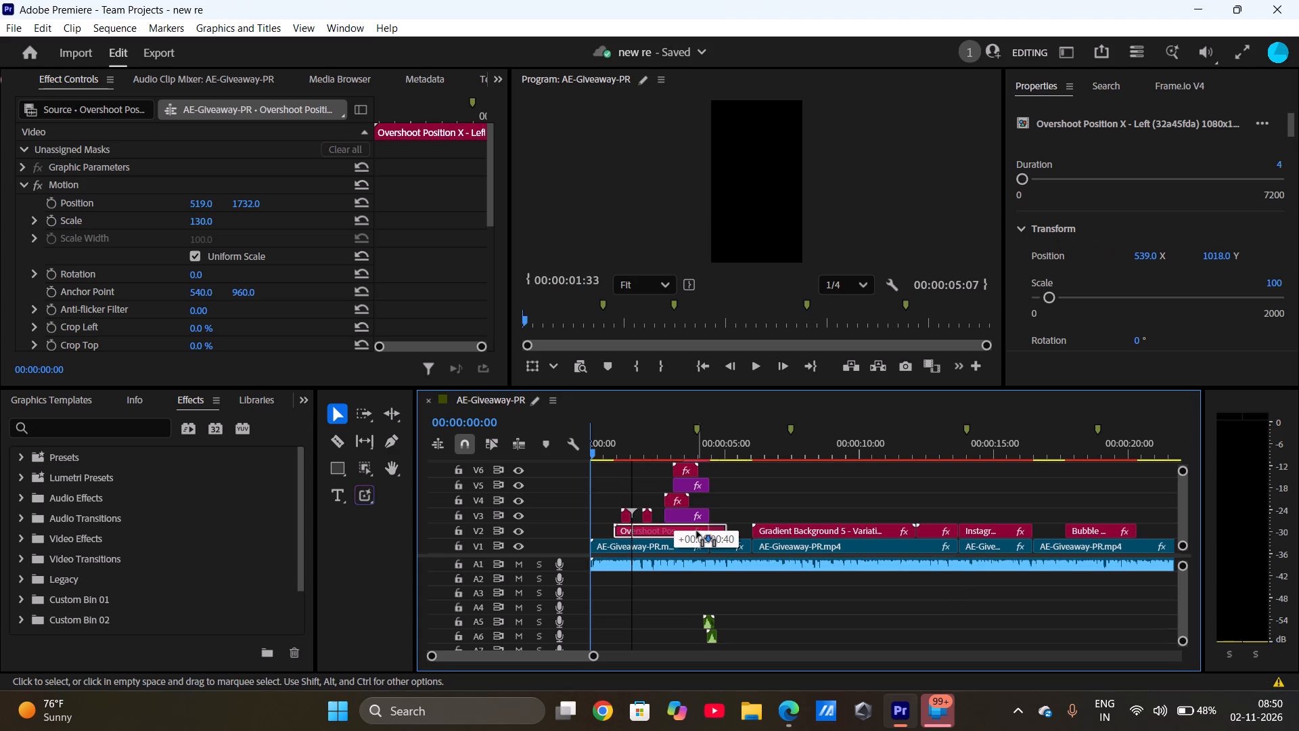
drag(697, 531, 710, 531)
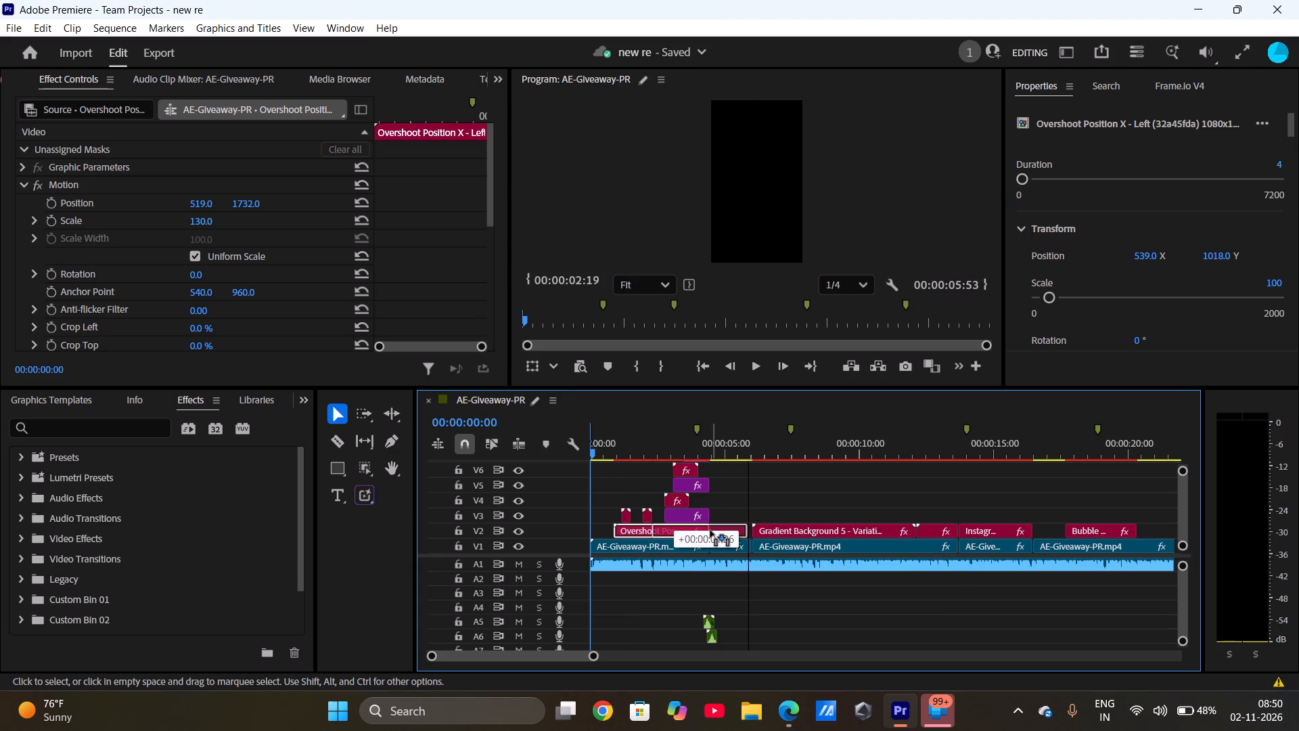
drag(710, 531, 797, 512)
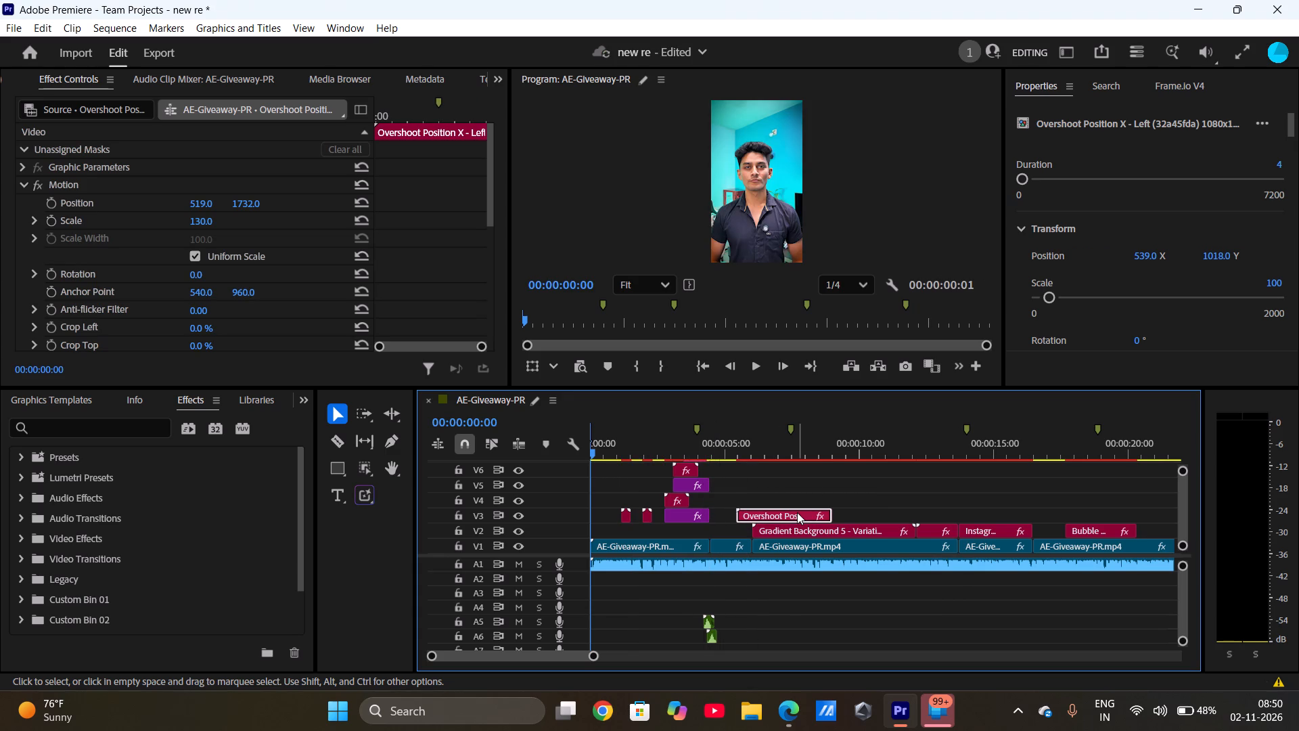
click(797, 512)
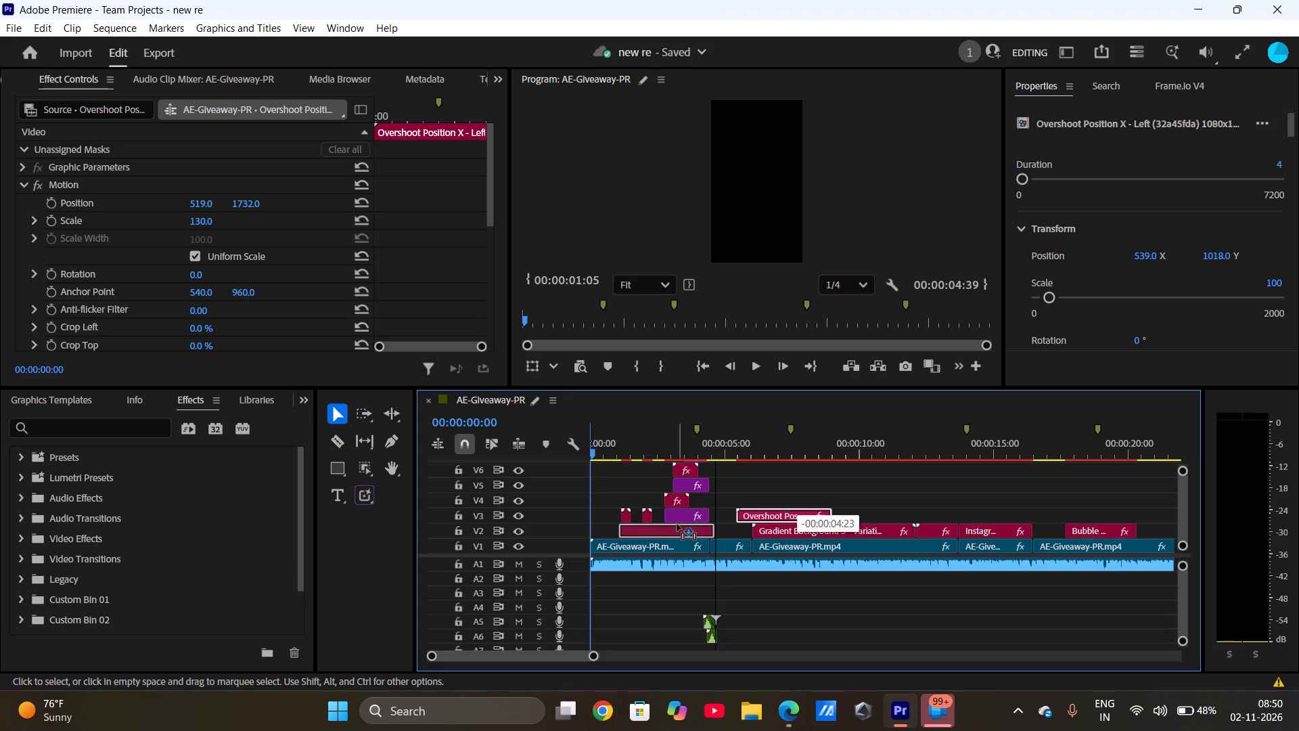
click(802, 517)
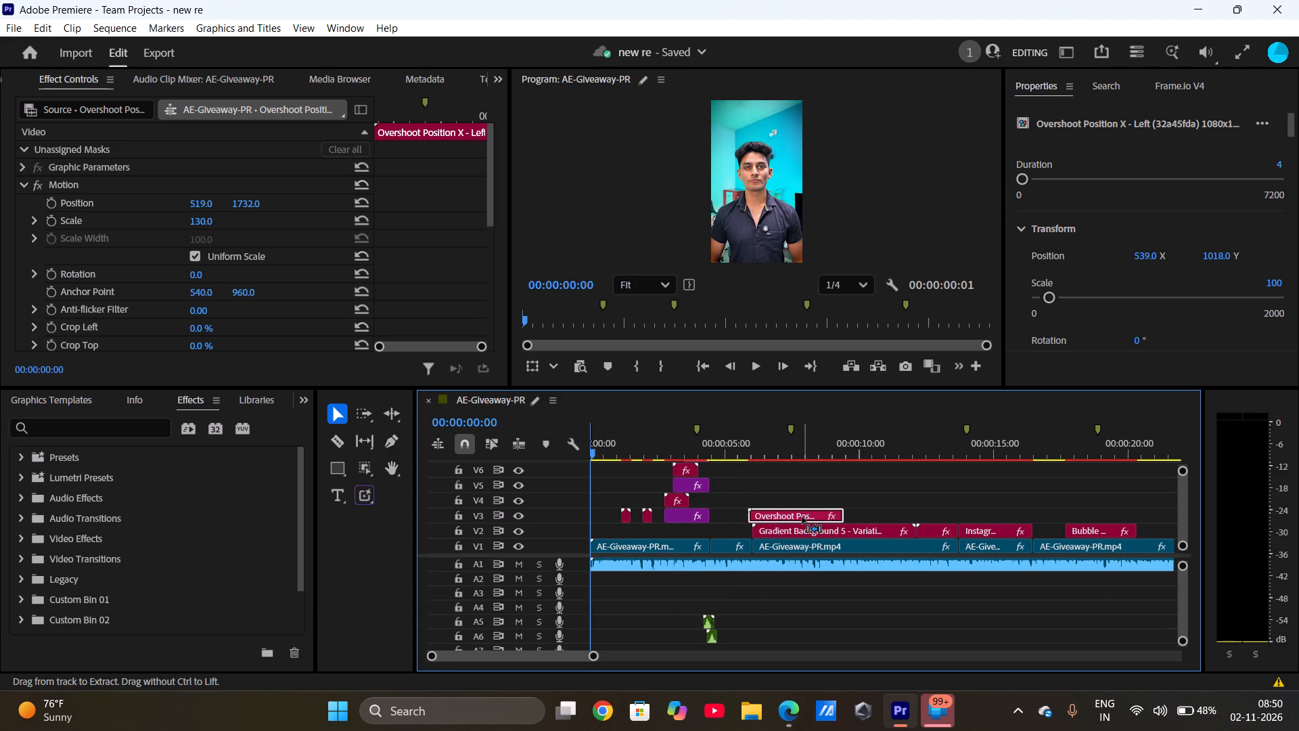
Paste the copied Overshoot Position X title at the start of the sequence on V2.
key(ctrl+v)
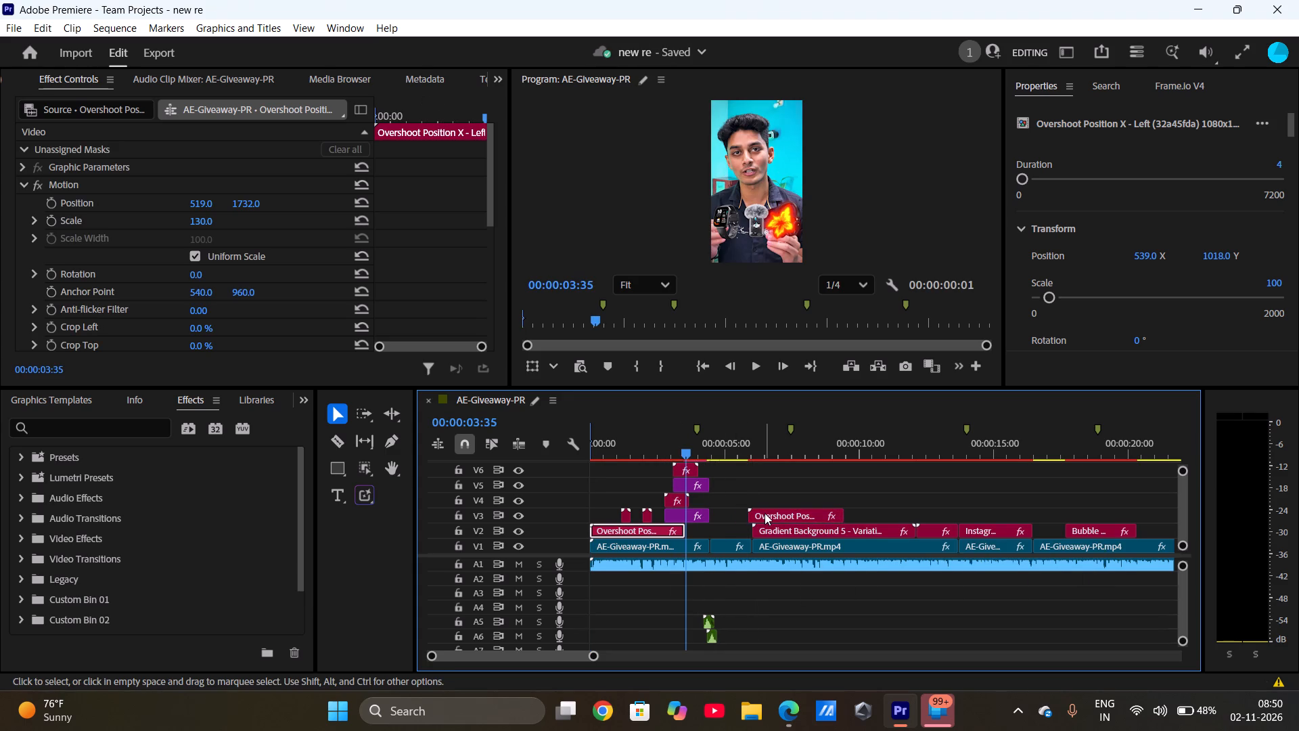
Move the Overshoot Position X title on V3 to start at about 00:00:20:21, just after the Bubble lower third.
click(765, 513)
drag(765, 512, 867, 525)
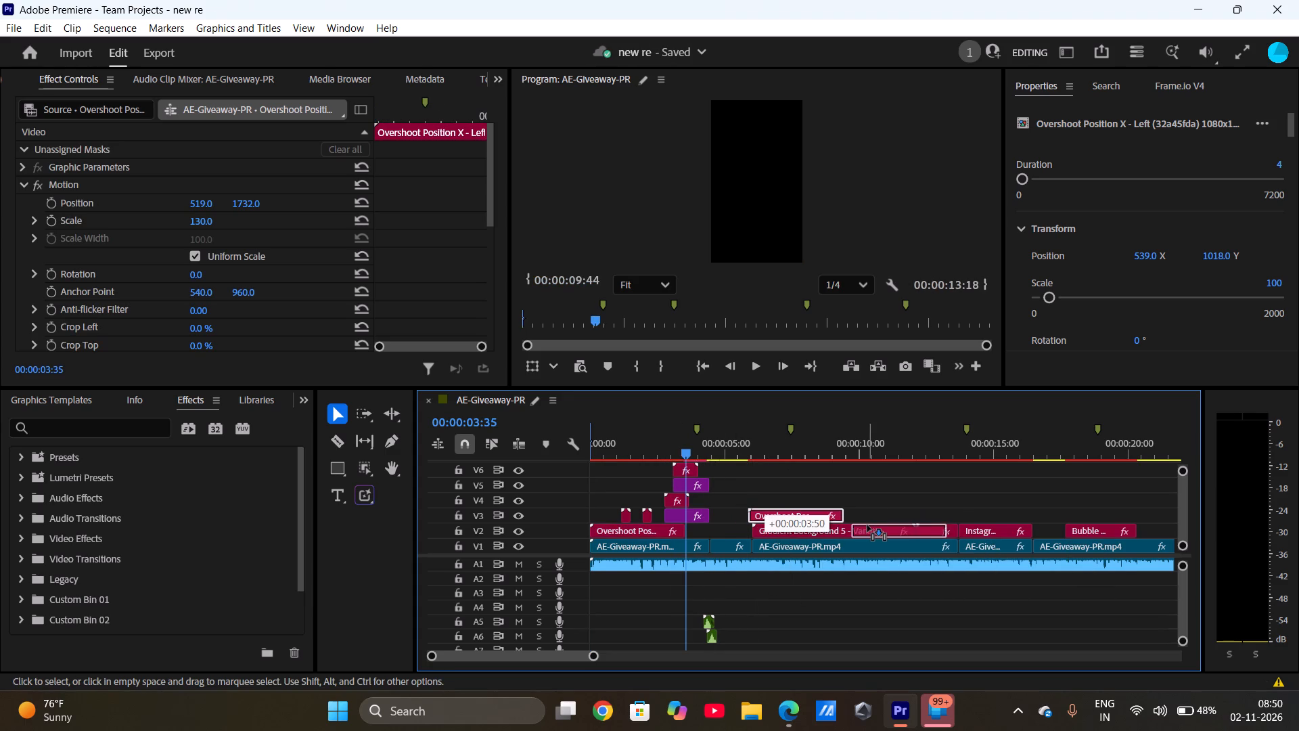
drag(867, 525, 1047, 526)
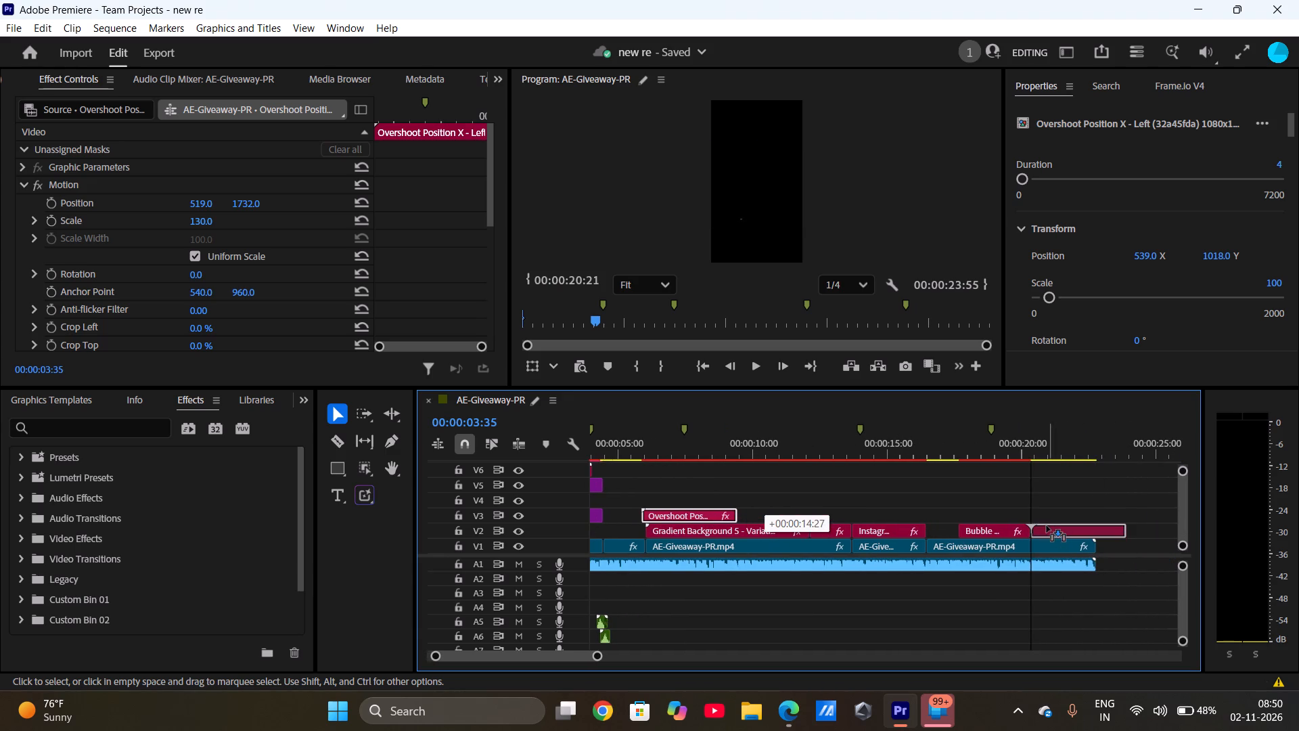
drag(1047, 526, 1043, 516)
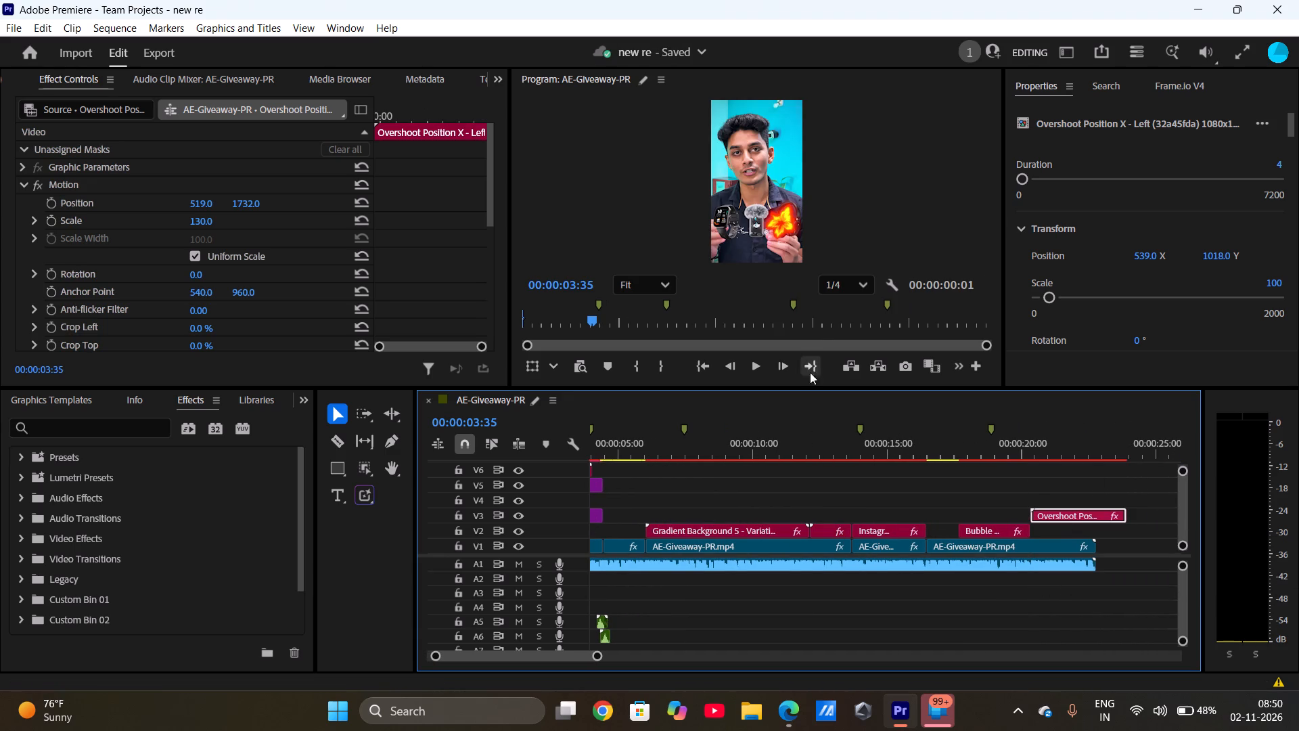
Play the sequence from about 00:00:03:35 to review the repositioned titles.
click(755, 365)
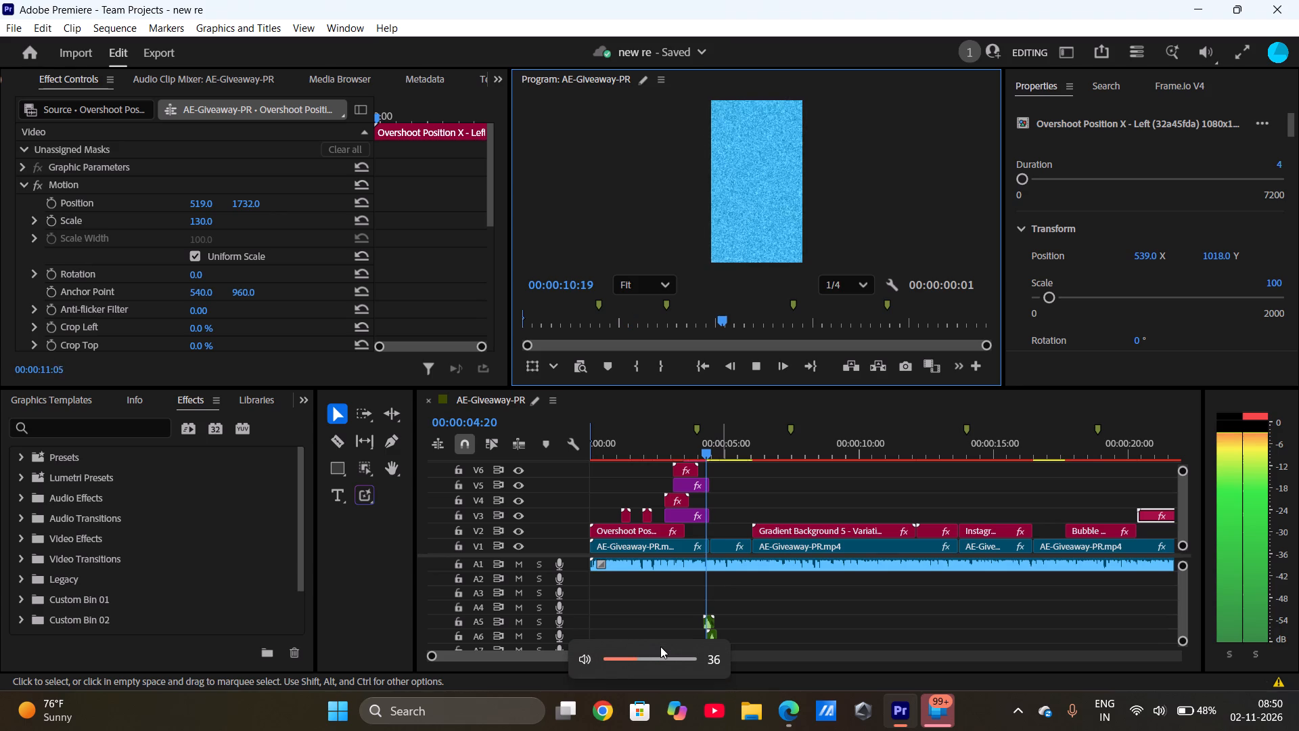
click(484, 665)
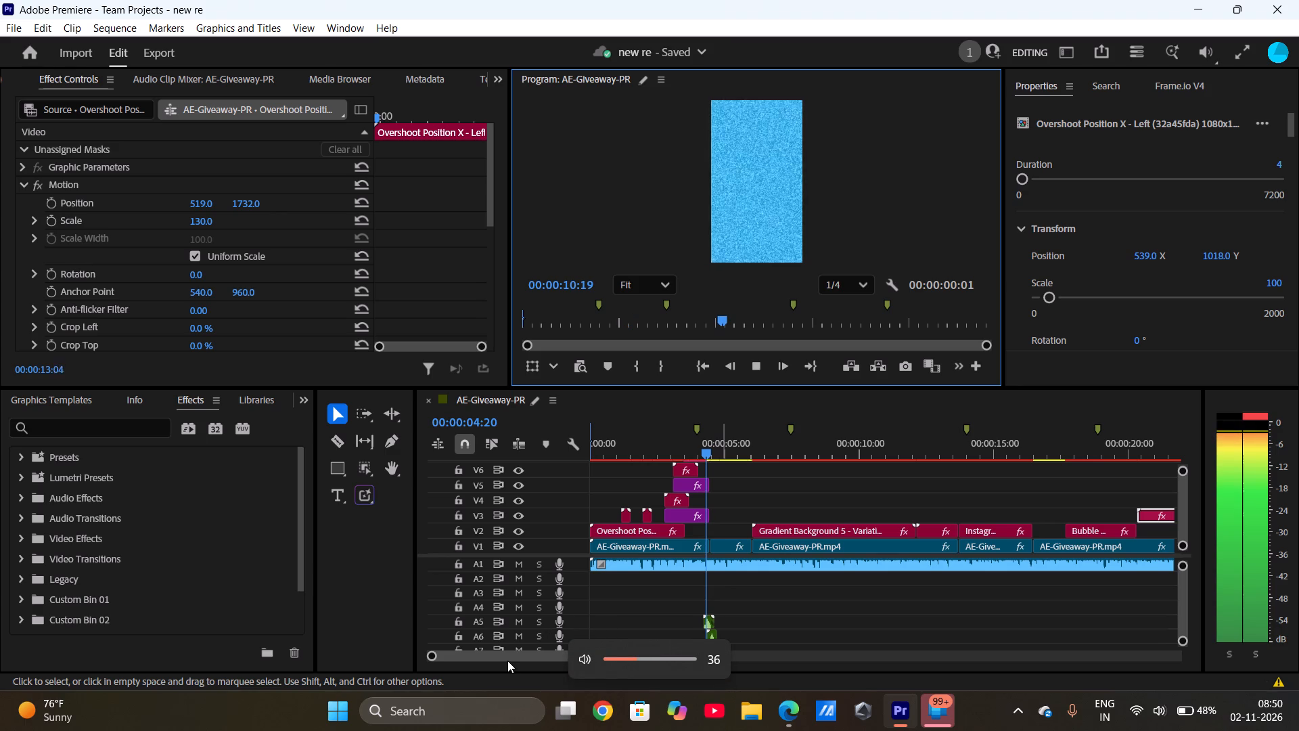
click(512, 663)
click(508, 617)
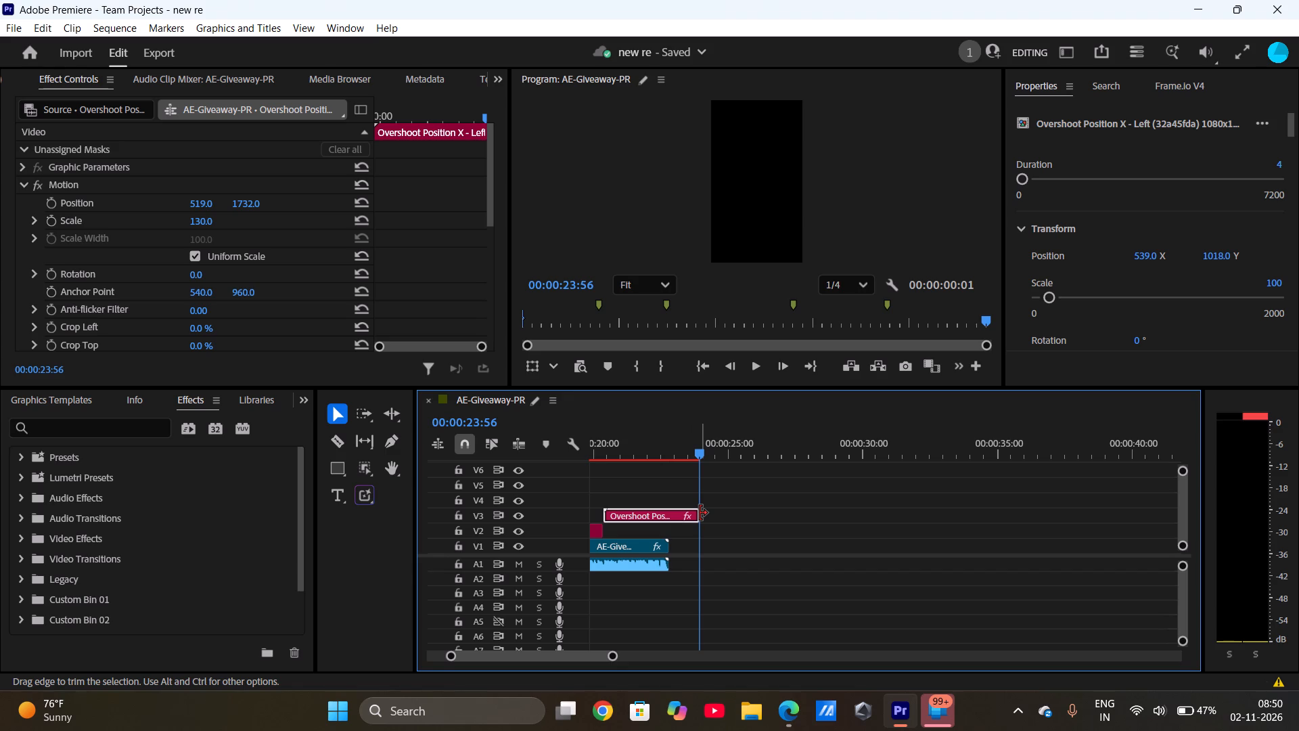
Trim the end of the V3 Overshoot title to match the end of the V1 video, with a duration of 00:00:02:27.
drag(700, 513, 672, 518)
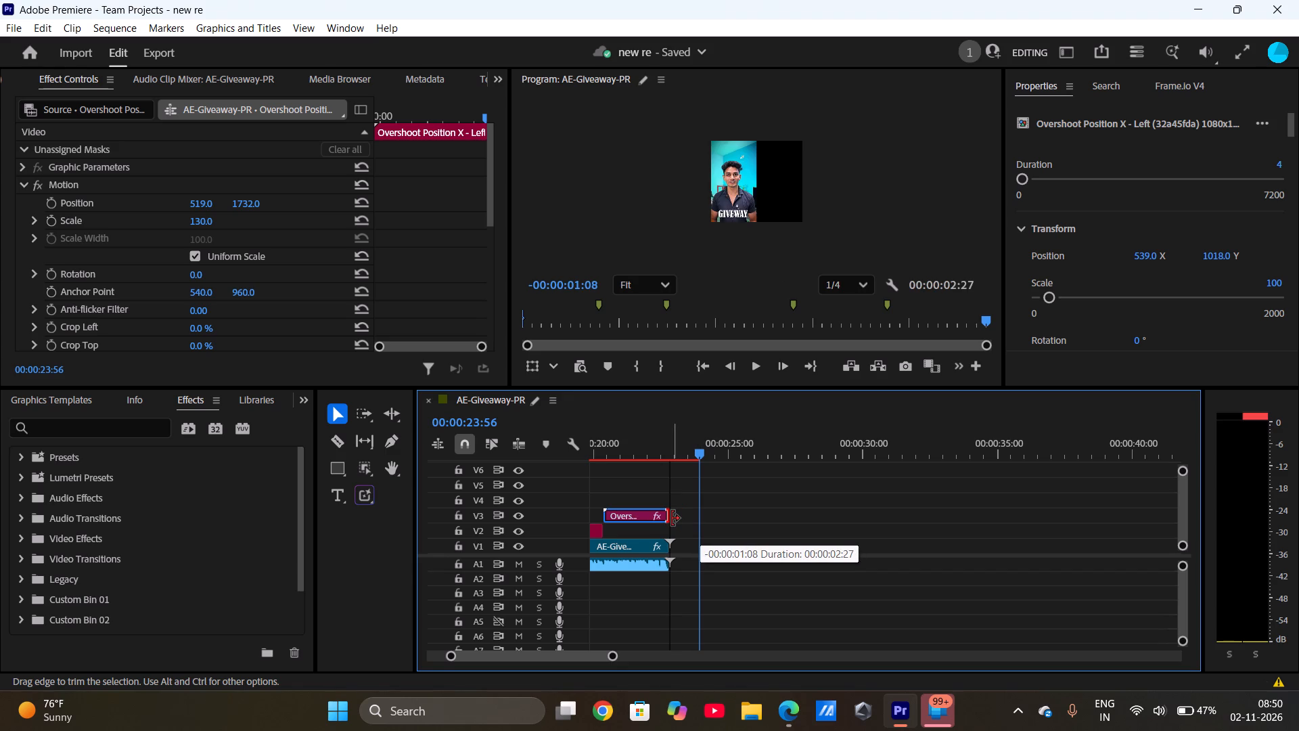
drag(672, 518, 673, 518)
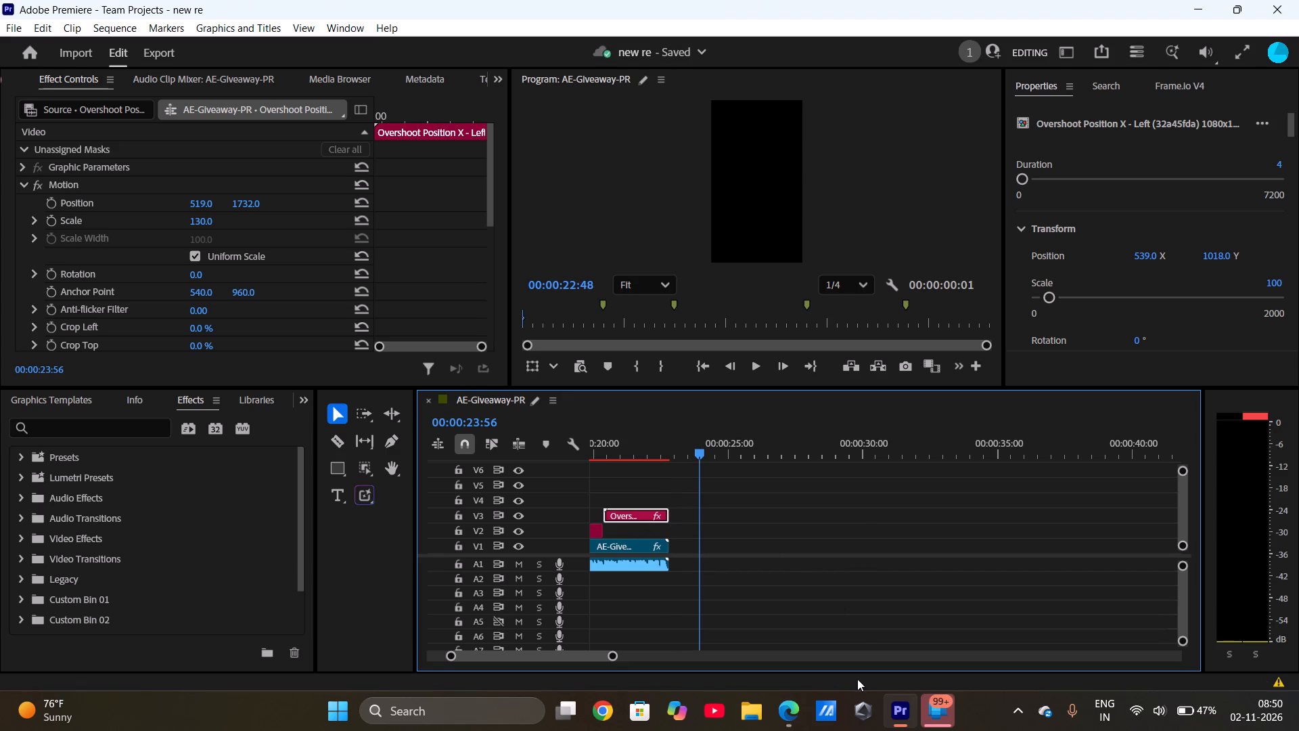
Switch to the tutorial in Edge, resume playback, and skip forward to about 58:08, where the screen recording is added.
click(771, 646)
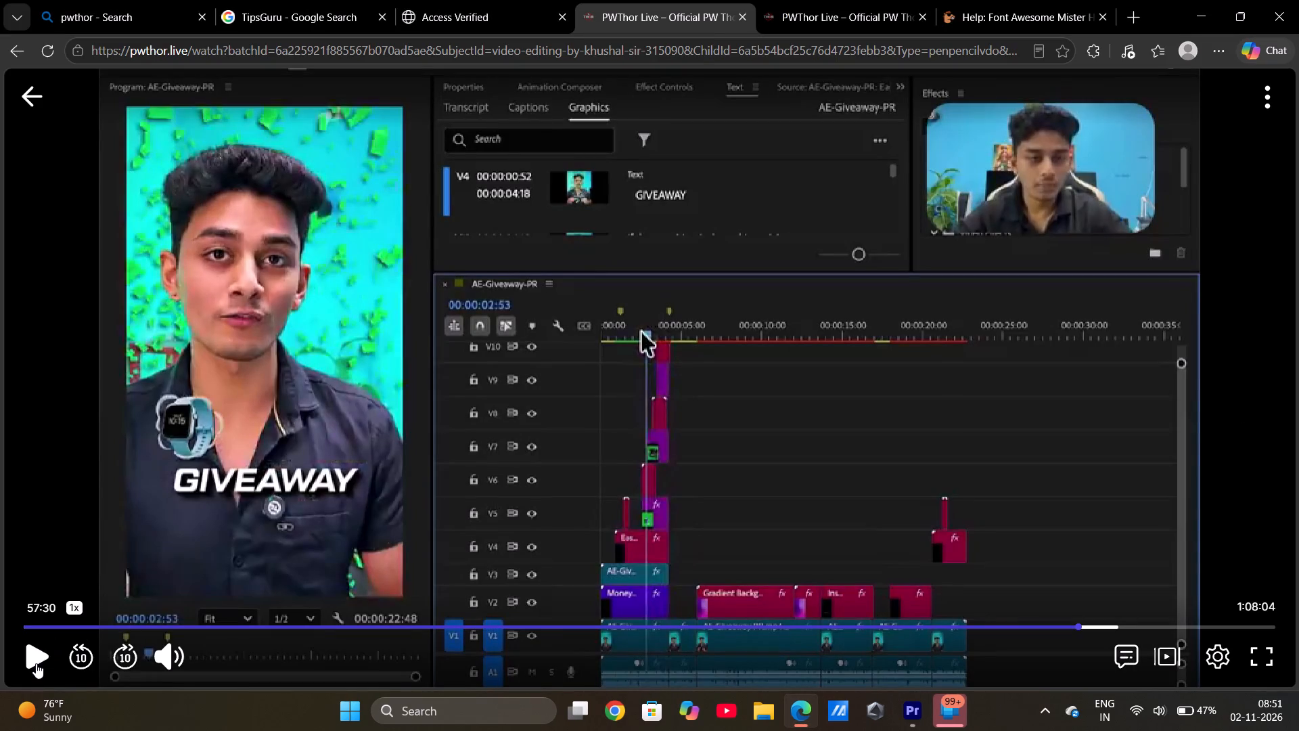
click(36, 663)
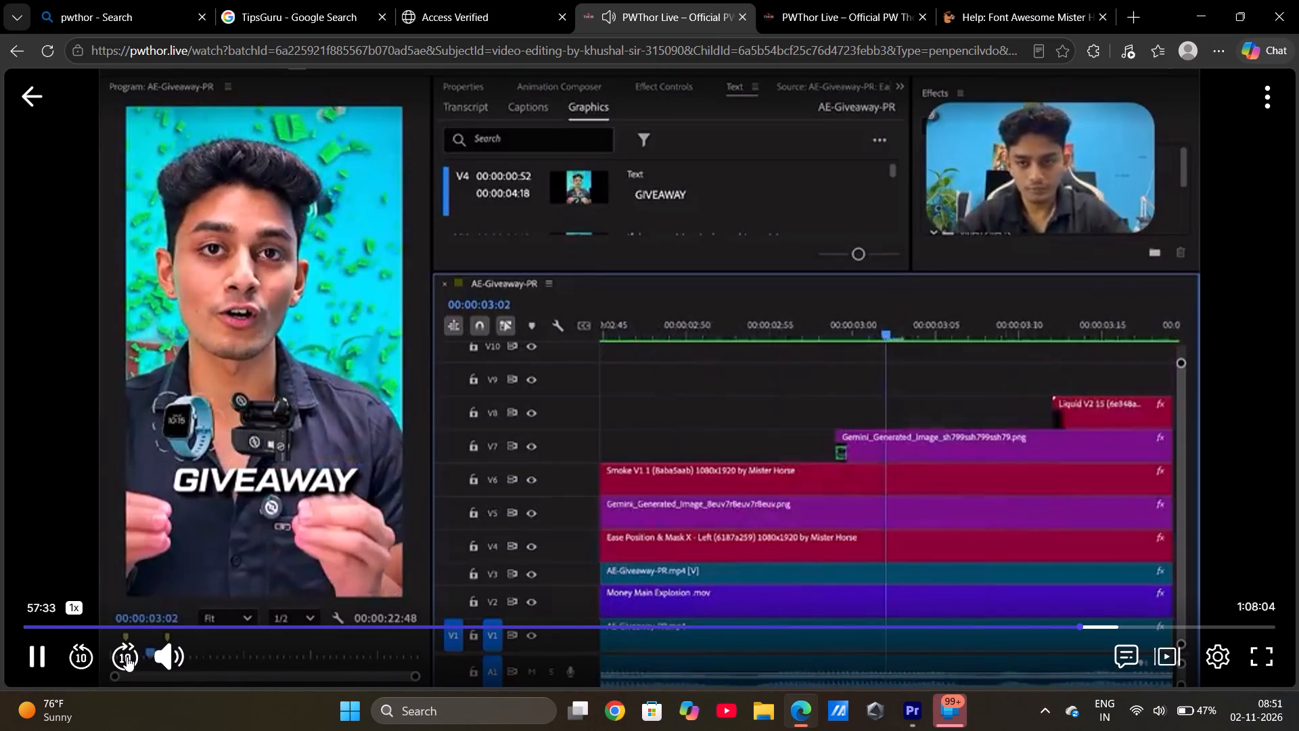
click(127, 657)
click(127, 657)
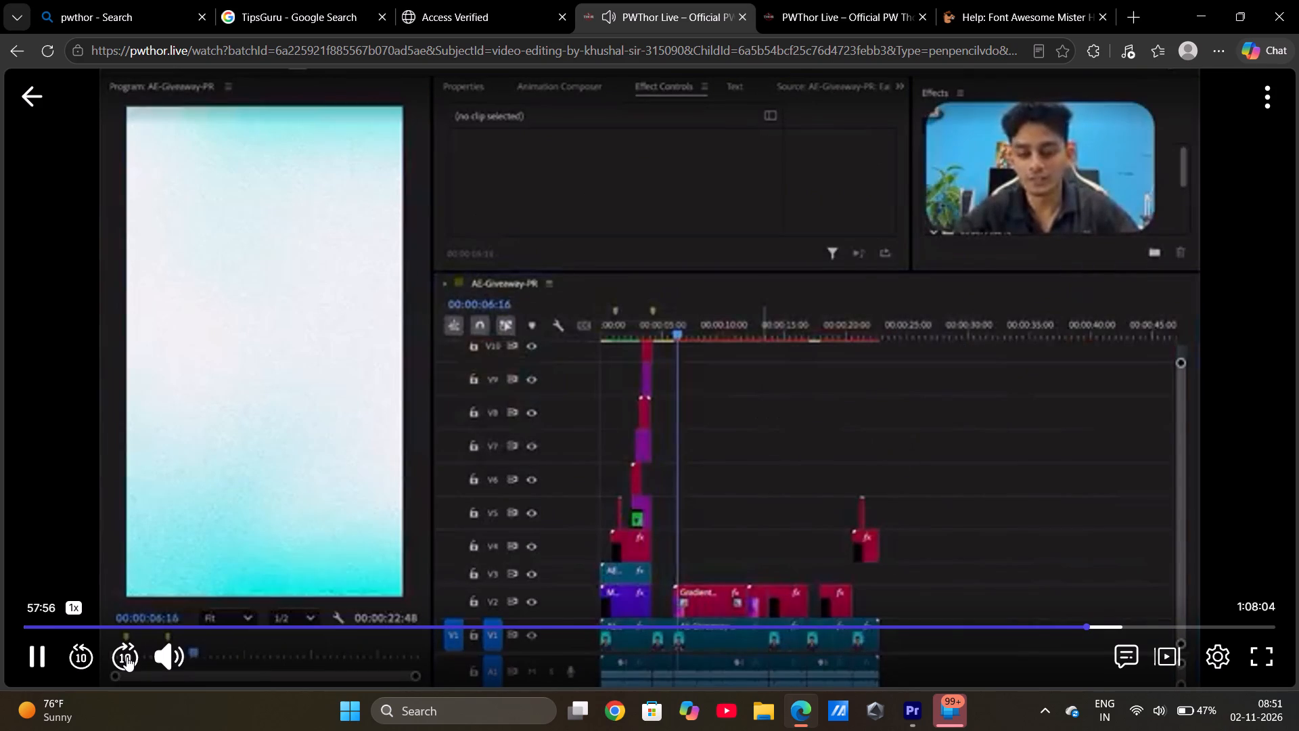
click(127, 657)
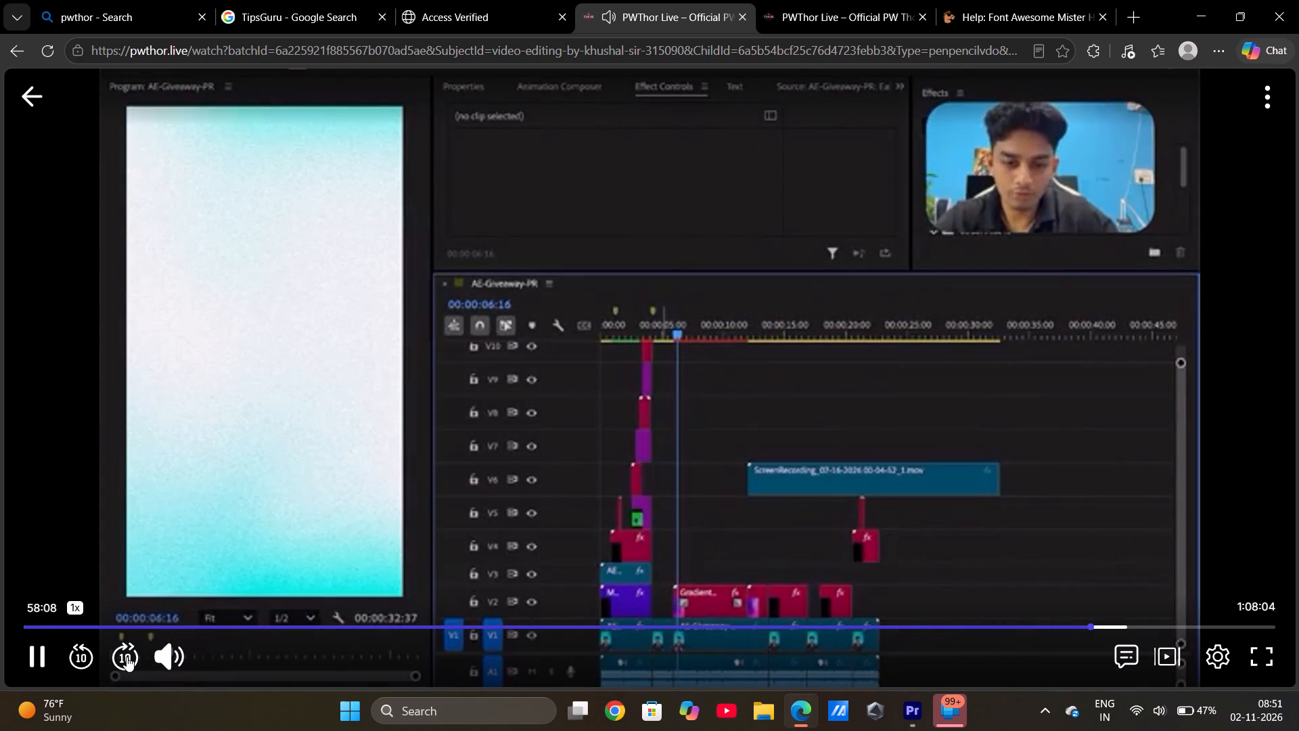
Set the tutorial video's playback quality to 720p.
click(1208, 652)
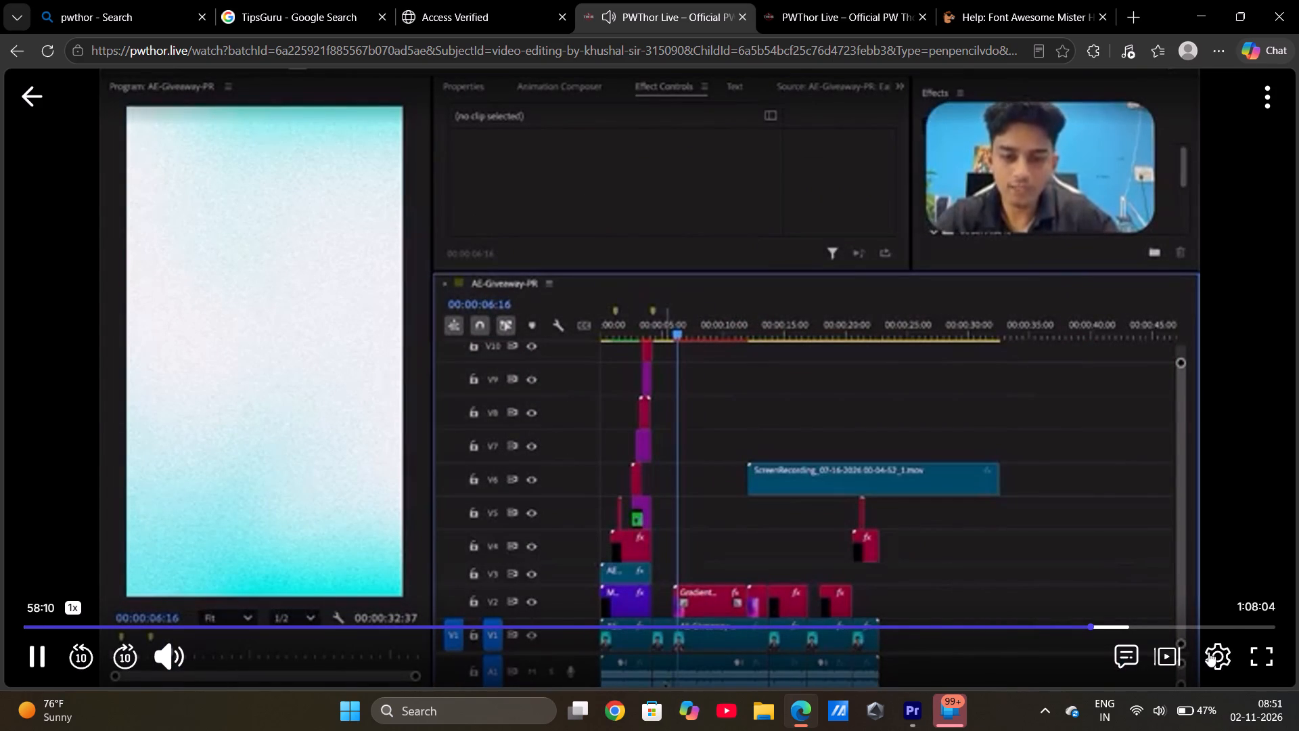
click(1219, 648)
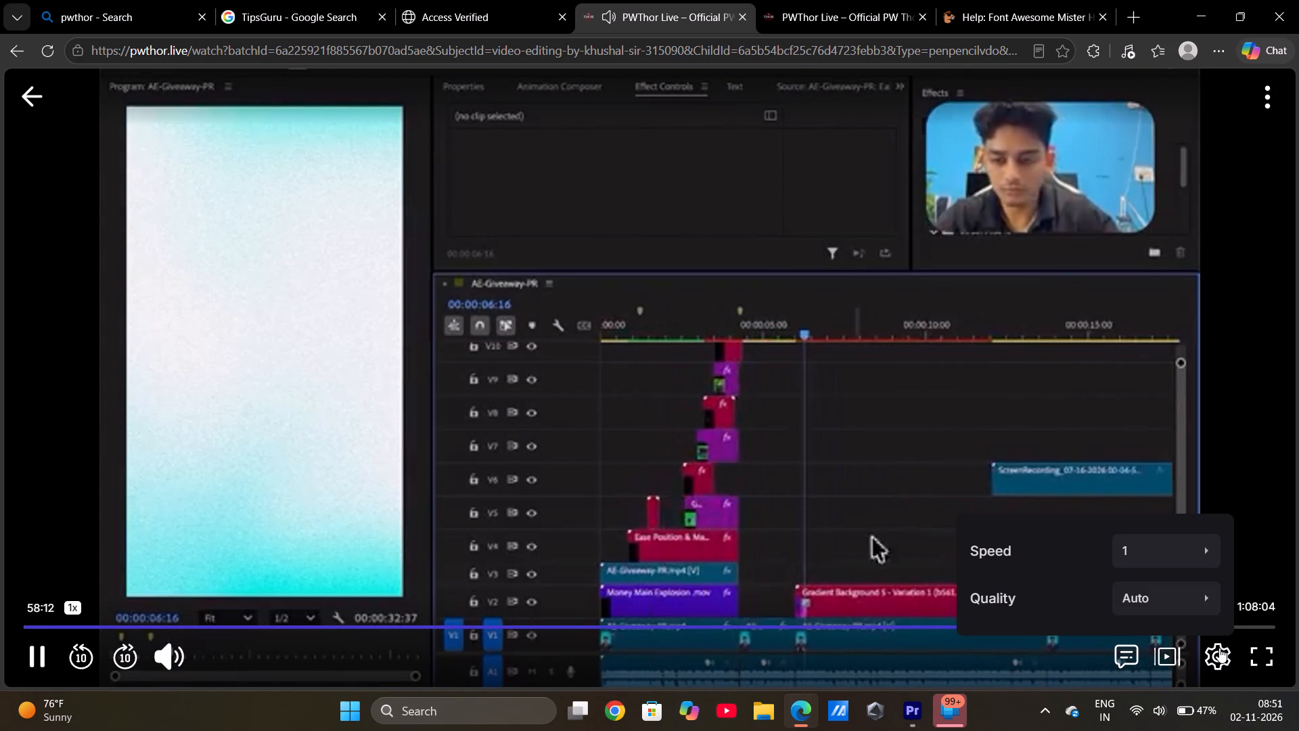
click(1197, 604)
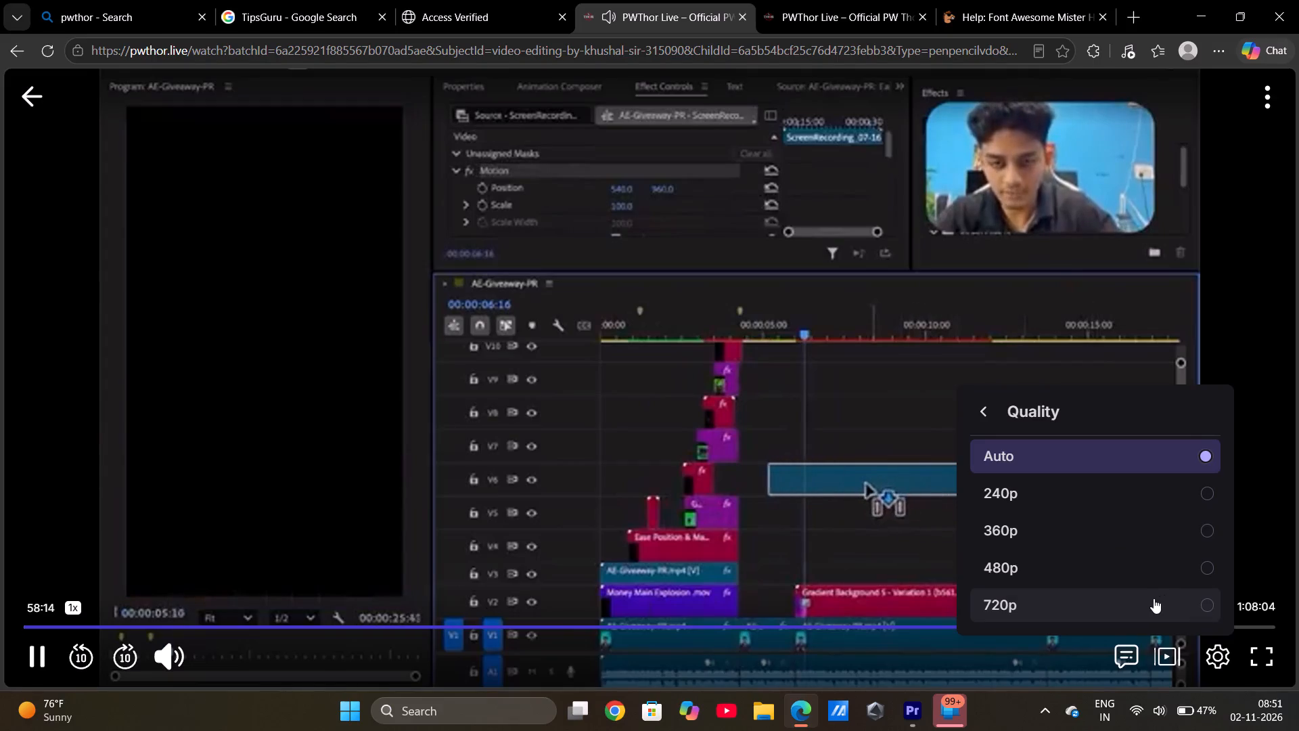
click(1154, 598)
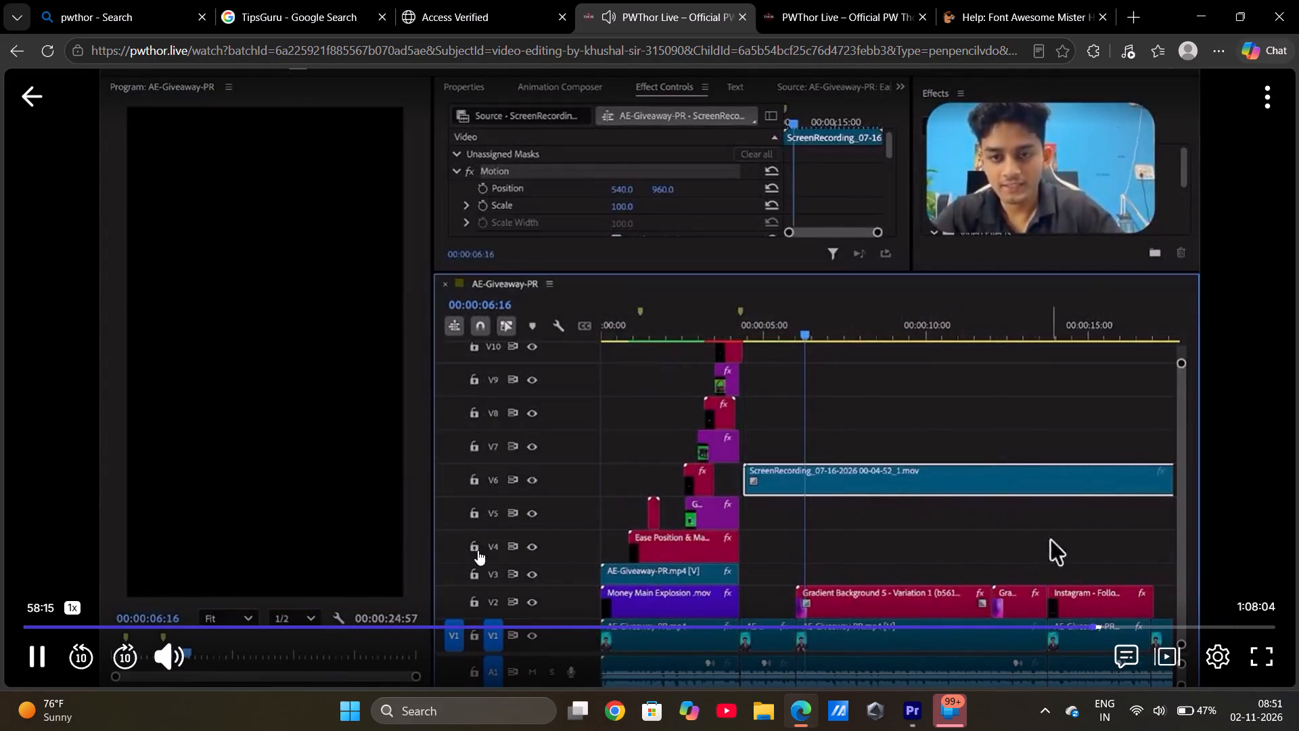
Skip through the tutorial's screen-recording and phone-frame section to the Roughen Edges settings at about 1:00:55, and pause there.
click(125, 652)
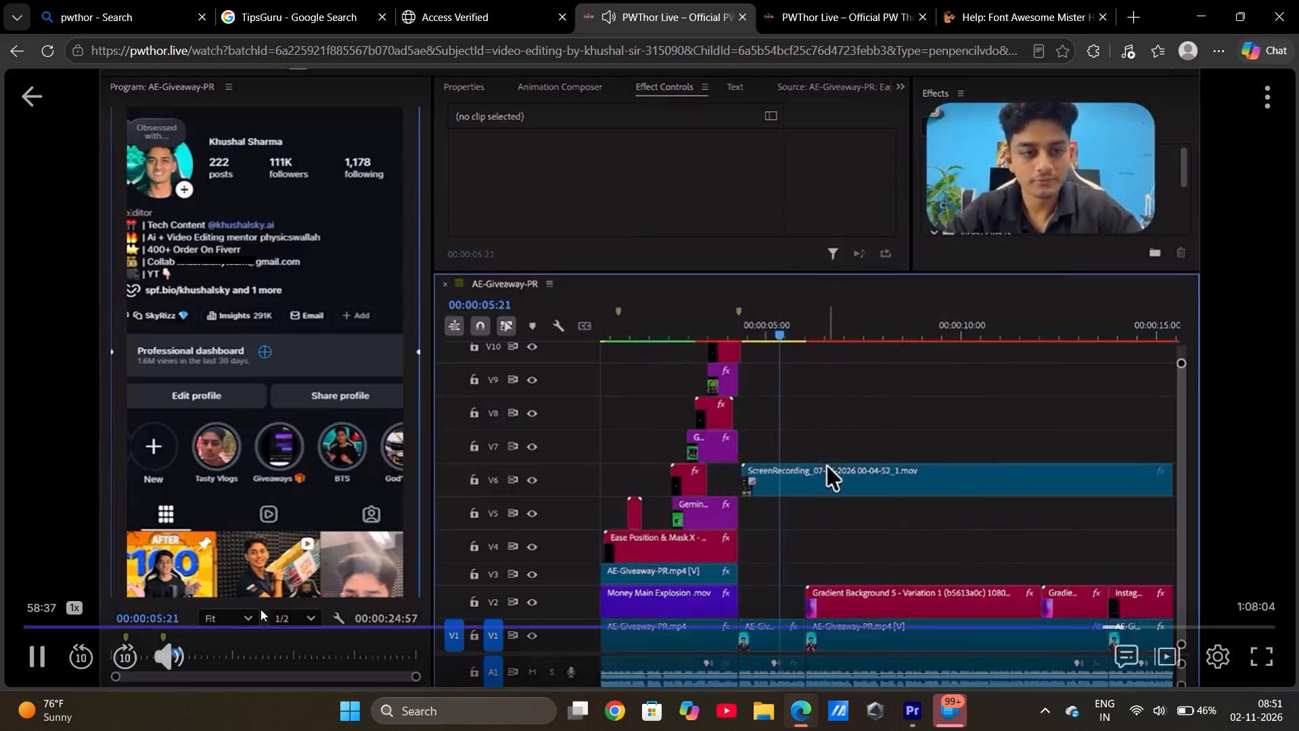
click(132, 652)
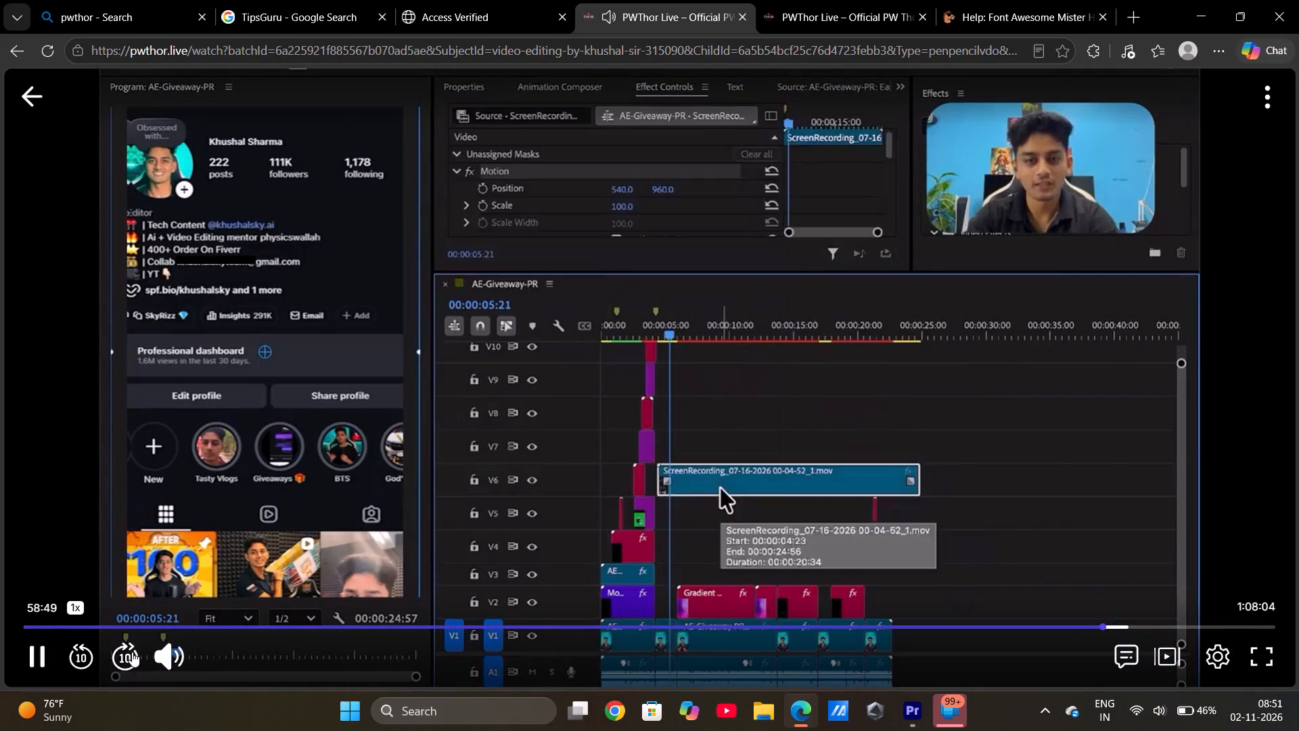
click(132, 652)
click(132, 652)
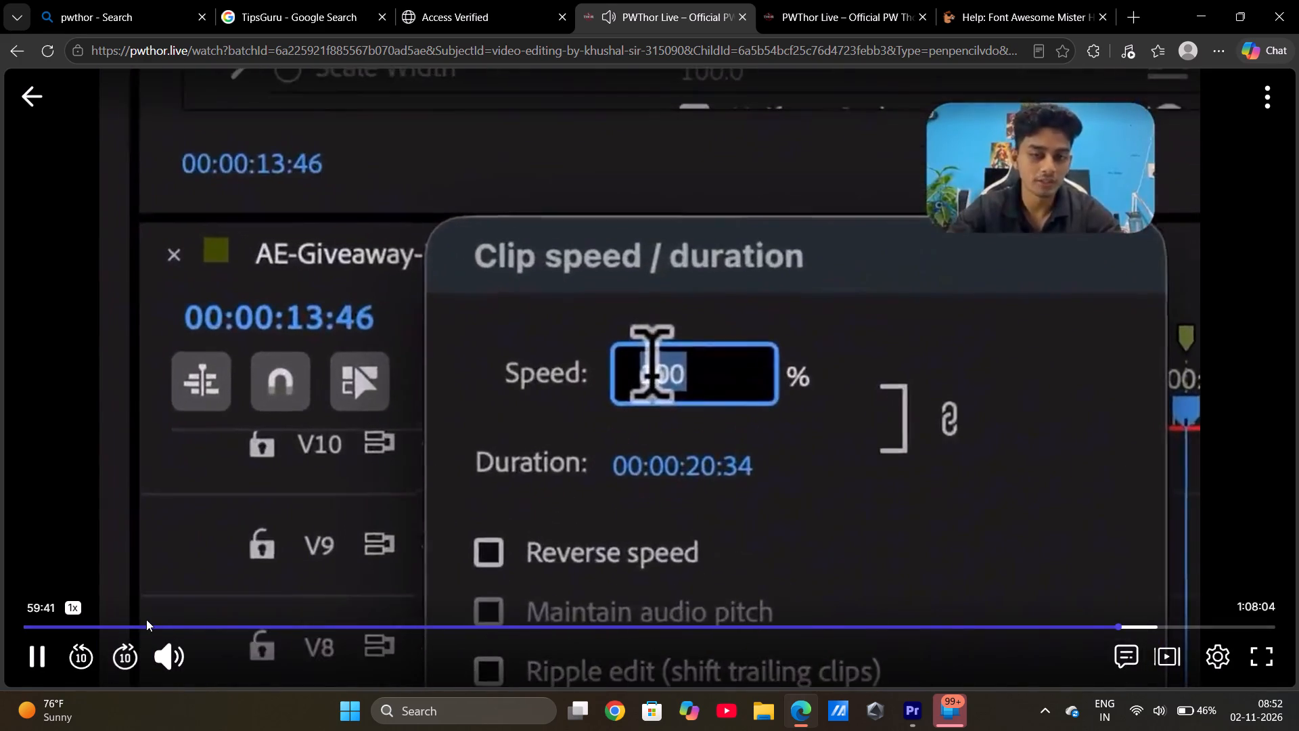
click(122, 649)
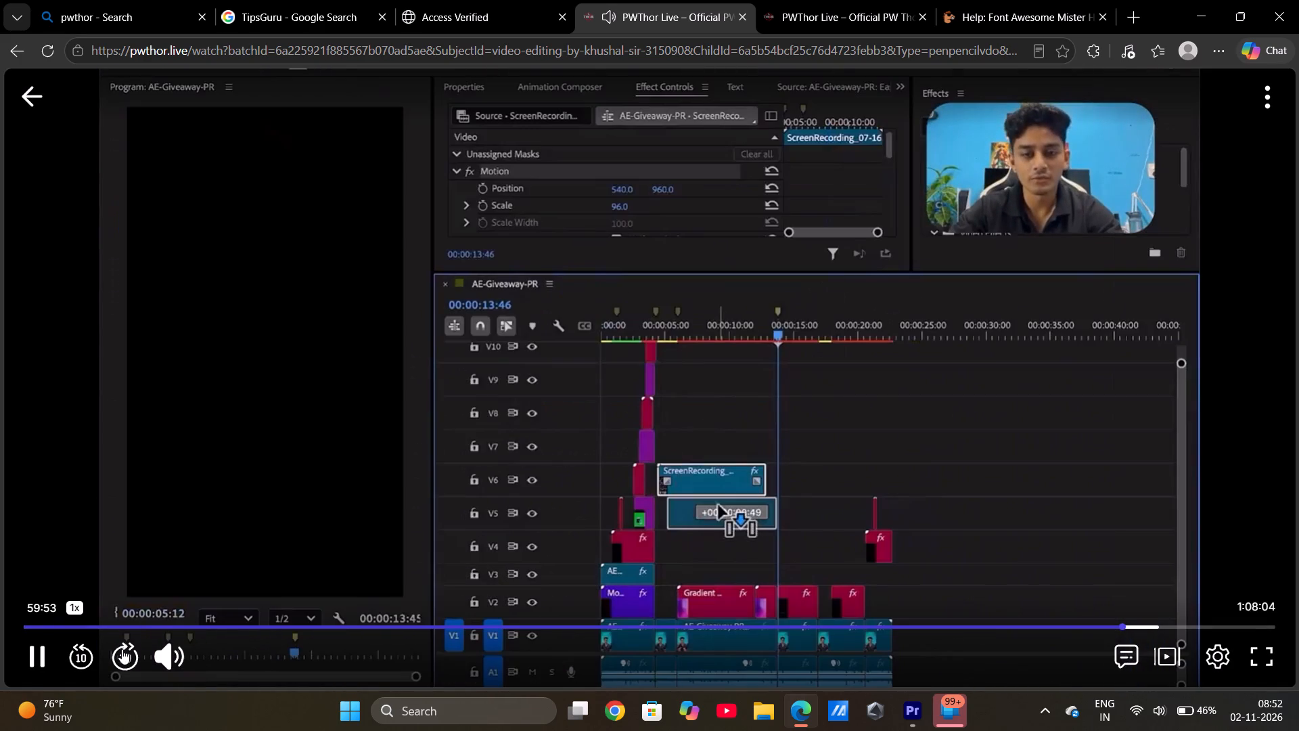
click(122, 649)
click(122, 649)
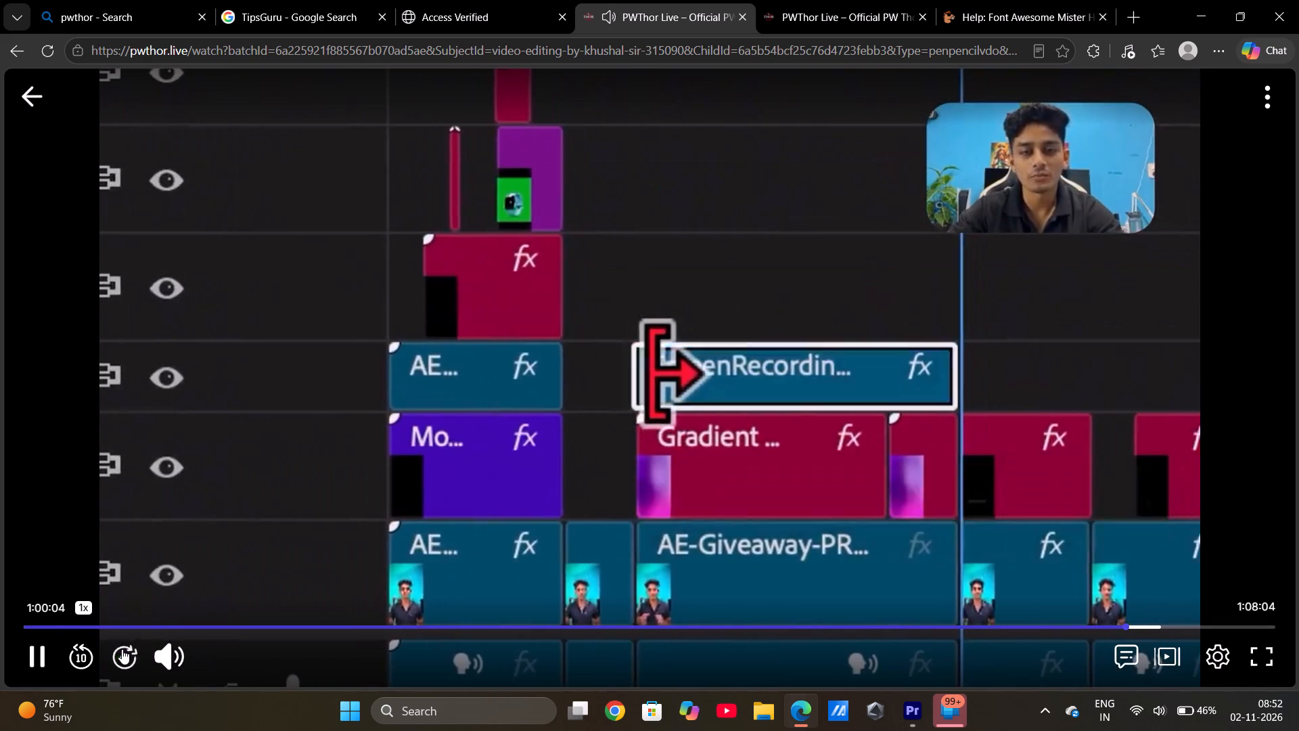
click(122, 649)
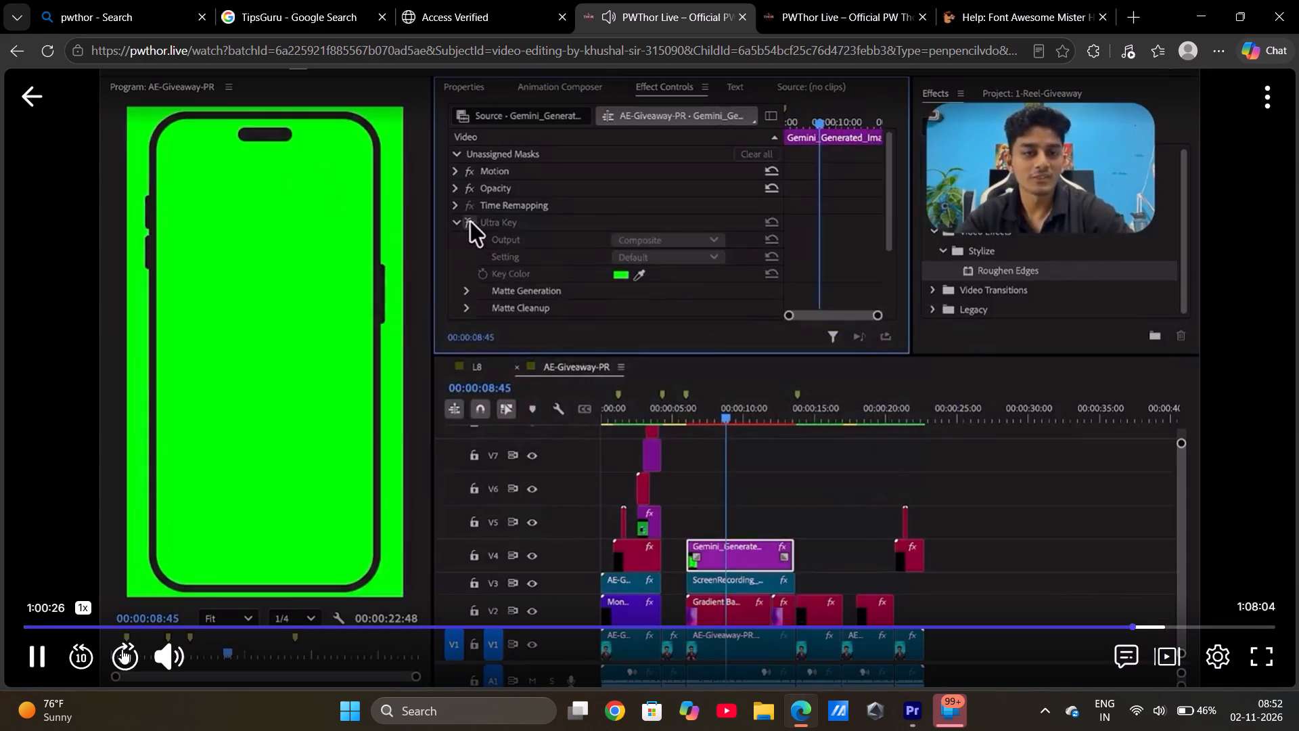
click(122, 649)
click(122, 649)
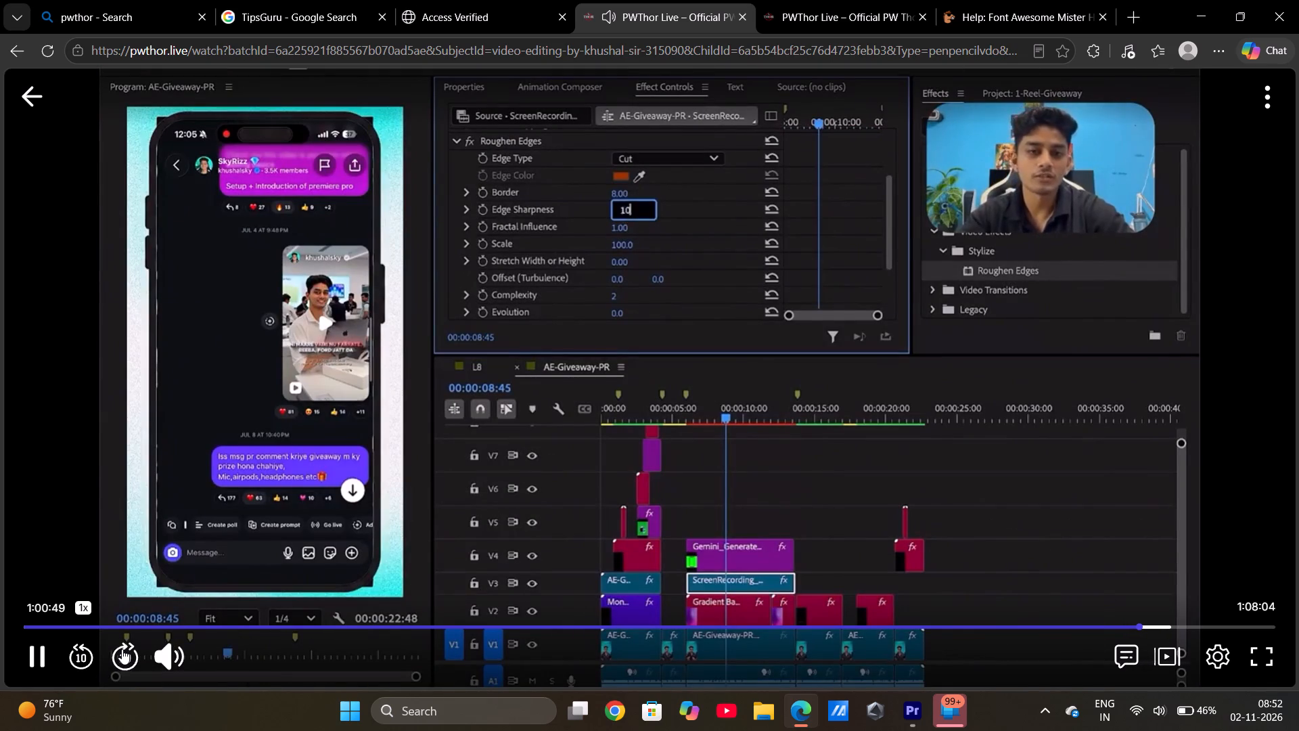
click(122, 649)
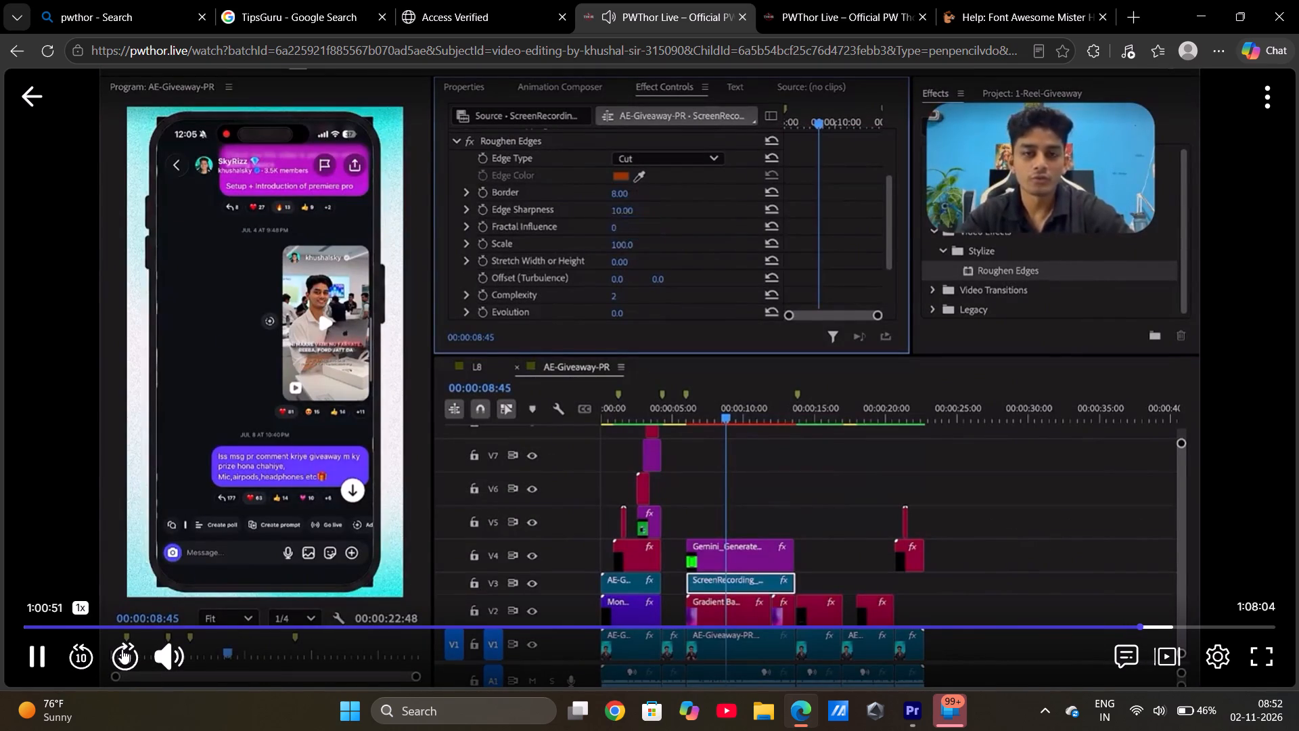
click(122, 649)
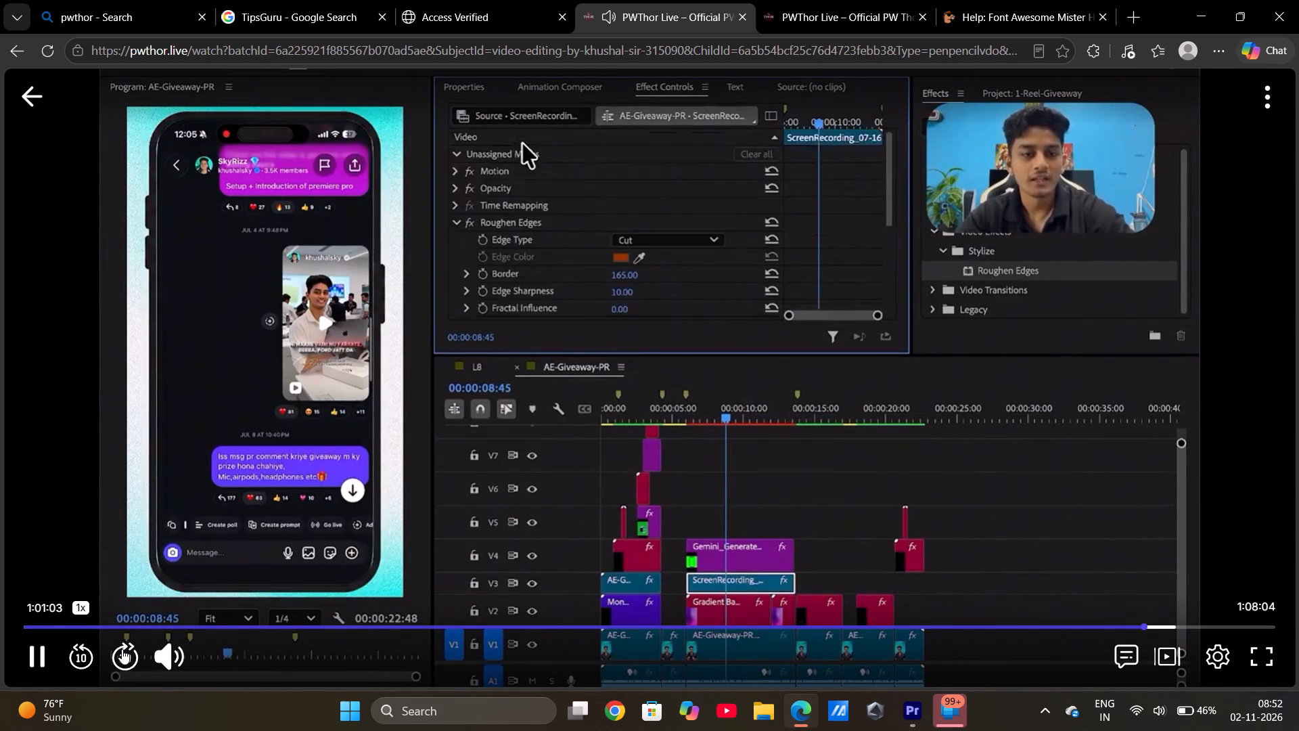
click(37, 652)
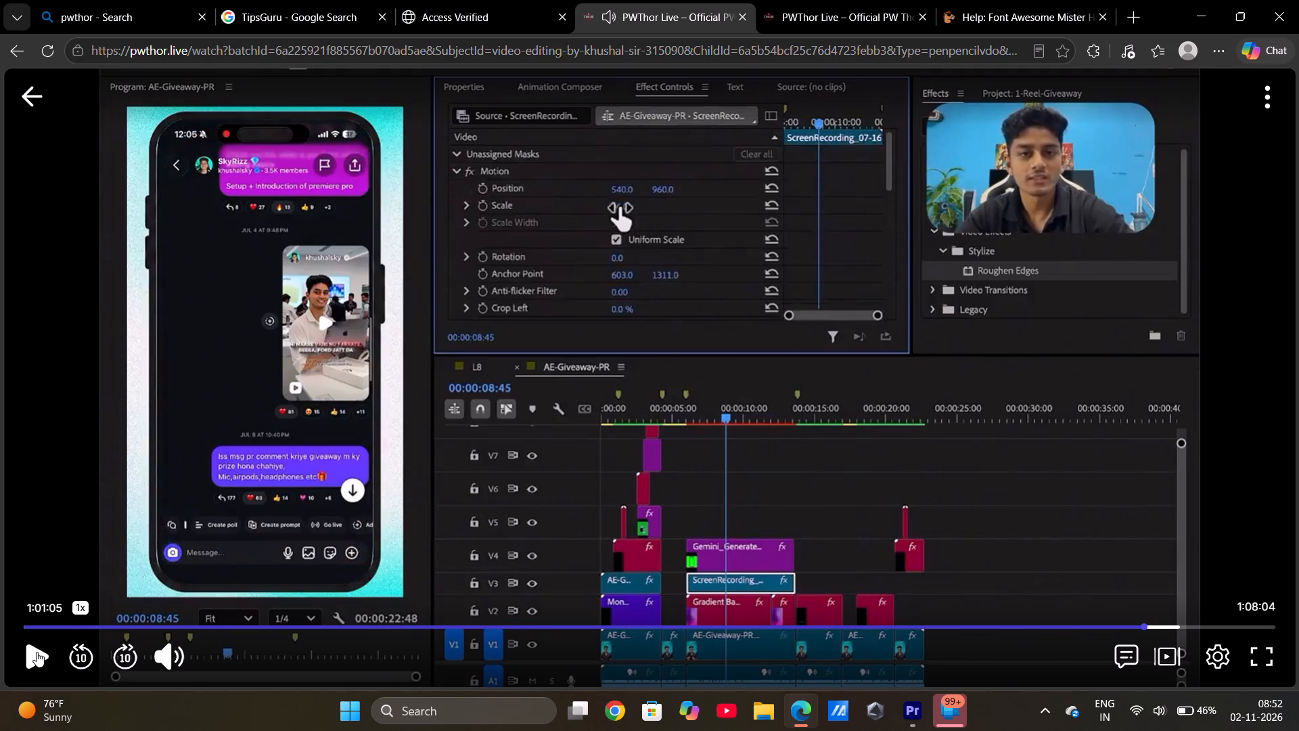
click(91, 651)
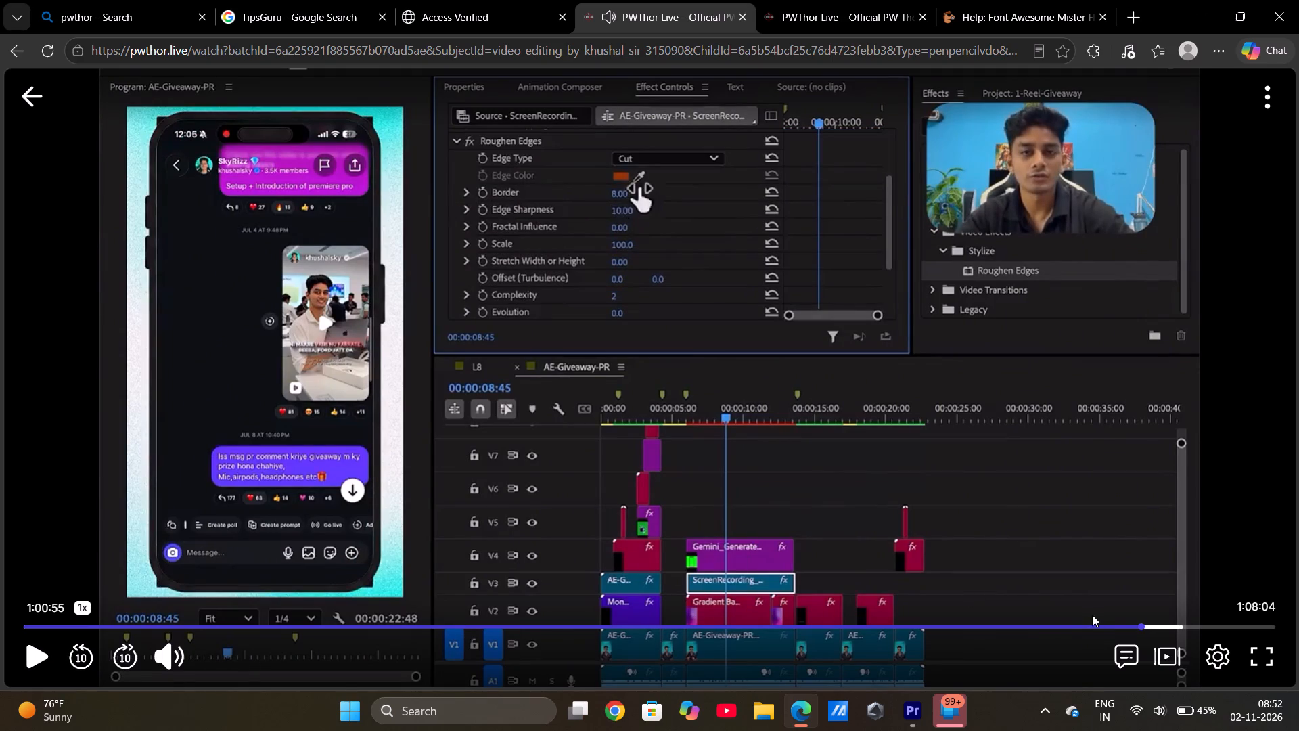
Jump the tutorial ahead to about 1:05:12, watch the arrow overlays and the finished reel's playback, and pause at about 1:06:23.
click(1168, 629)
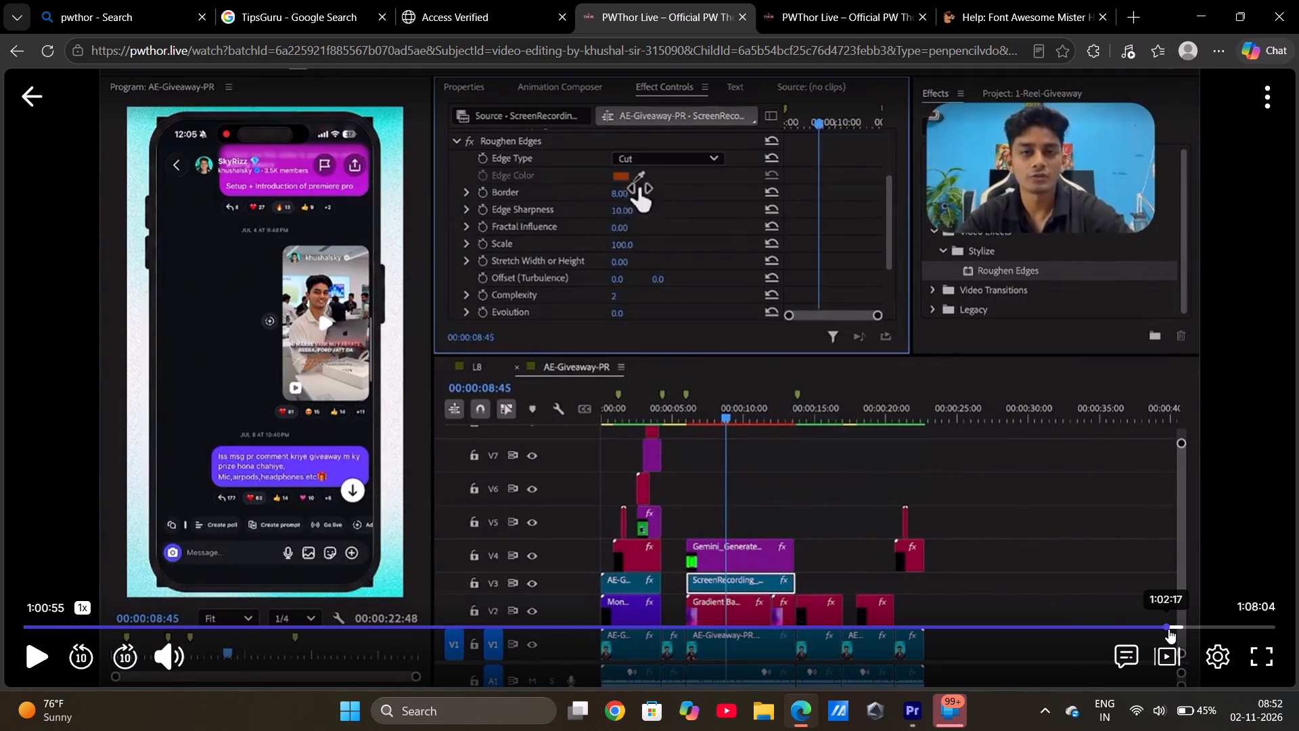
click(1200, 626)
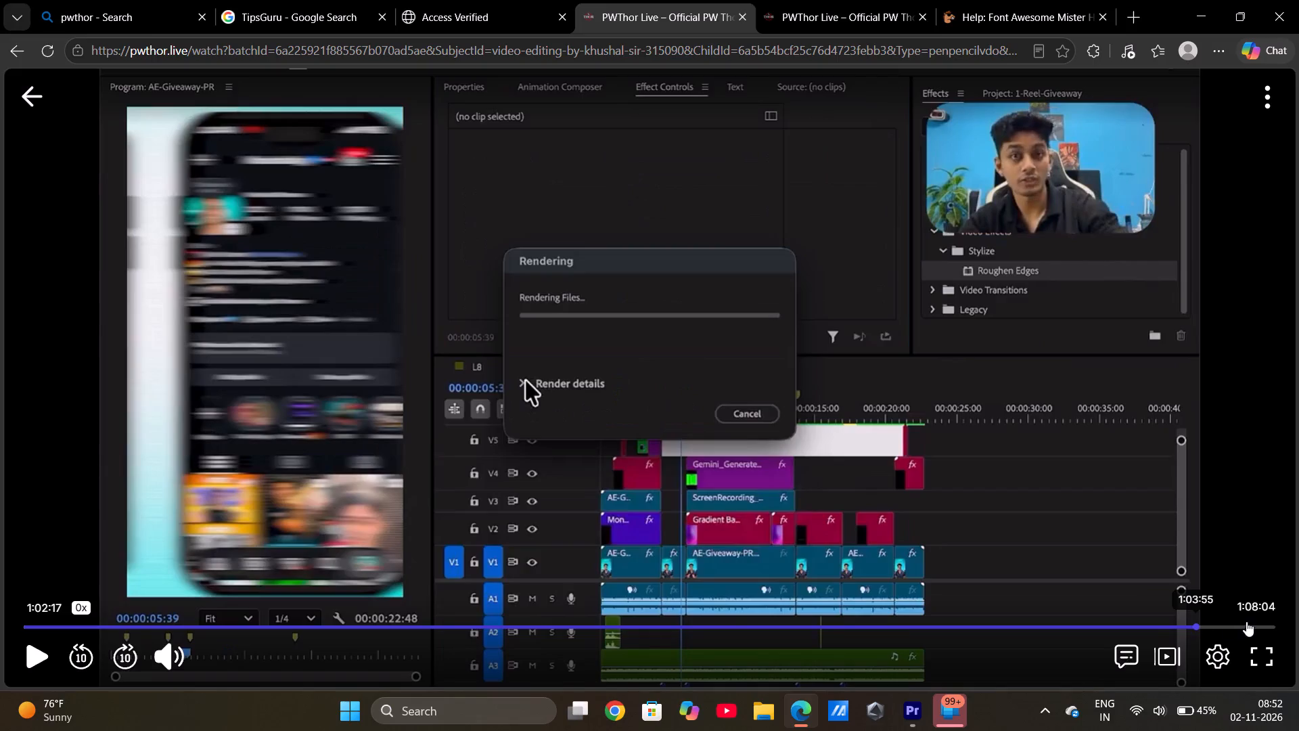
click(1223, 629)
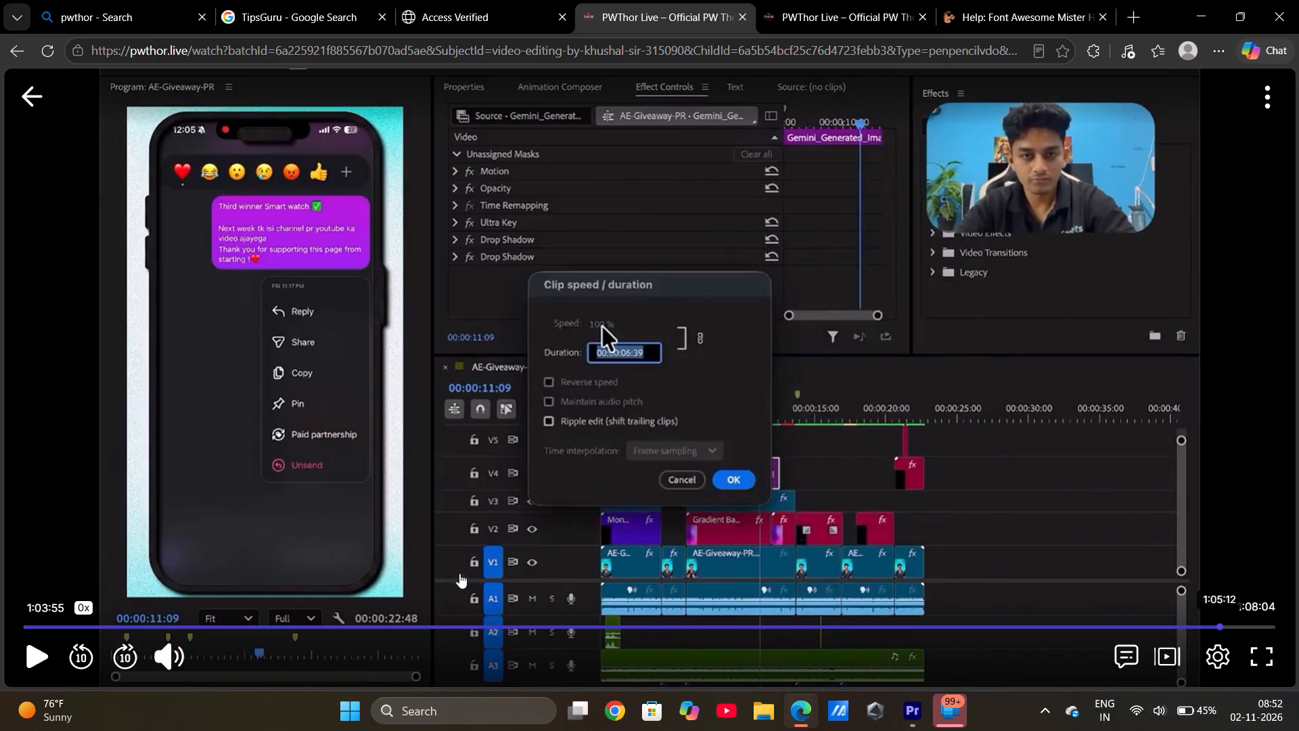
click(26, 650)
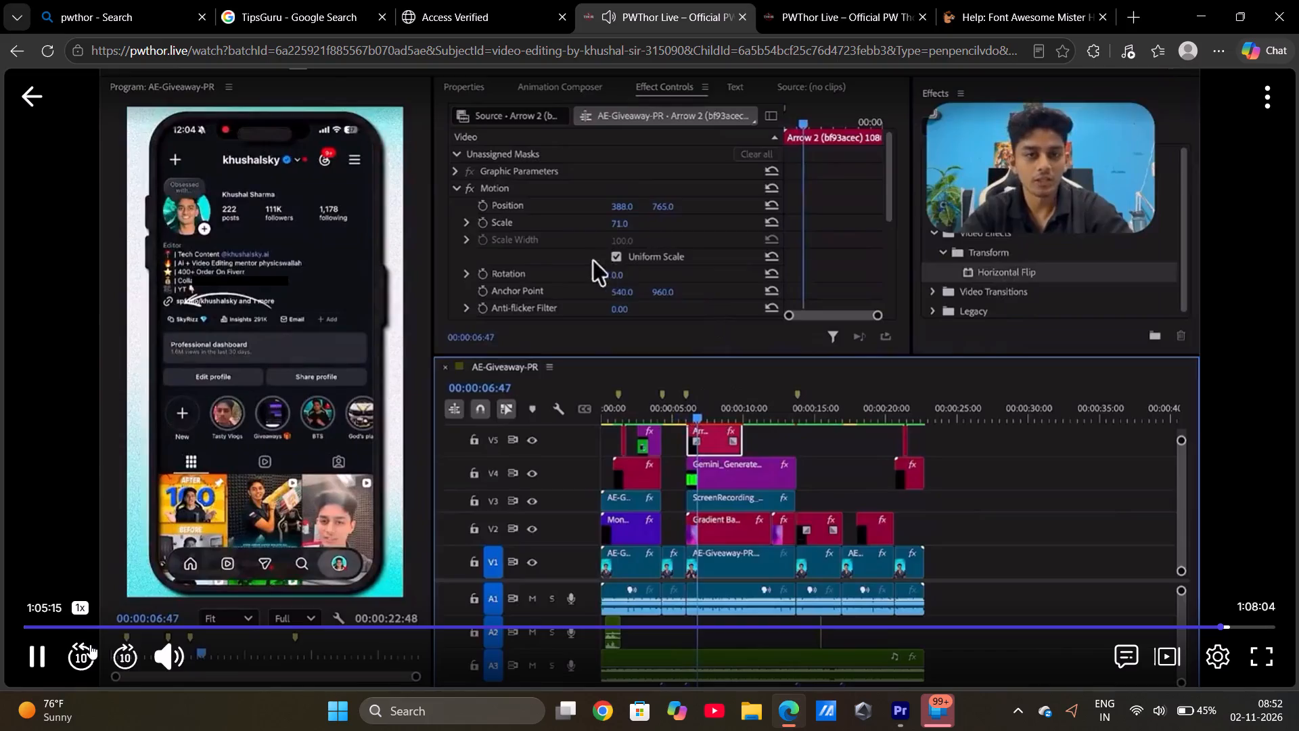
click(141, 652)
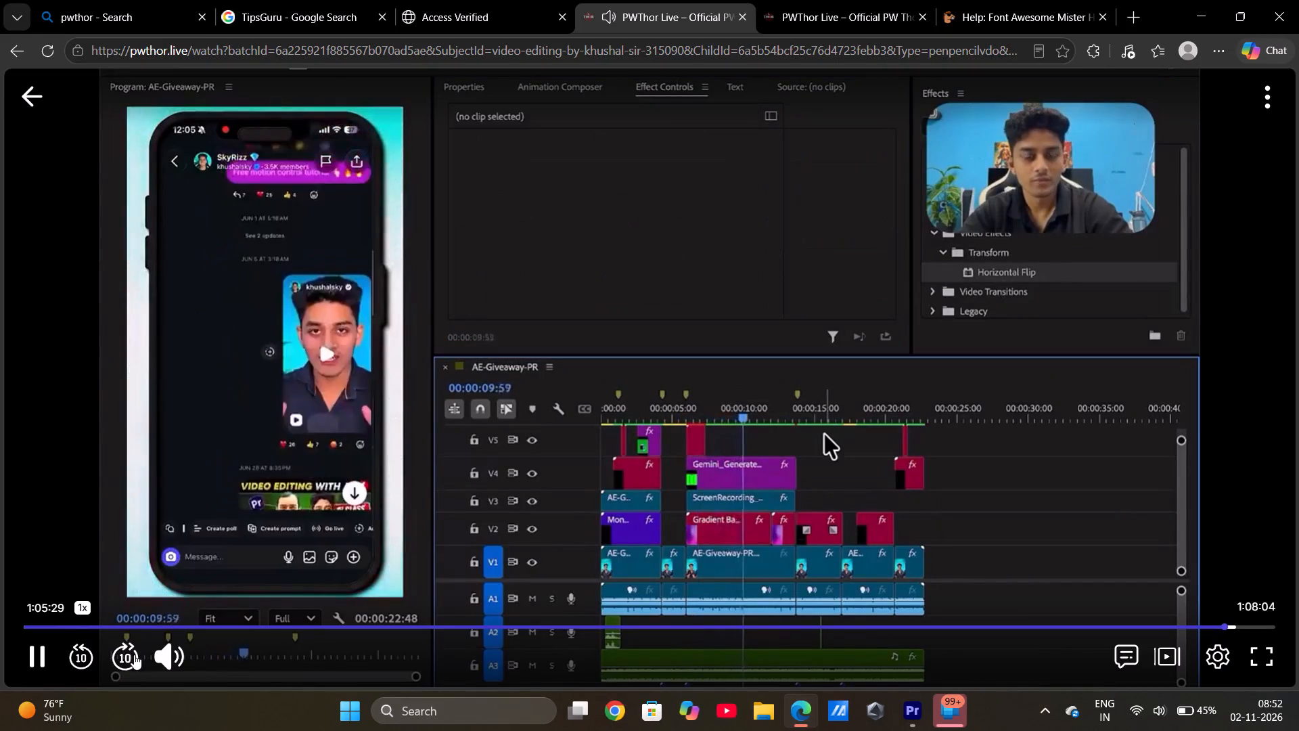
click(134, 655)
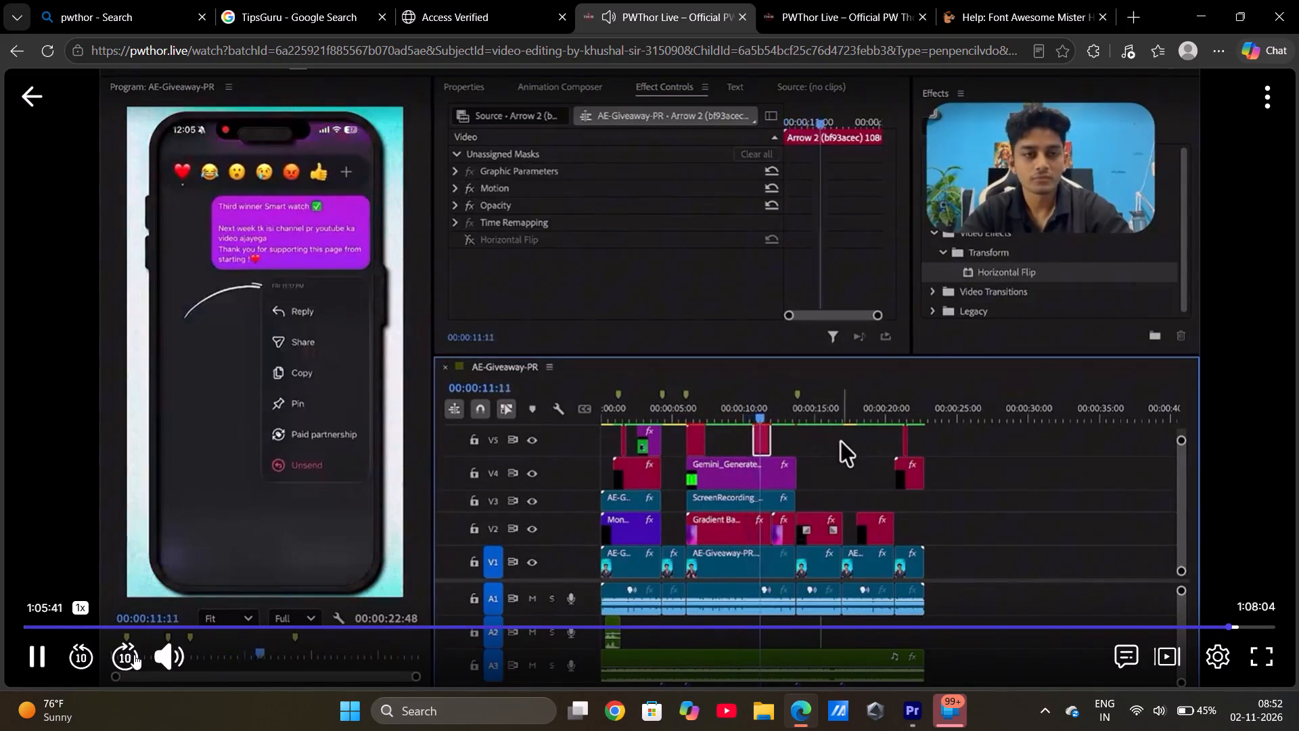
click(134, 655)
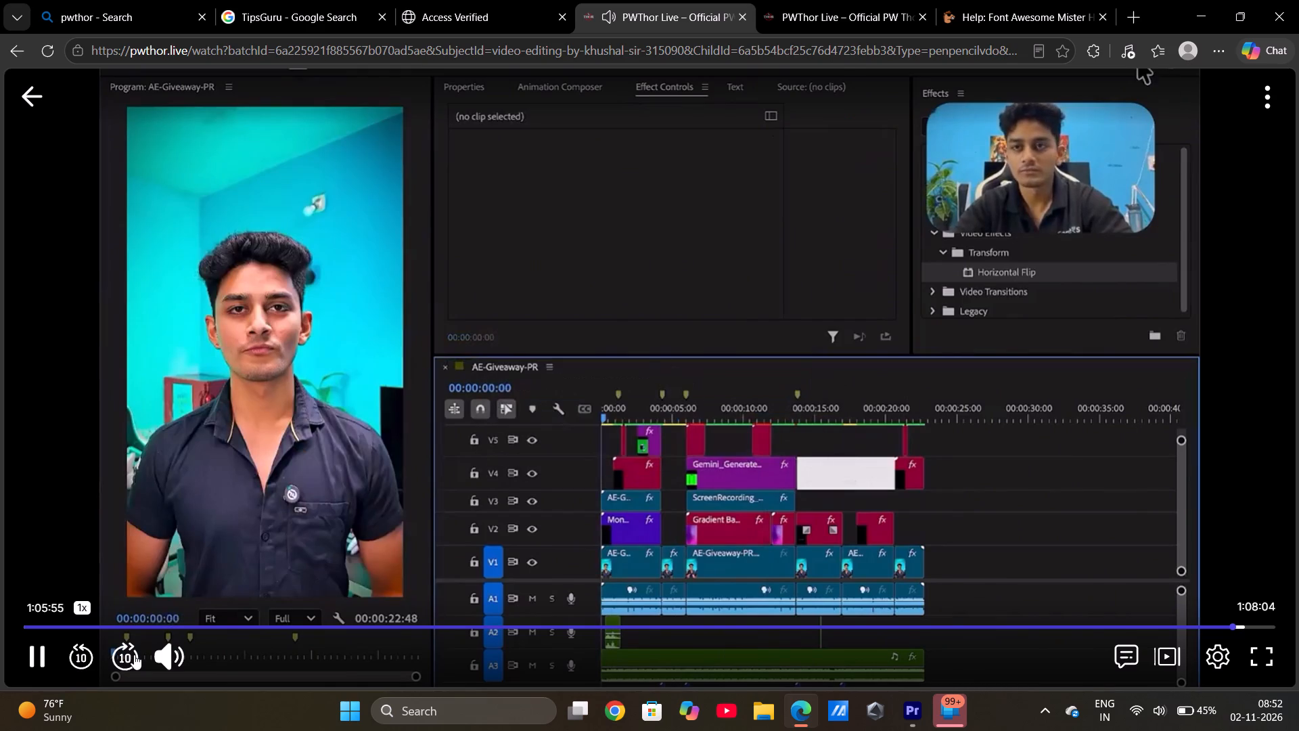
drag(134, 655, 82, 615)
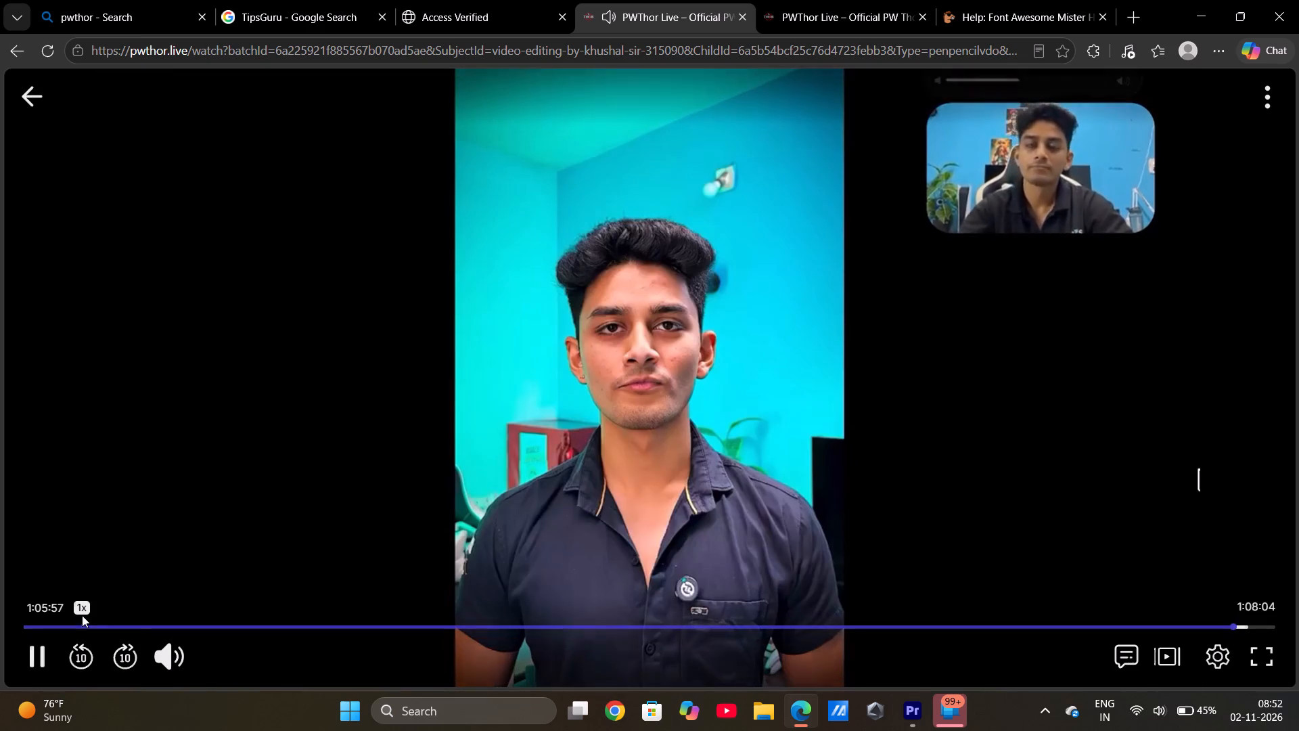
drag(82, 615, 114, 667)
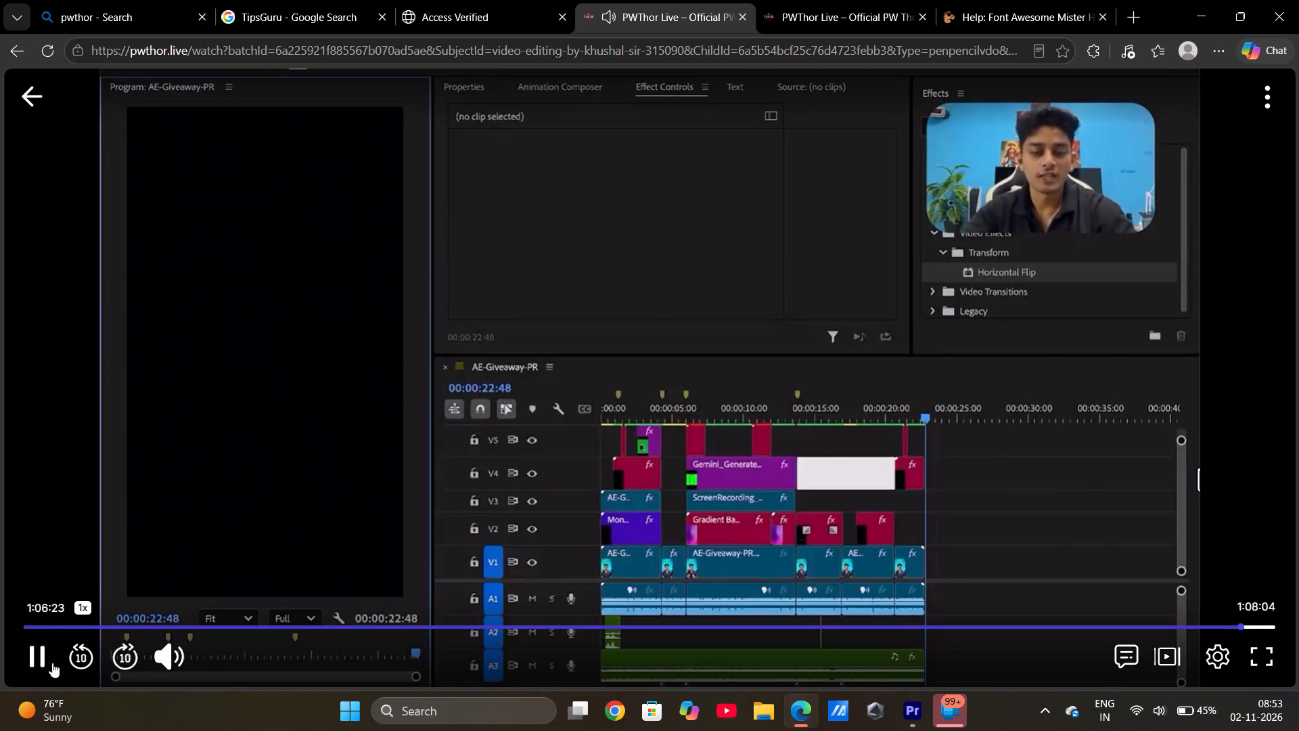
click(35, 664)
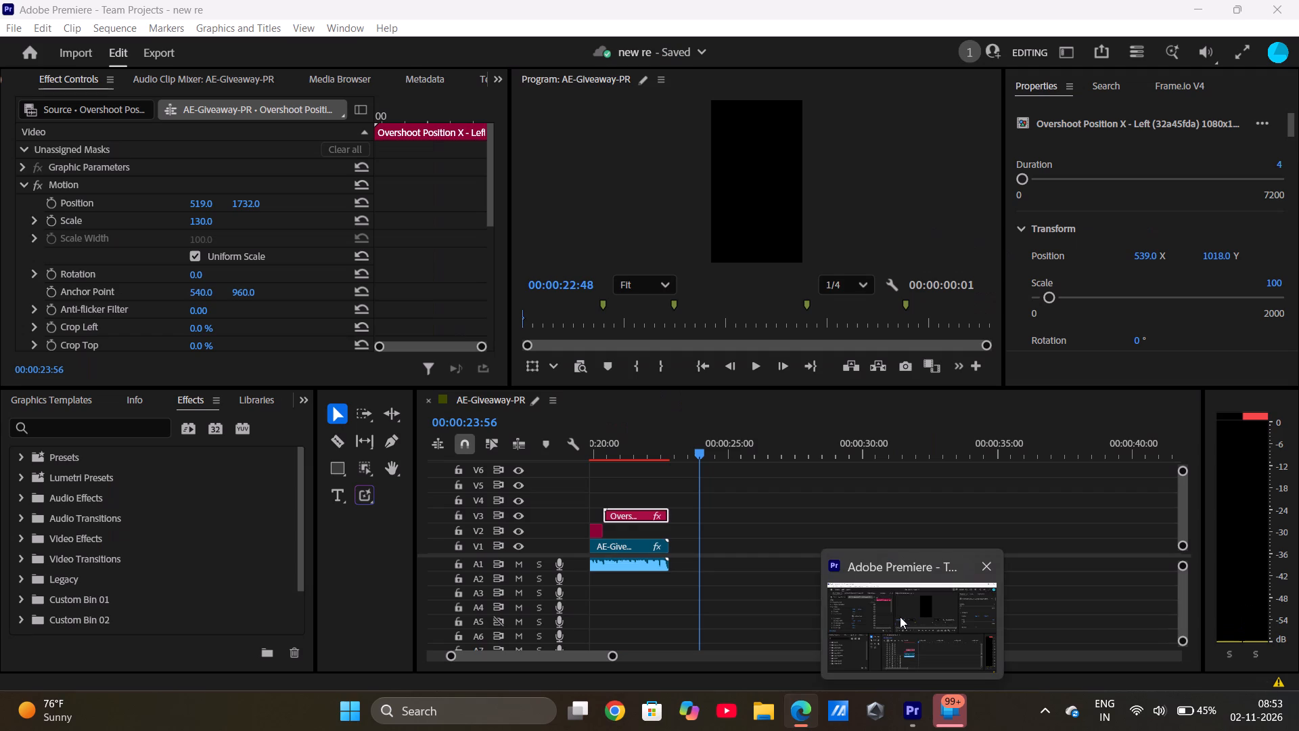
Switch to Premiere and replace the text of the V3 Overshoot closing title with "Thank".
click(900, 617)
scroll(756, 546, right, 1)
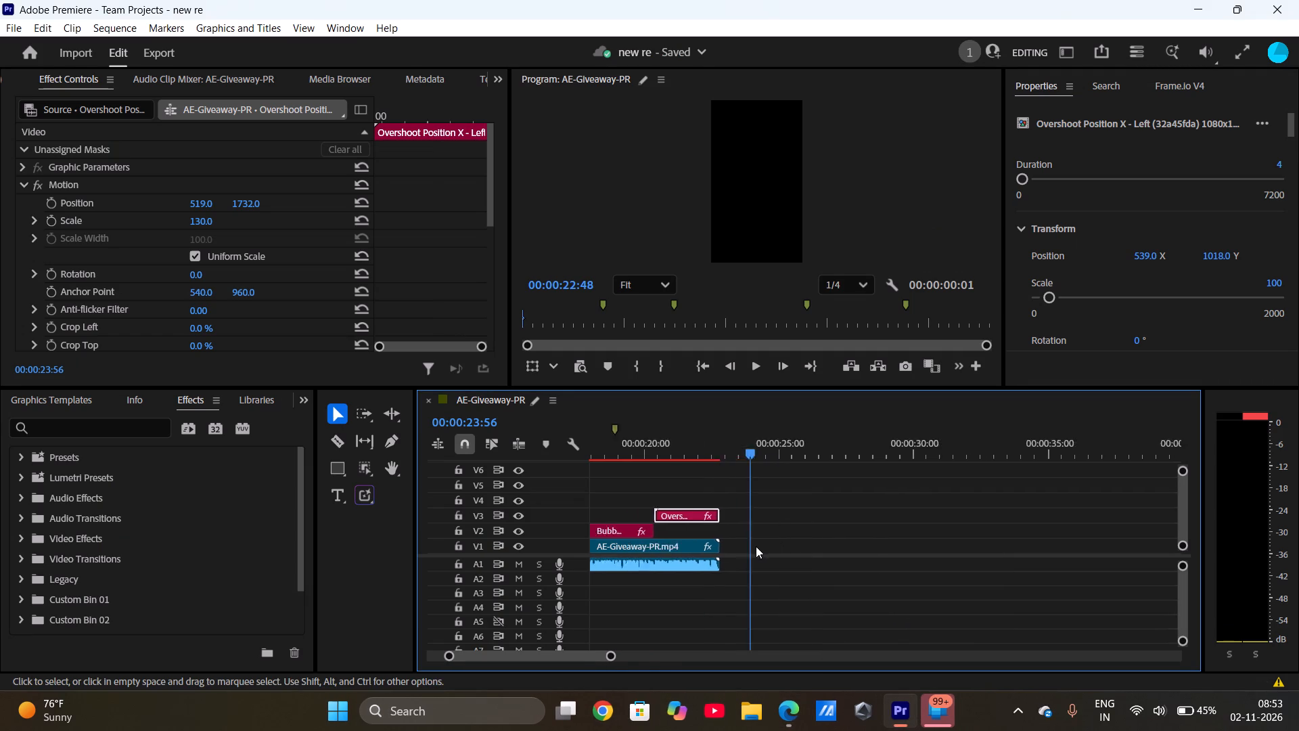
scroll(756, 546, right, 1)
click(809, 518)
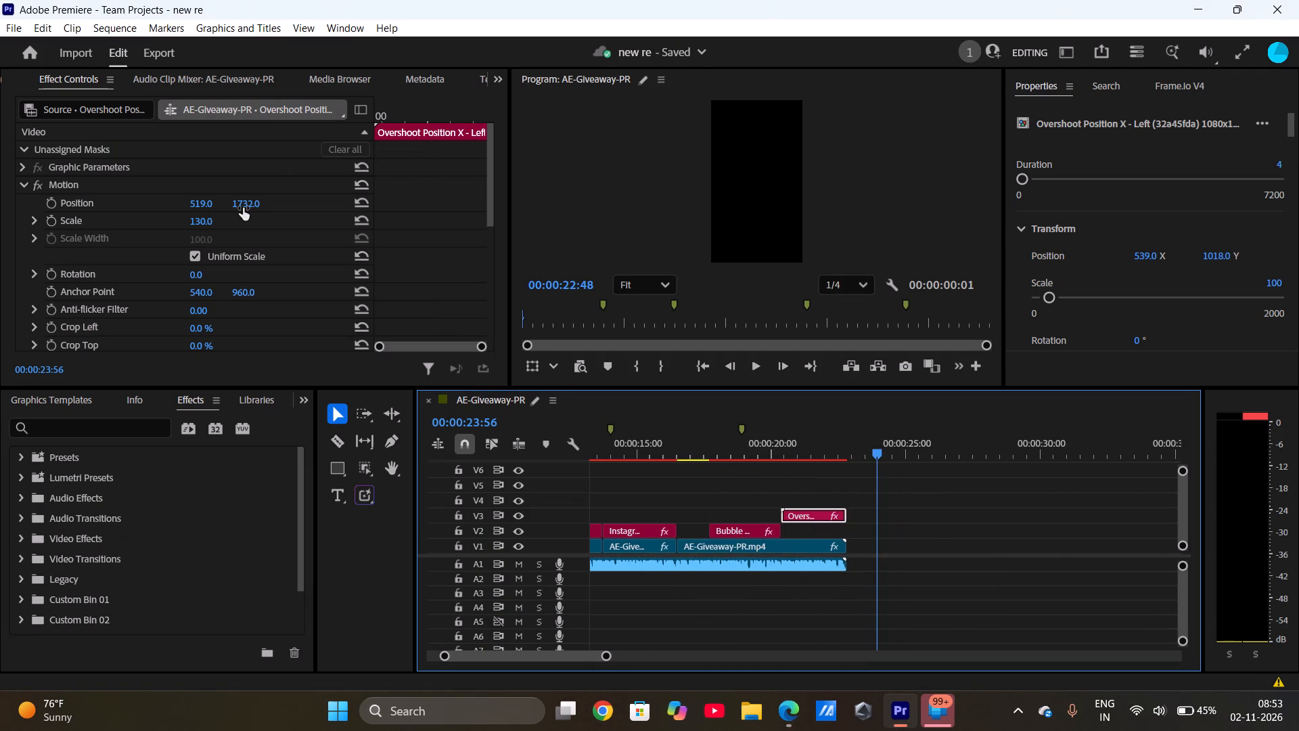
scroll(243, 208, up, 1)
click(484, 80)
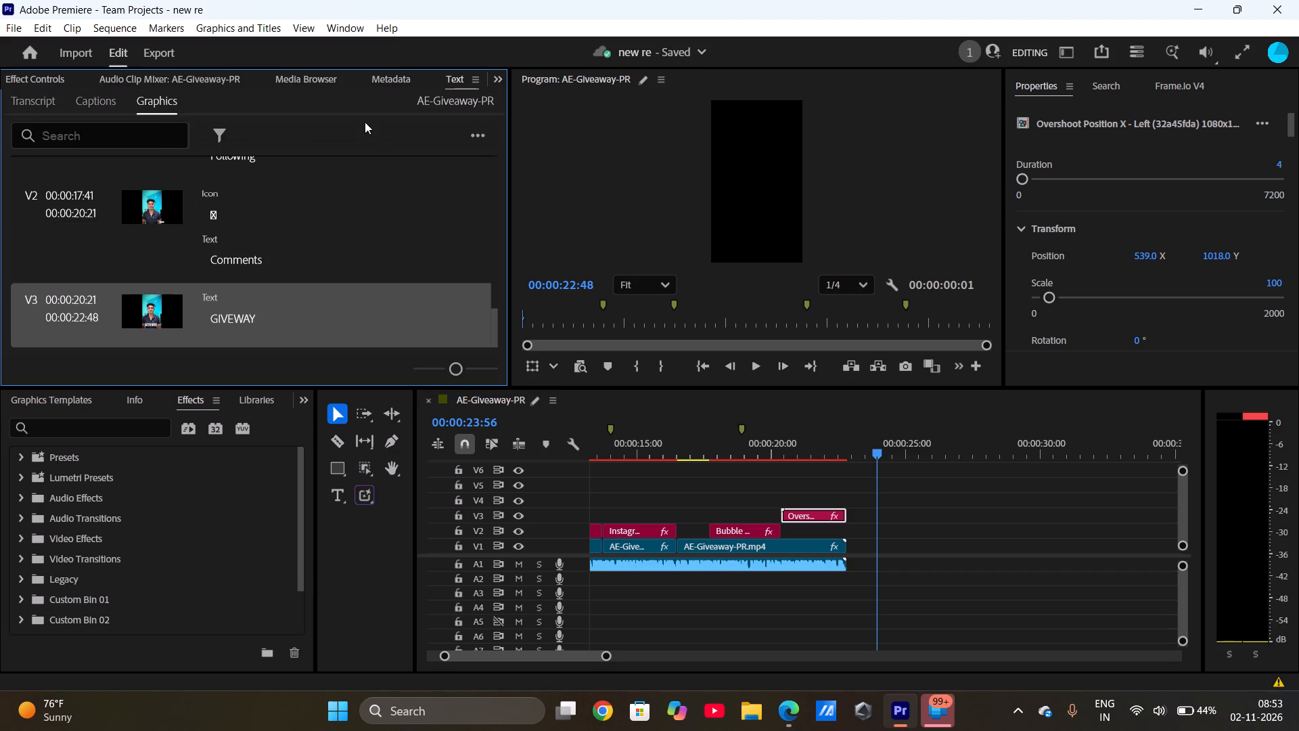
click(233, 317)
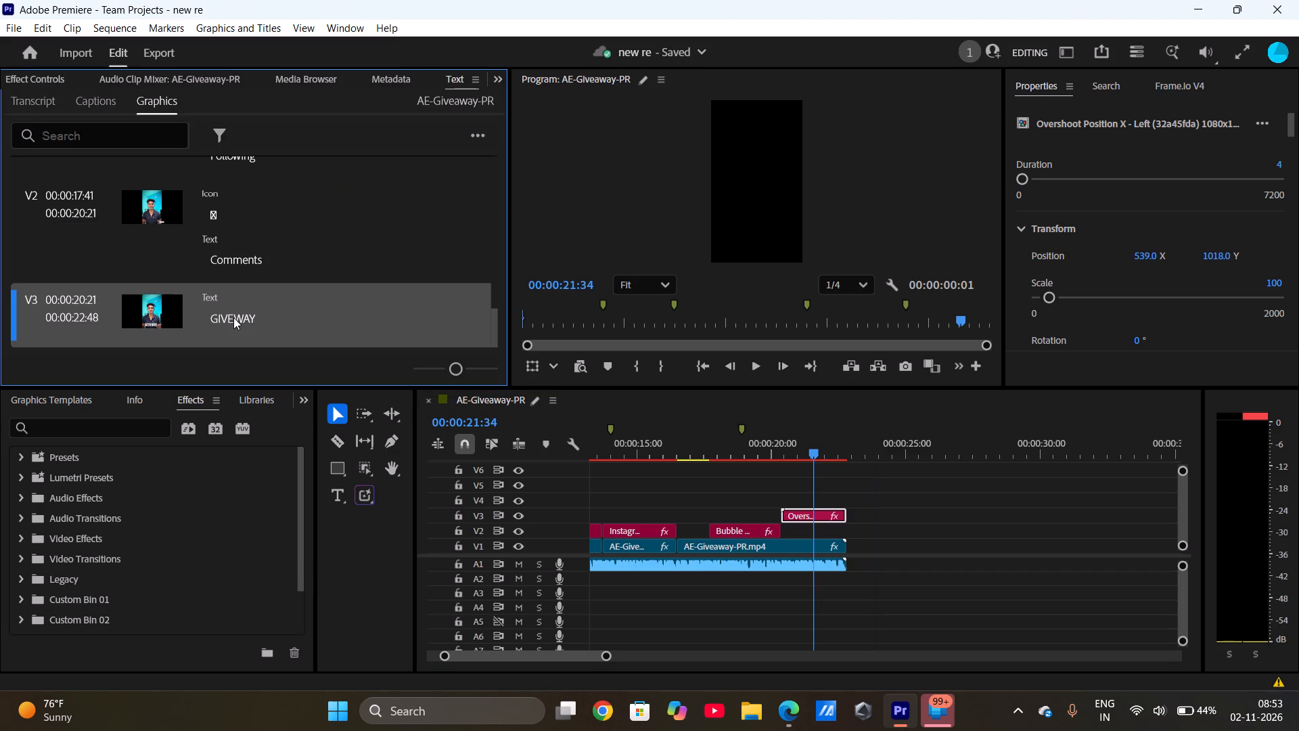
click(233, 317)
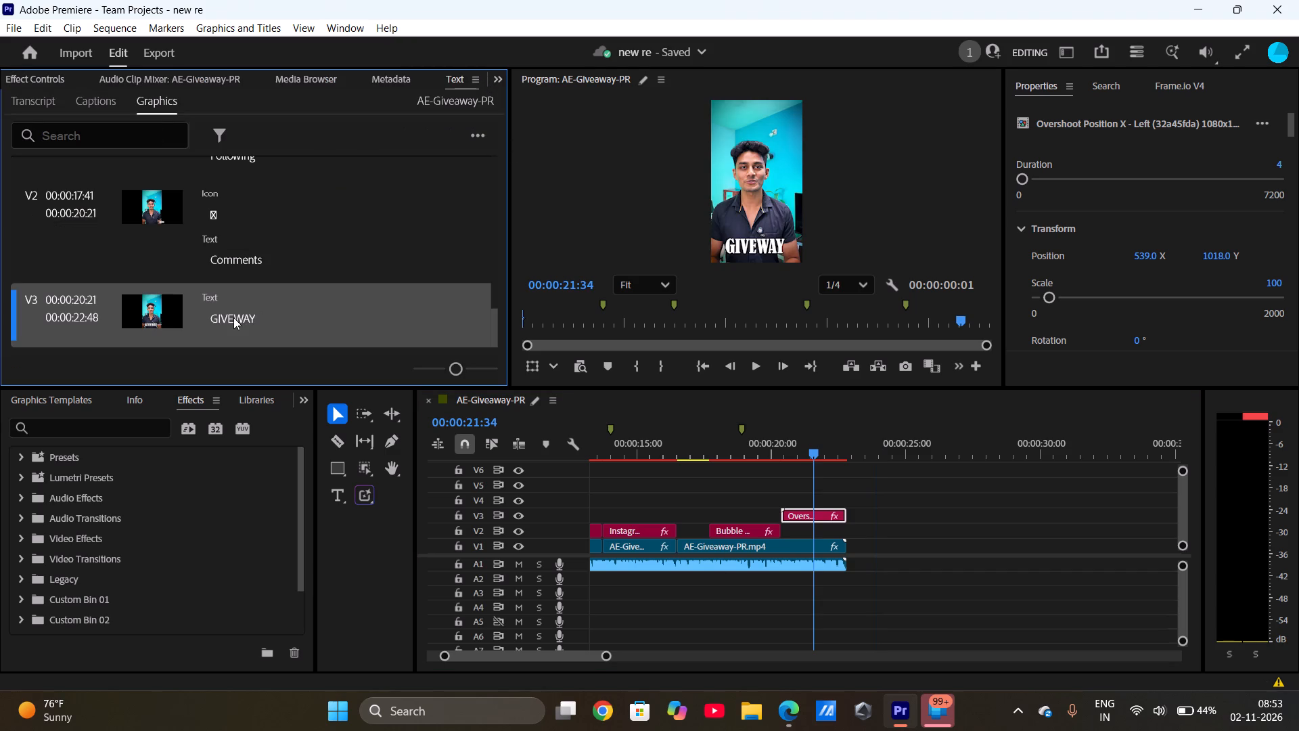
double_click(267, 313)
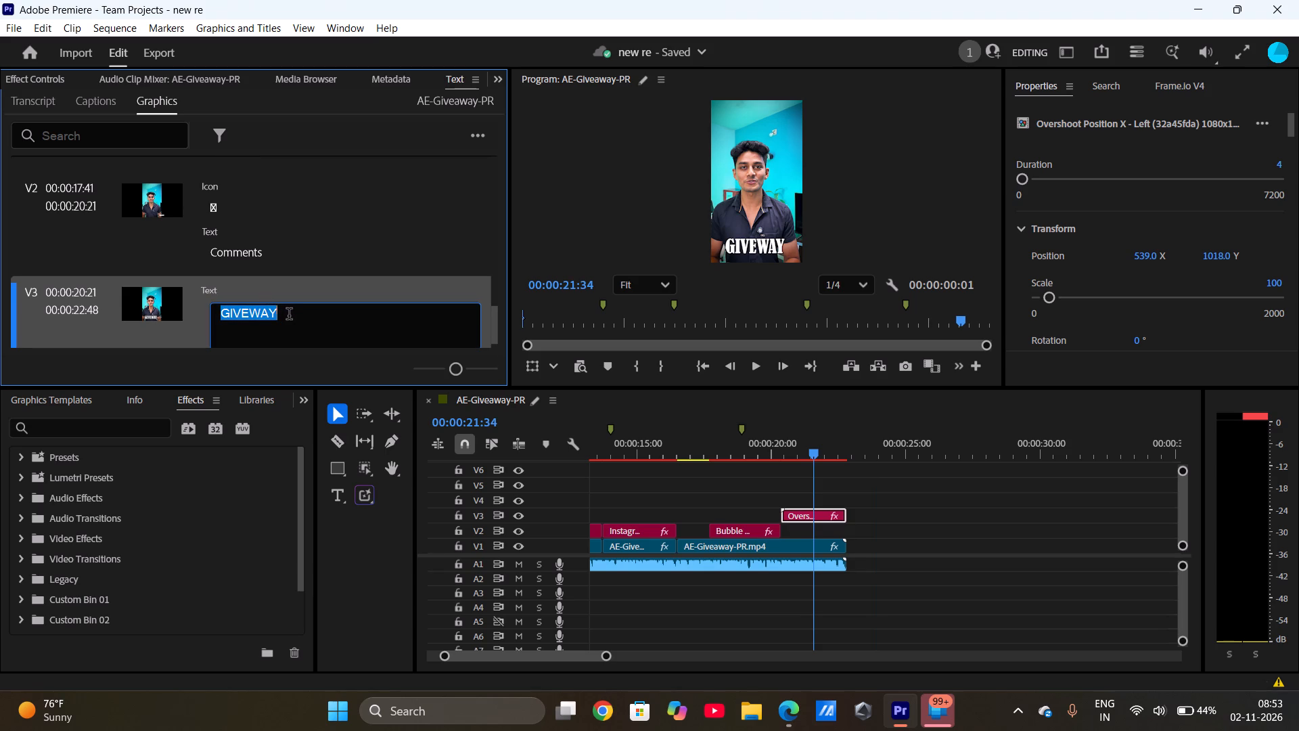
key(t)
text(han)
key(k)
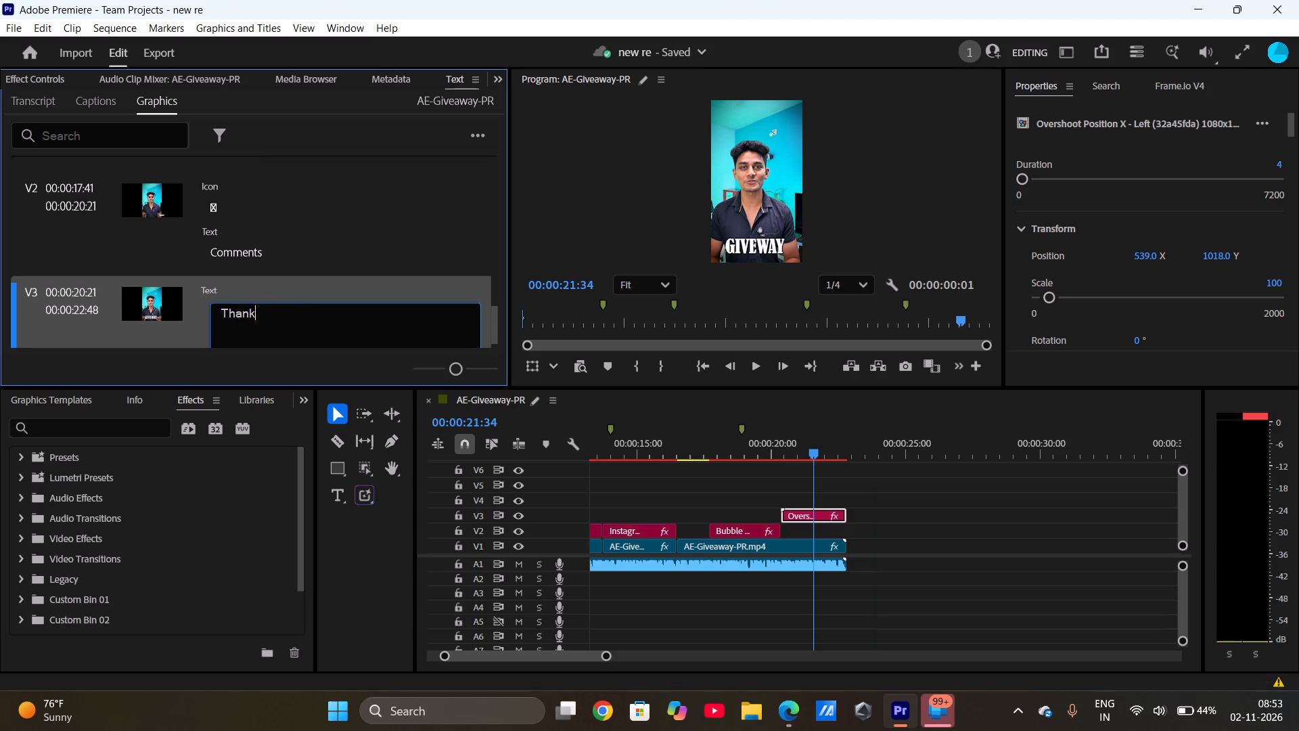
Replace the V3 closing title's text at 00:00:20:21 with "Thankyou" in Premiere.
text(you)
key(Return)
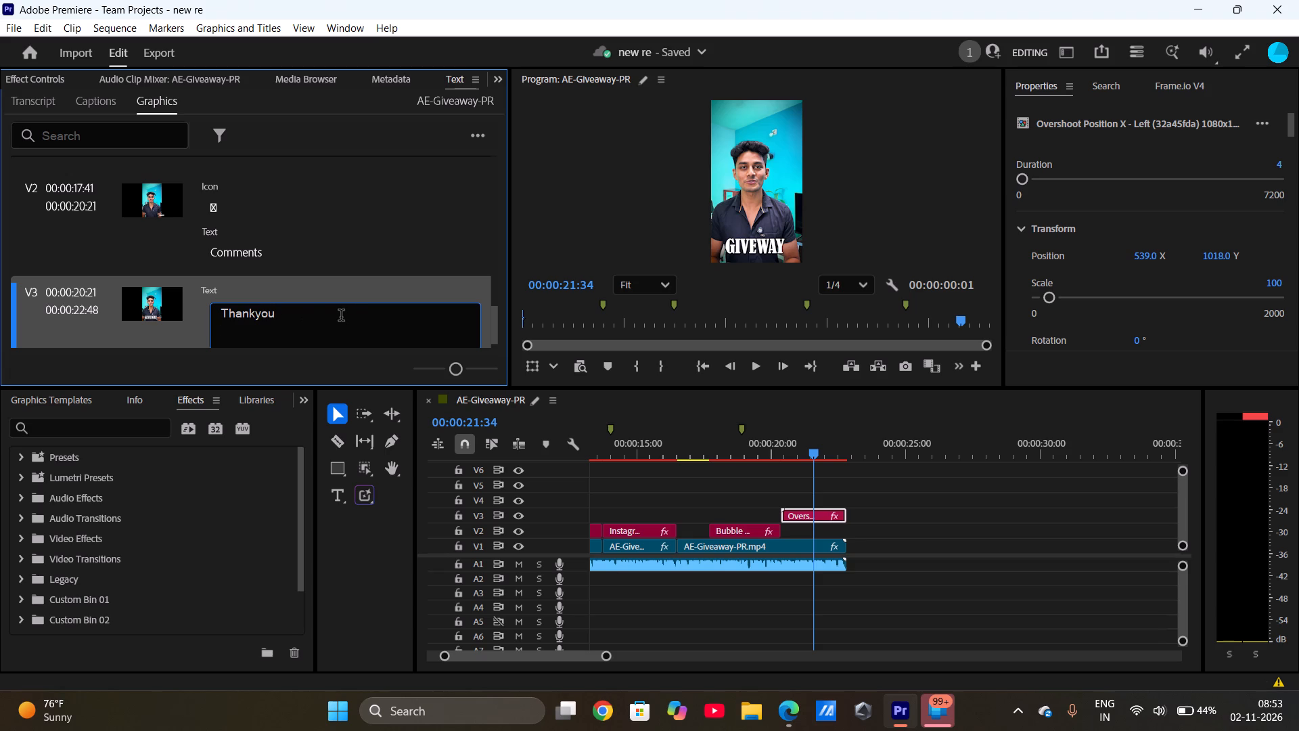
click(340, 317)
click(302, 234)
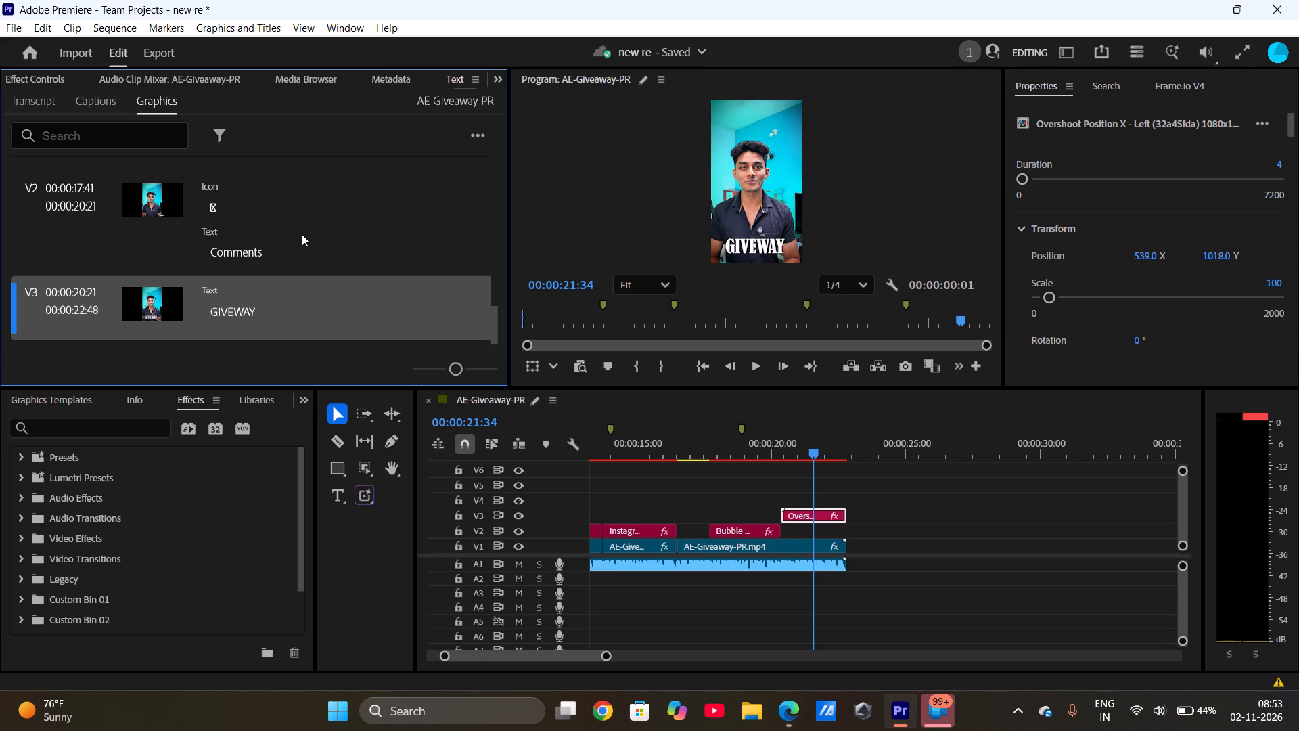
Copy the short Energy V2 18 transition at 00:00:01:11 on V3 and paste it at the playhead, at 00:00:19:01.
scroll(775, 538, right, 1)
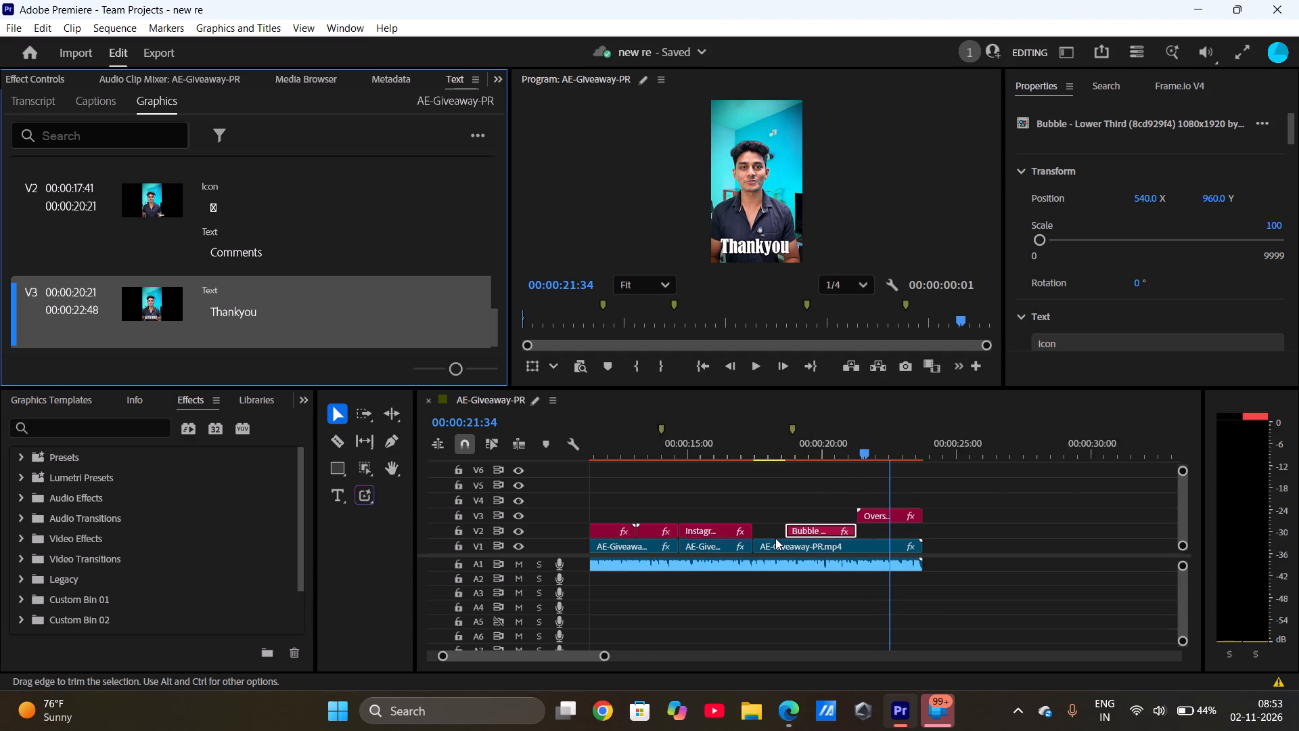
scroll(775, 538, right, 4)
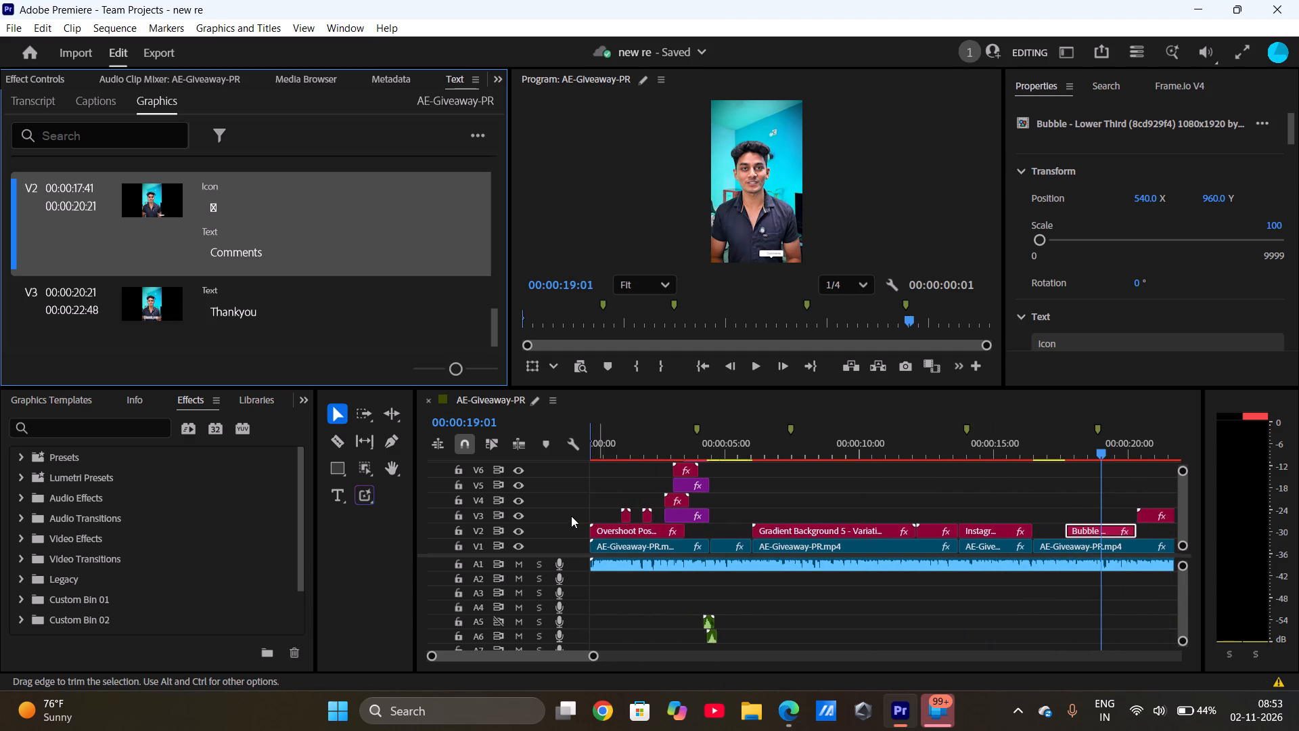
drag(632, 518, 626, 517)
click(626, 517)
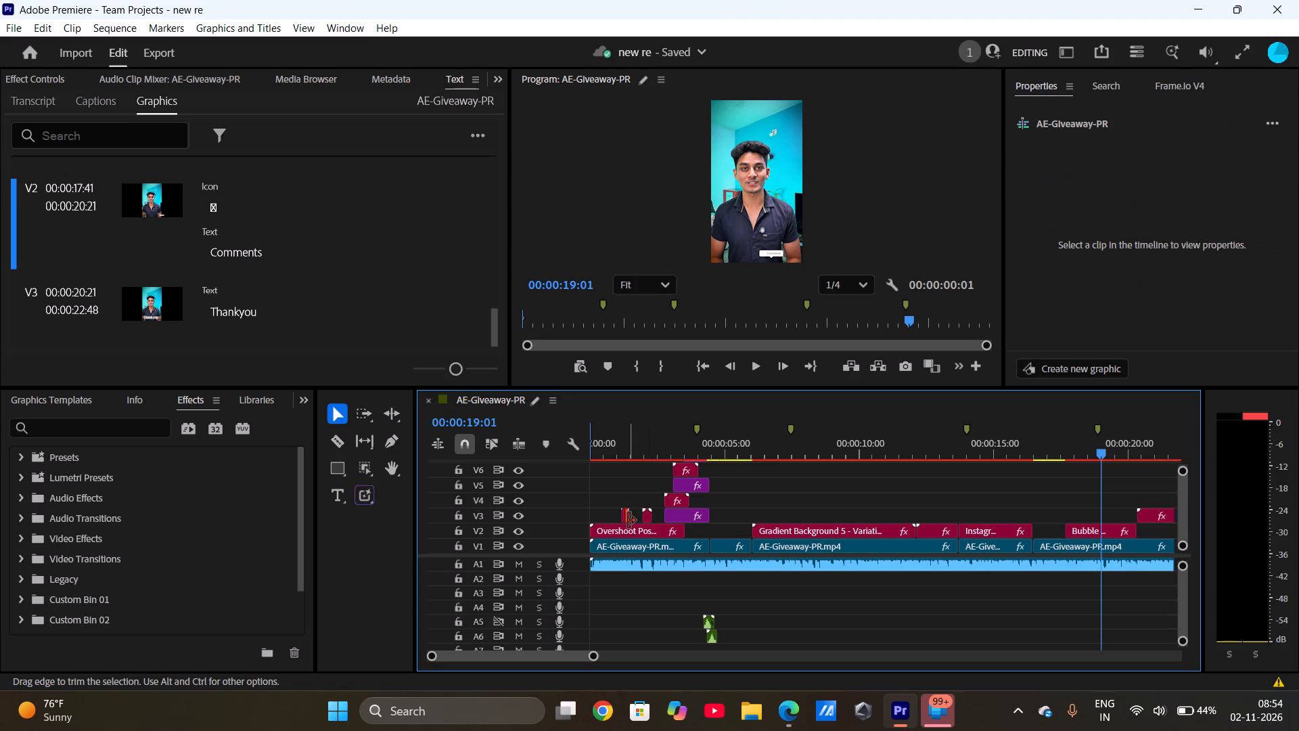
key(ctrl+z)
ctrl+click(628, 520)
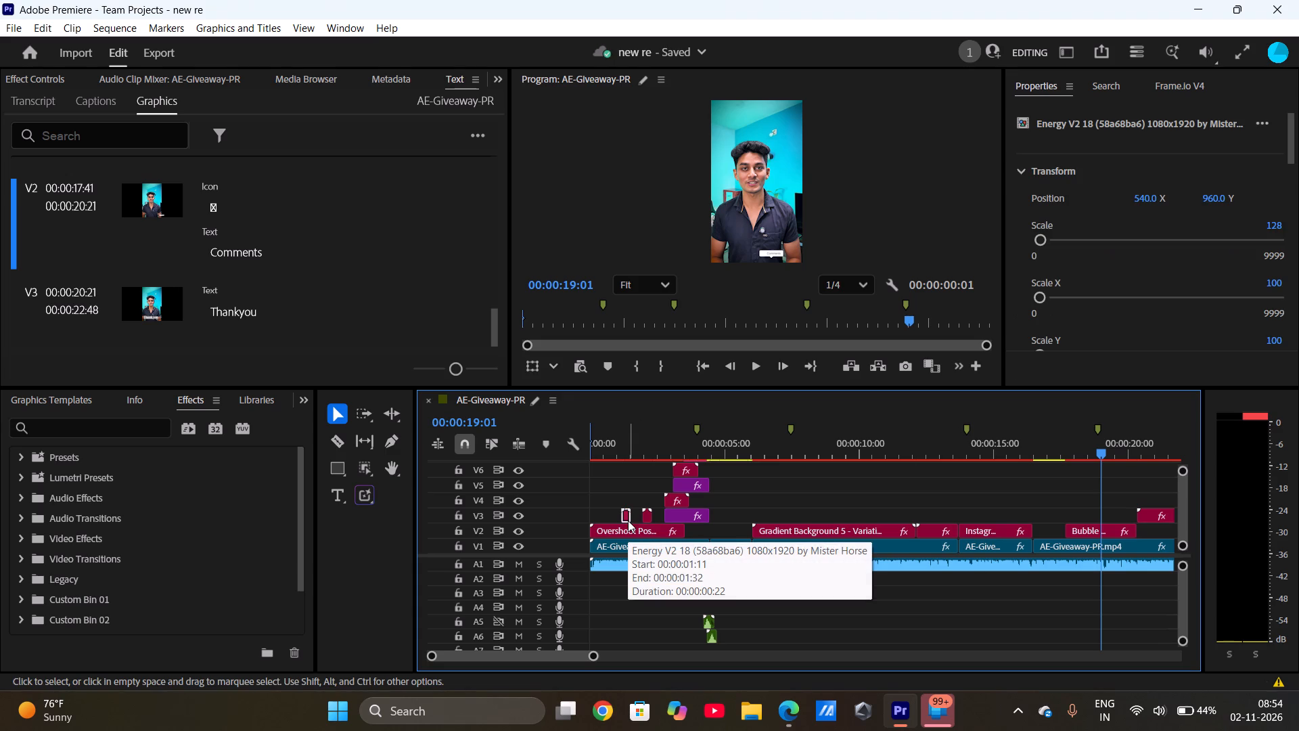
key(ctrl+c)
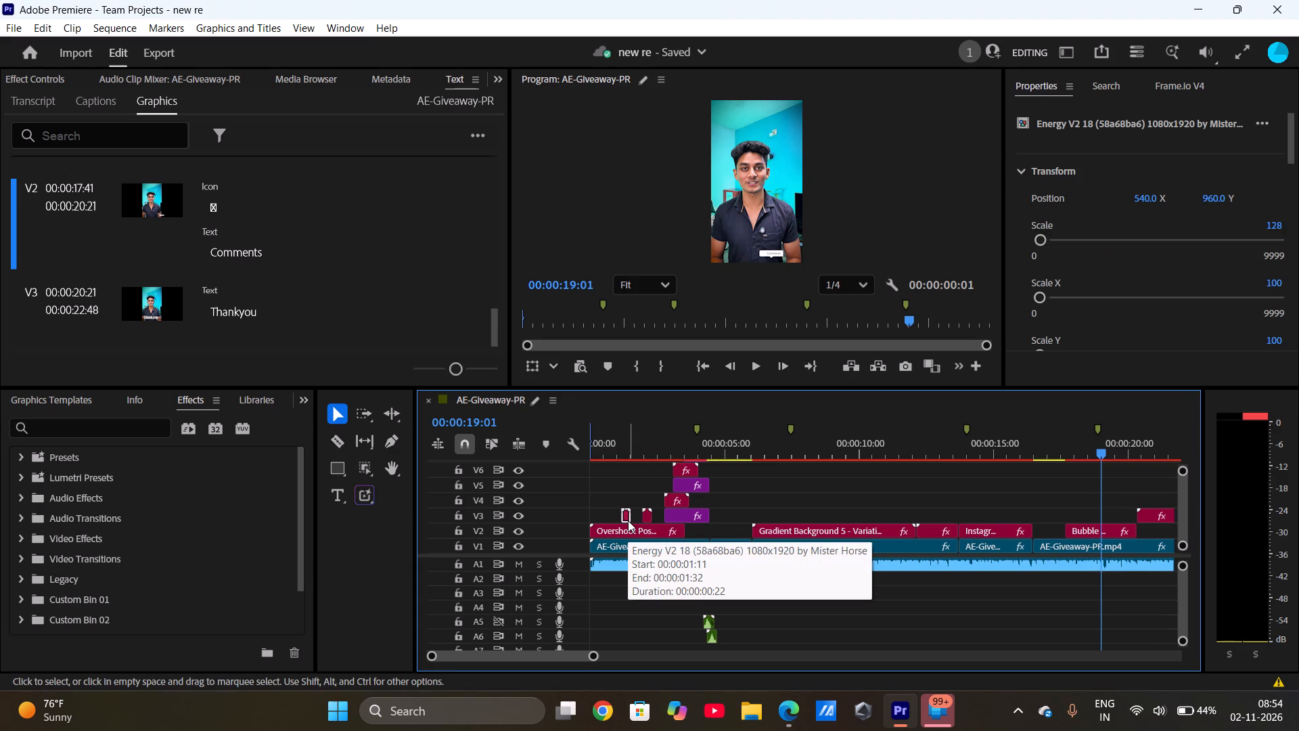
key(ctrl+p)
click(628, 520)
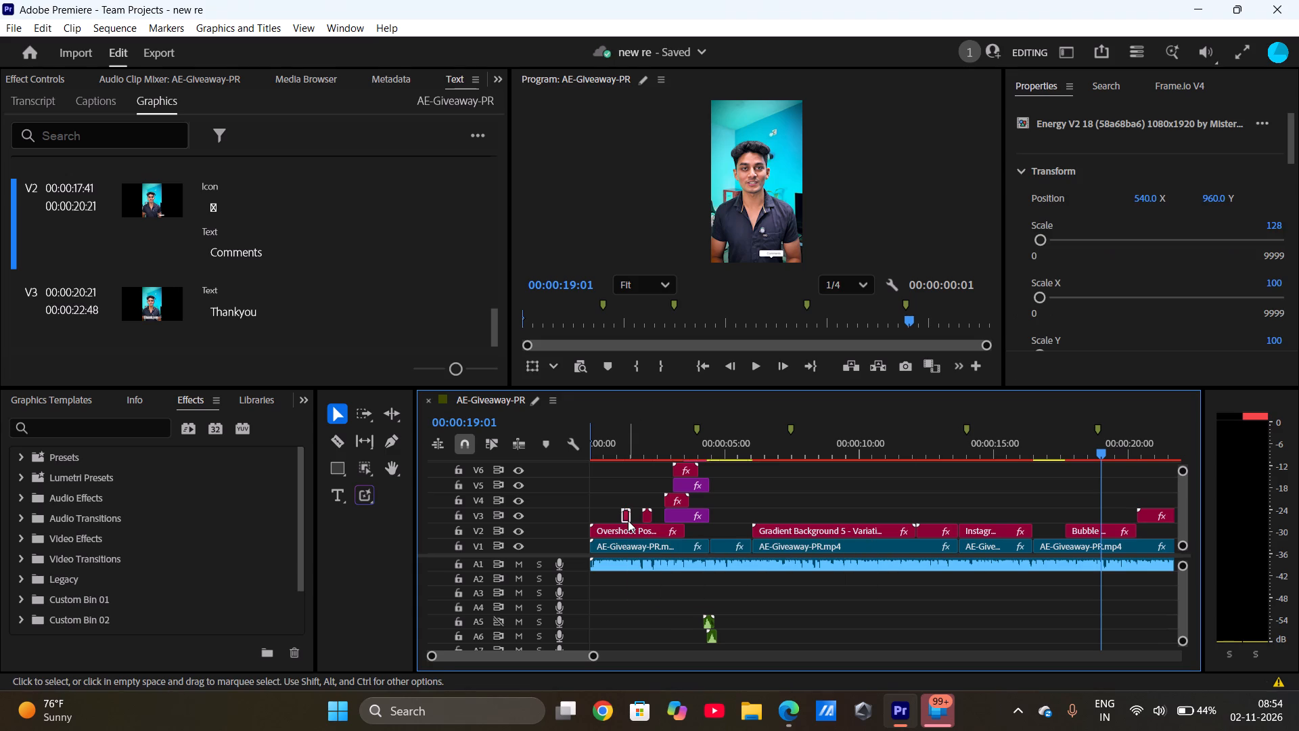
click(623, 517)
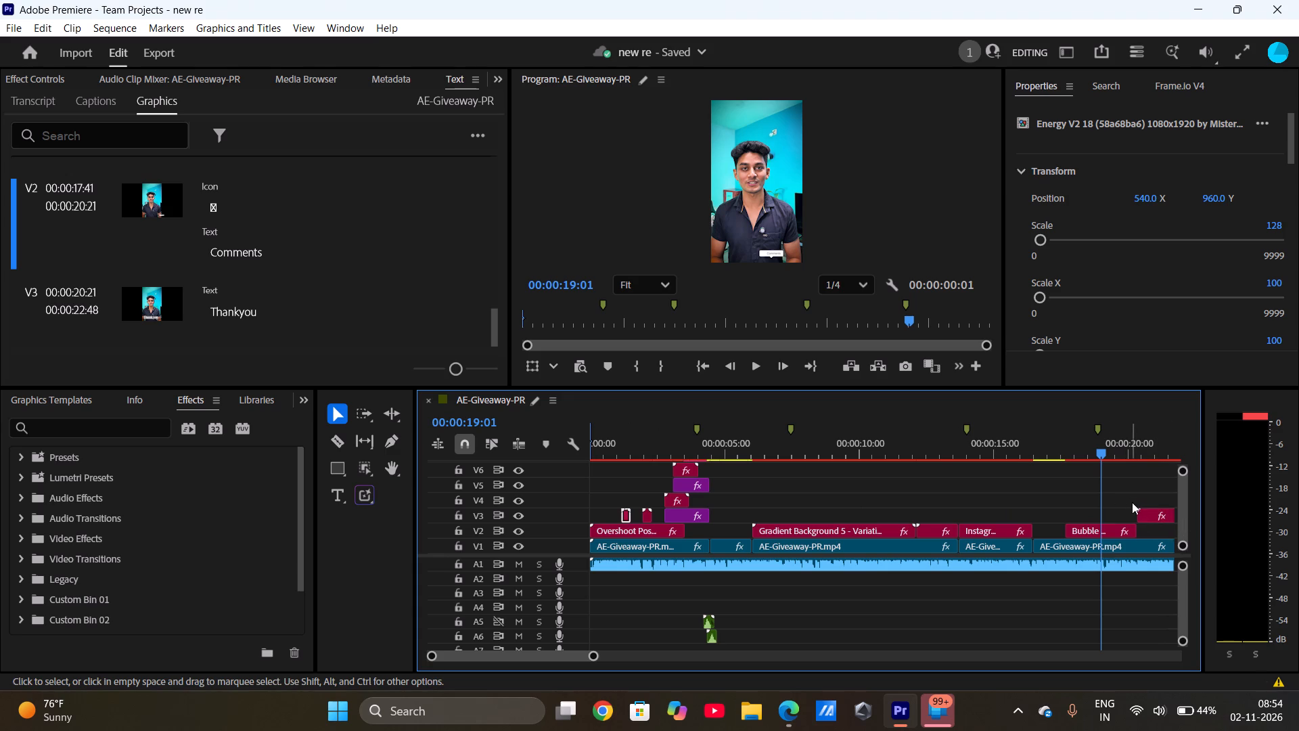
click(1148, 499)
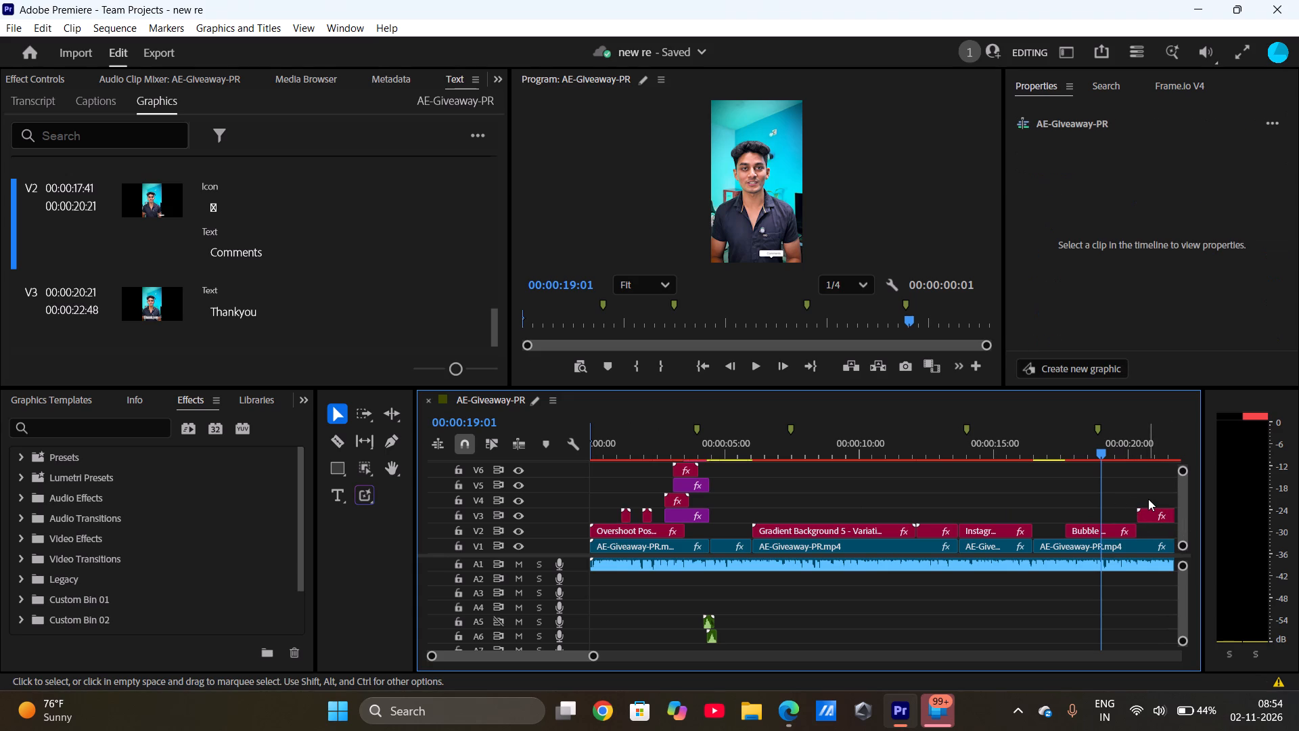
key(ctrl+v)
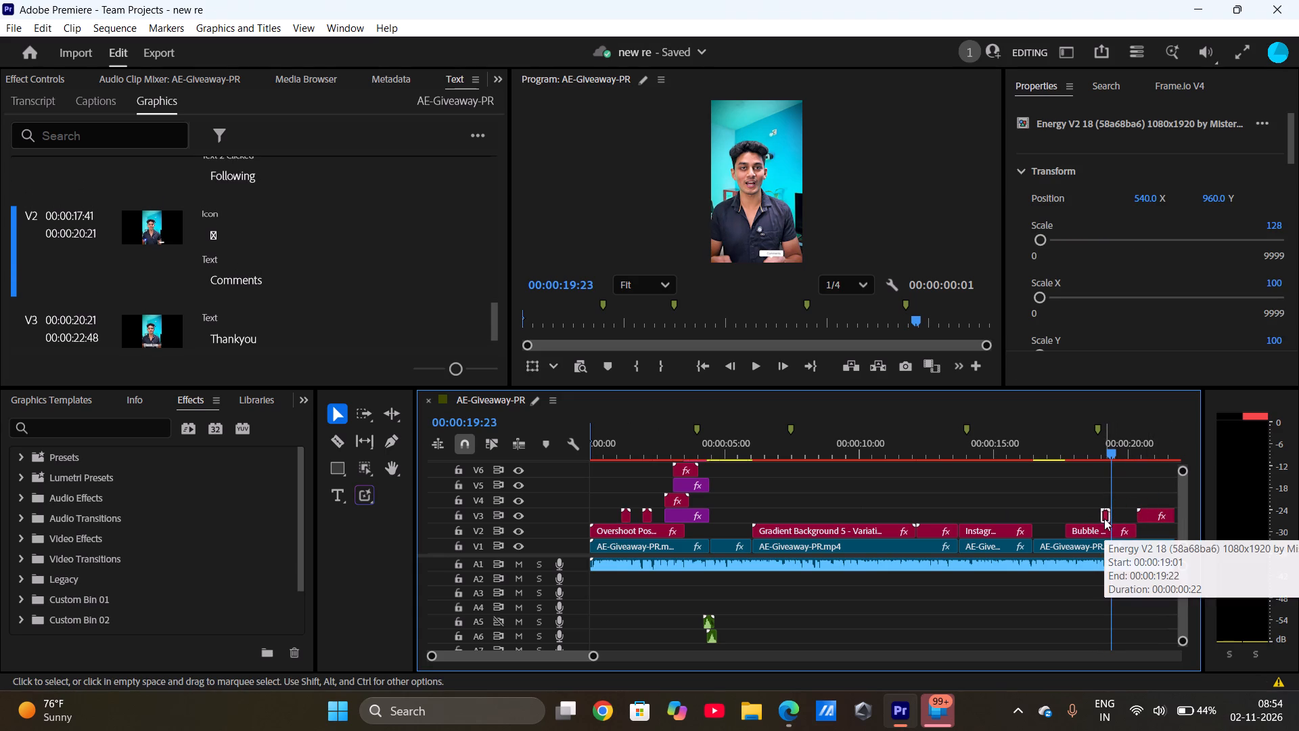
Move the pasted Energy V2 18 transition to V4 above the Thankyou title, starting at about 00:00:20:54.
drag(1104, 518, 1155, 499)
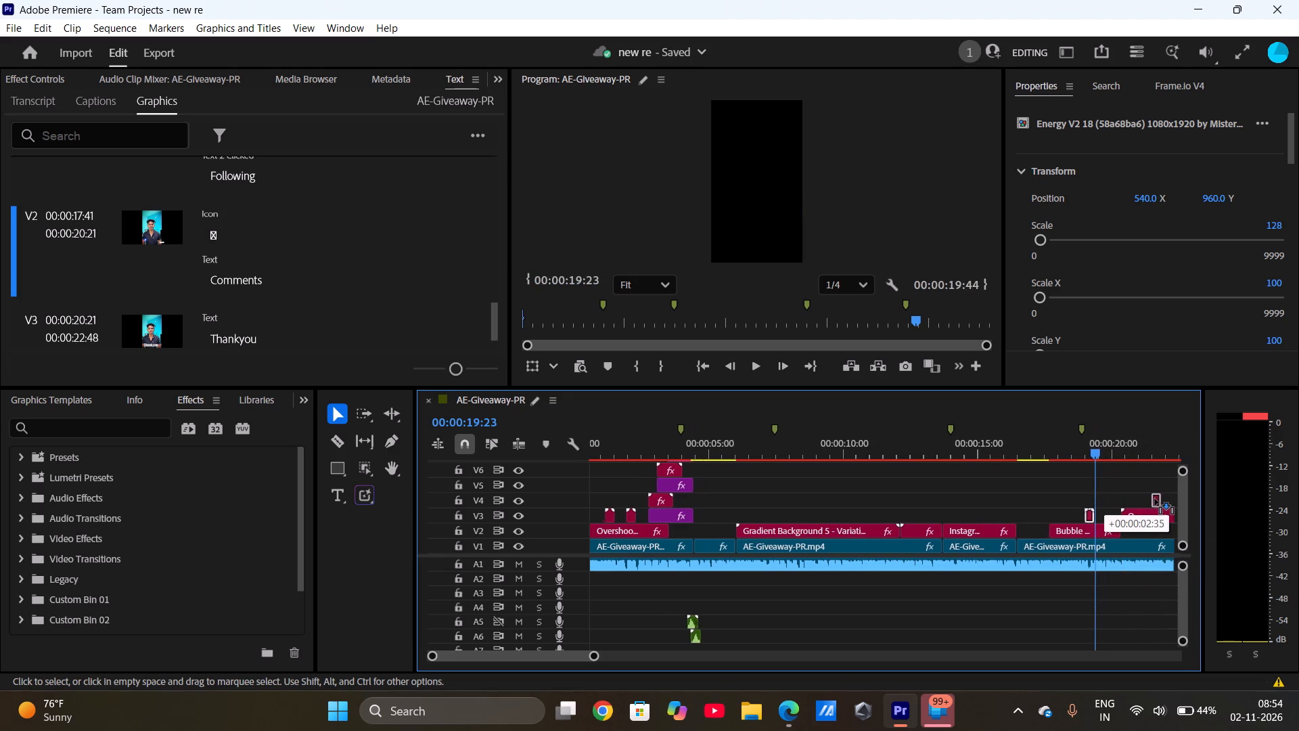
drag(1155, 499, 1120, 497)
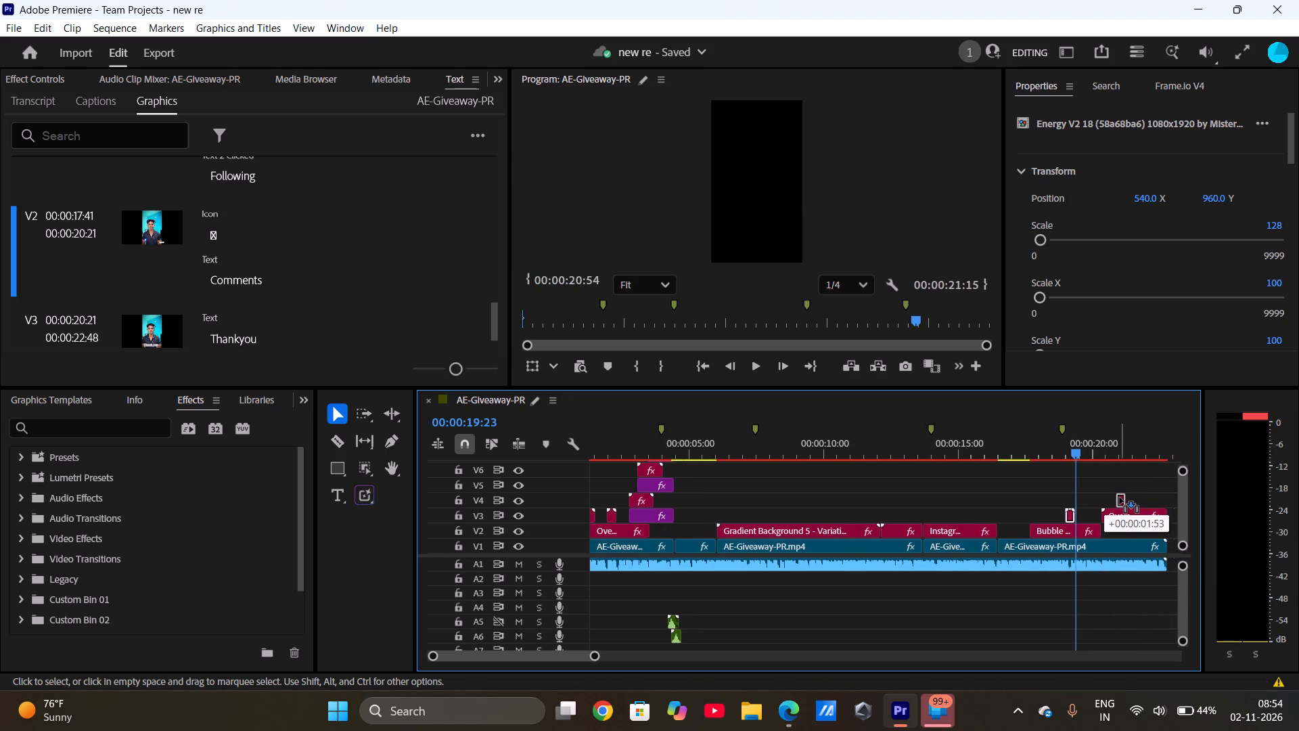
drag(1120, 497, 1122, 497)
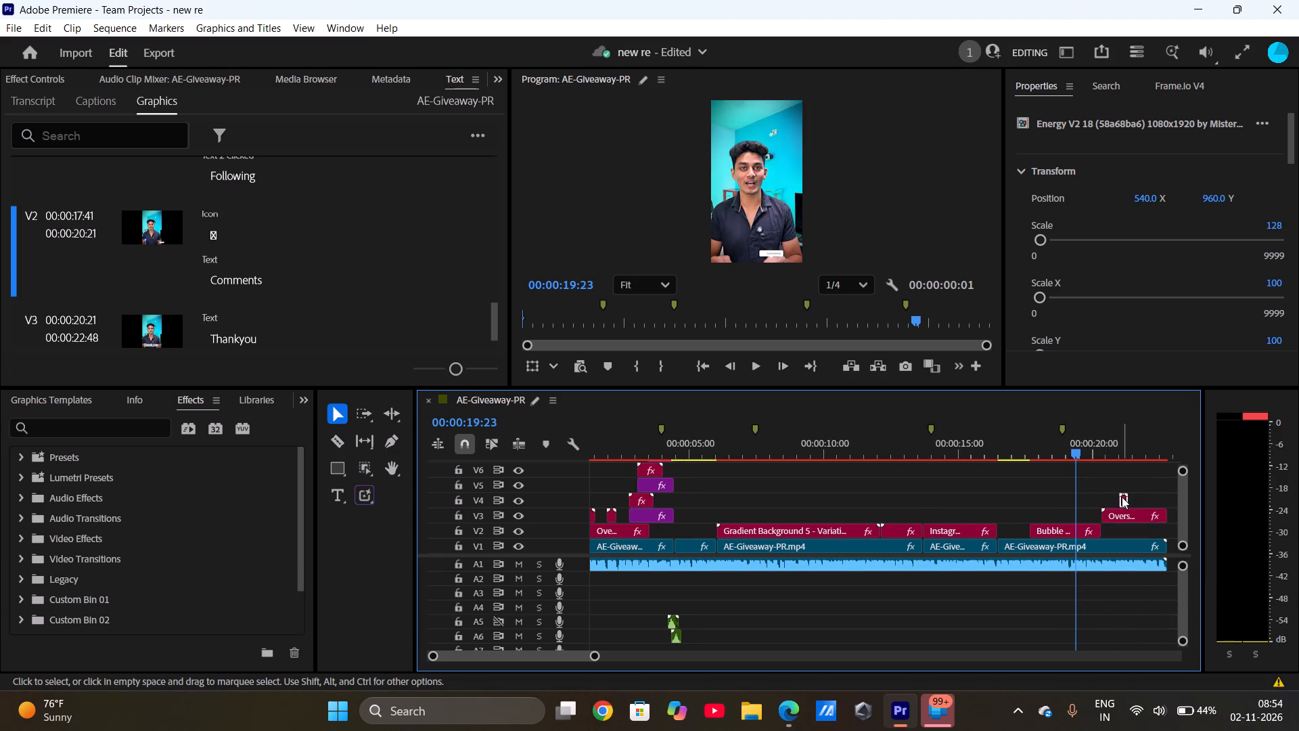
Select the Gradient Background 5 clip on V2 and park the playhead at its start, 00:00:06:02.
scroll(1049, 517, right, 1)
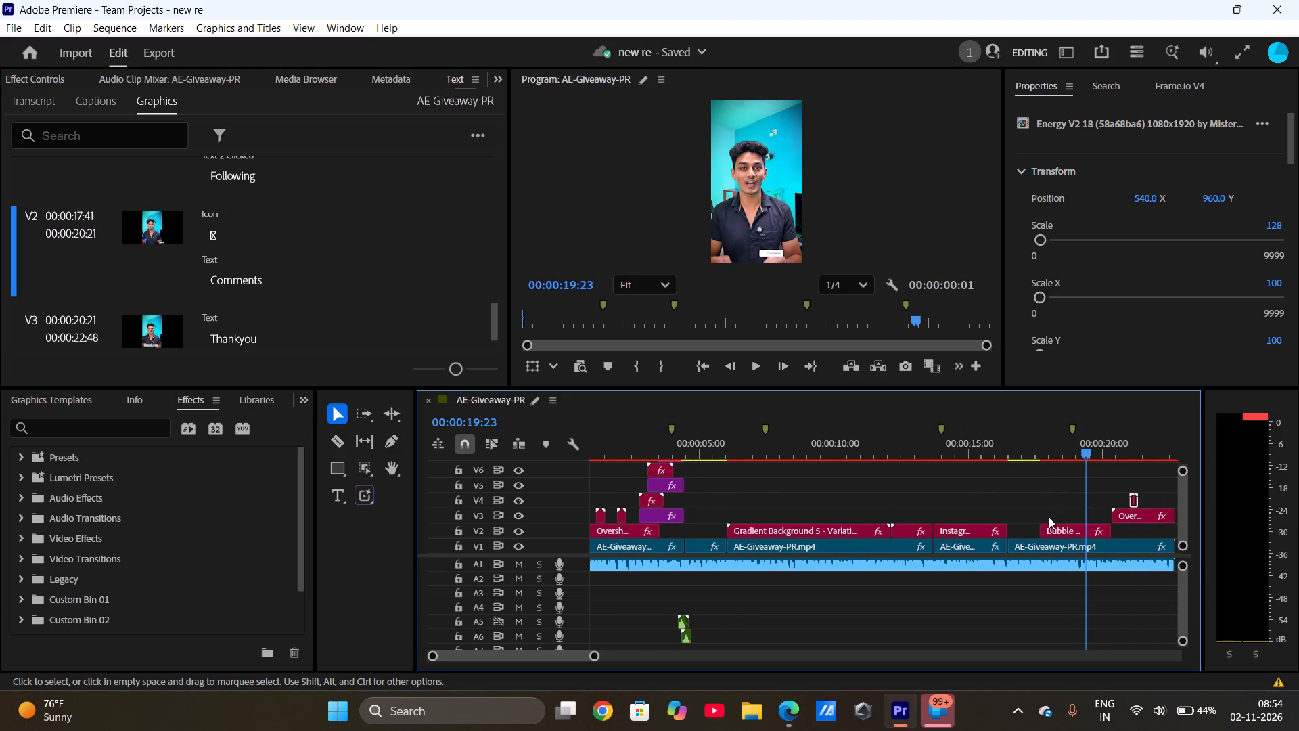
click(838, 528)
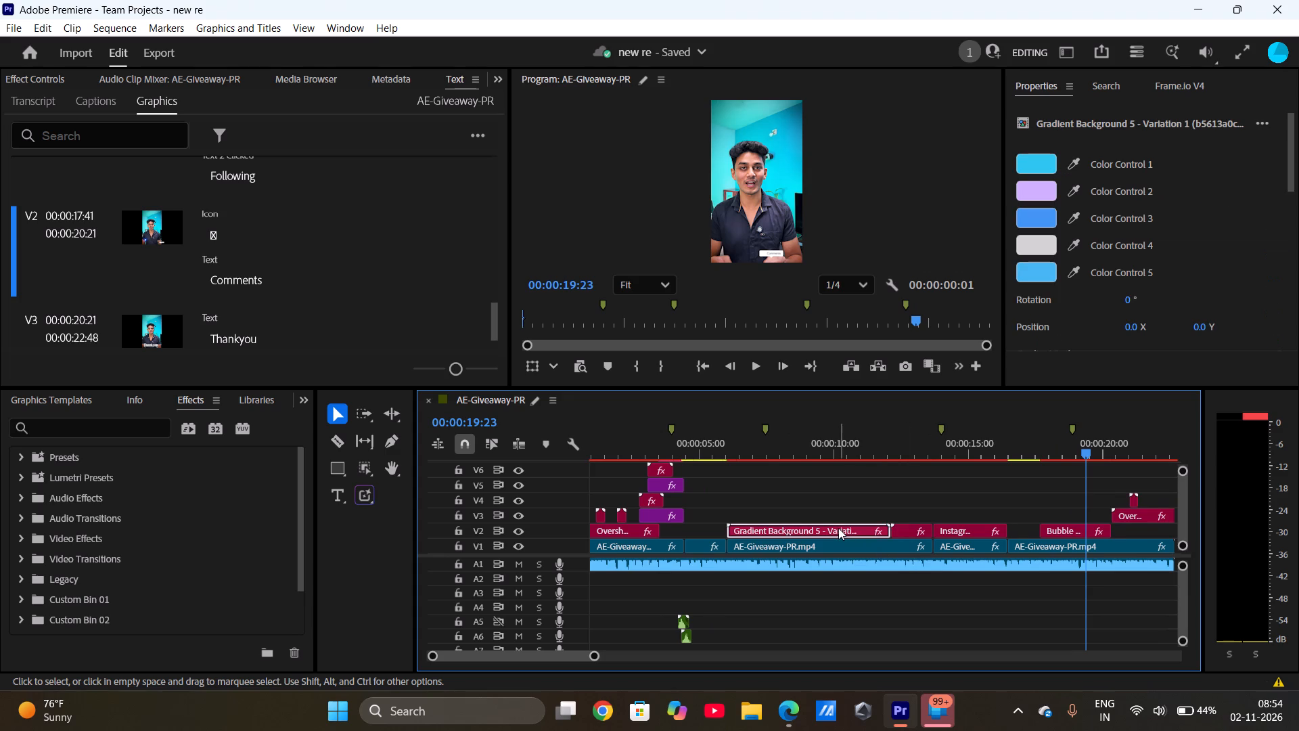
drag(1085, 451, 888, 462)
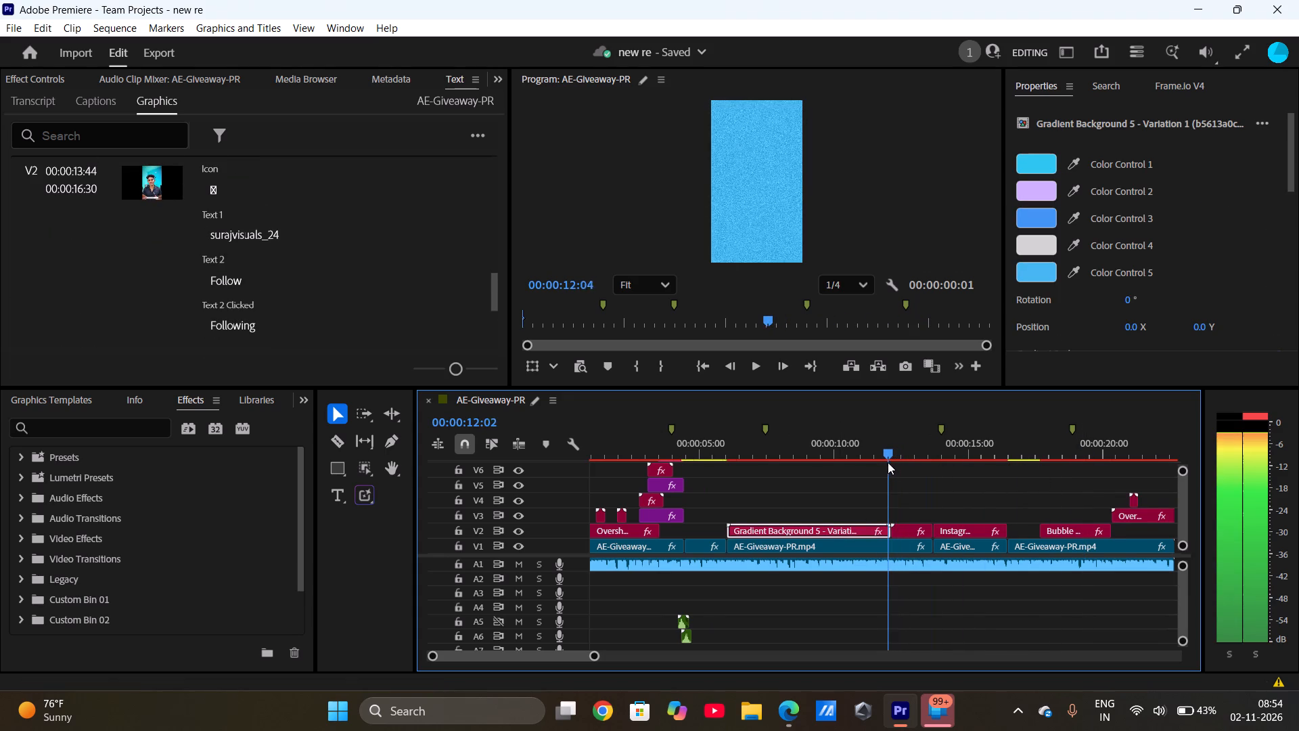
drag(888, 462, 804, 464)
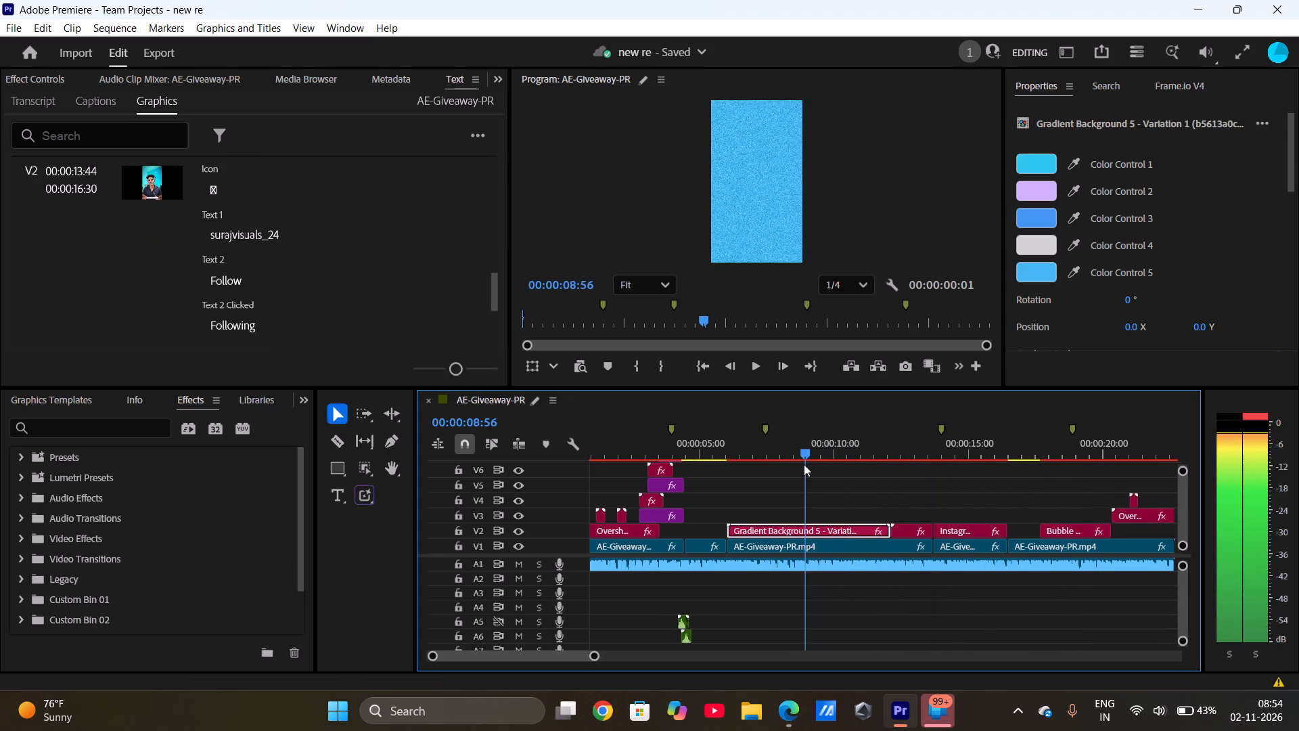
drag(804, 464, 719, 448)
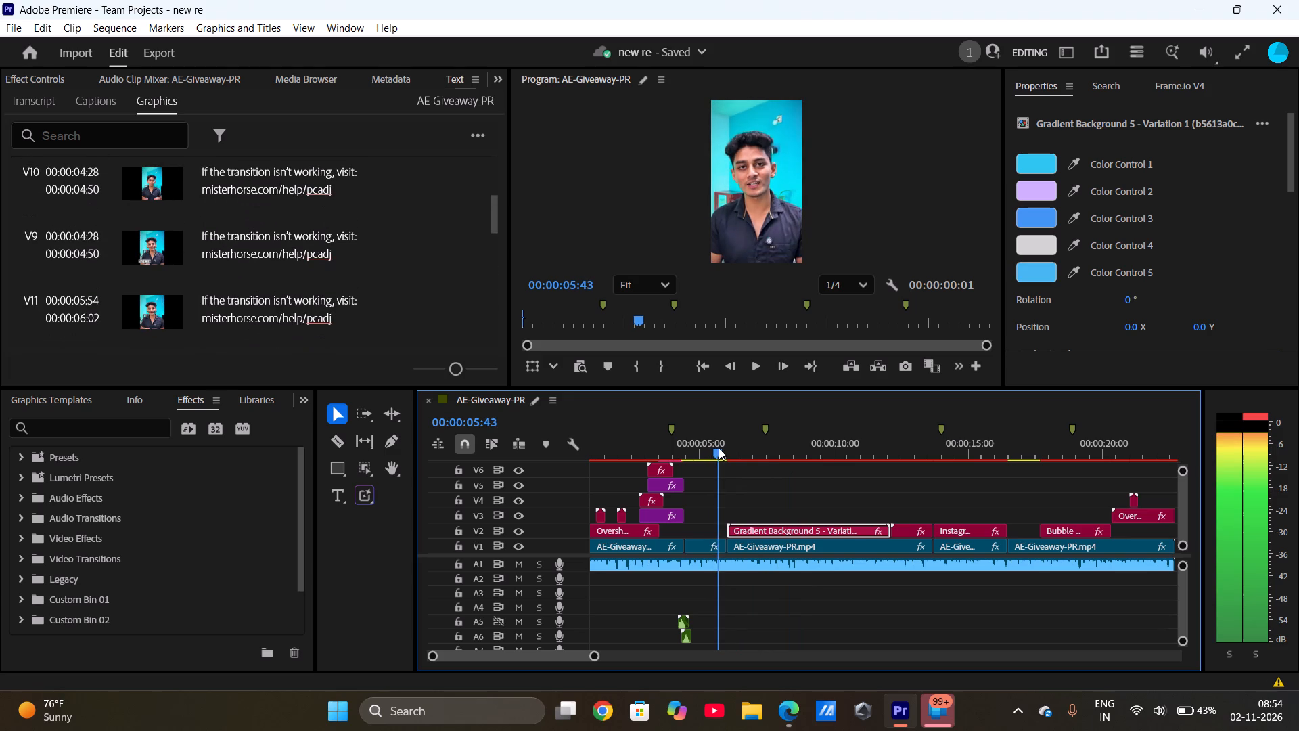
drag(719, 448, 726, 448)
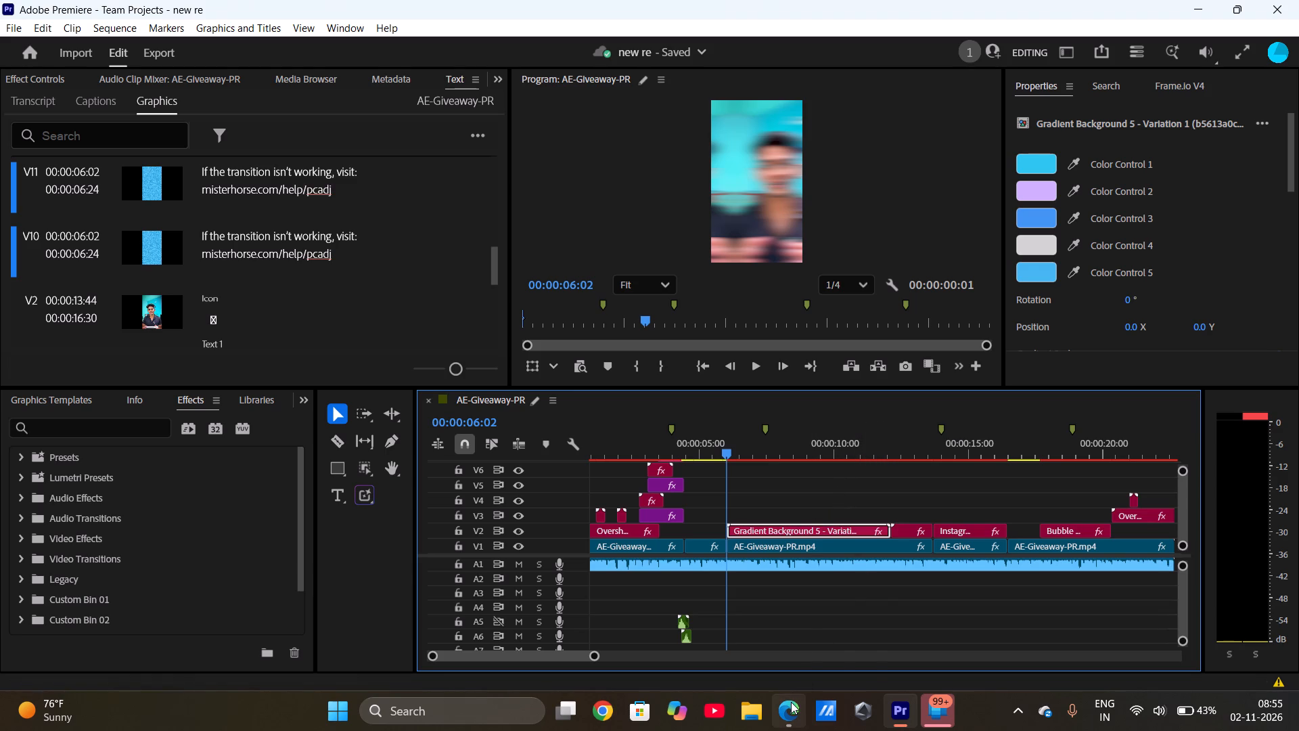
Switch to the tutorial in Edge, replay it from about 1:00:06 to study the phone-framed screen recording, and rewind ten seconds.
click(777, 639)
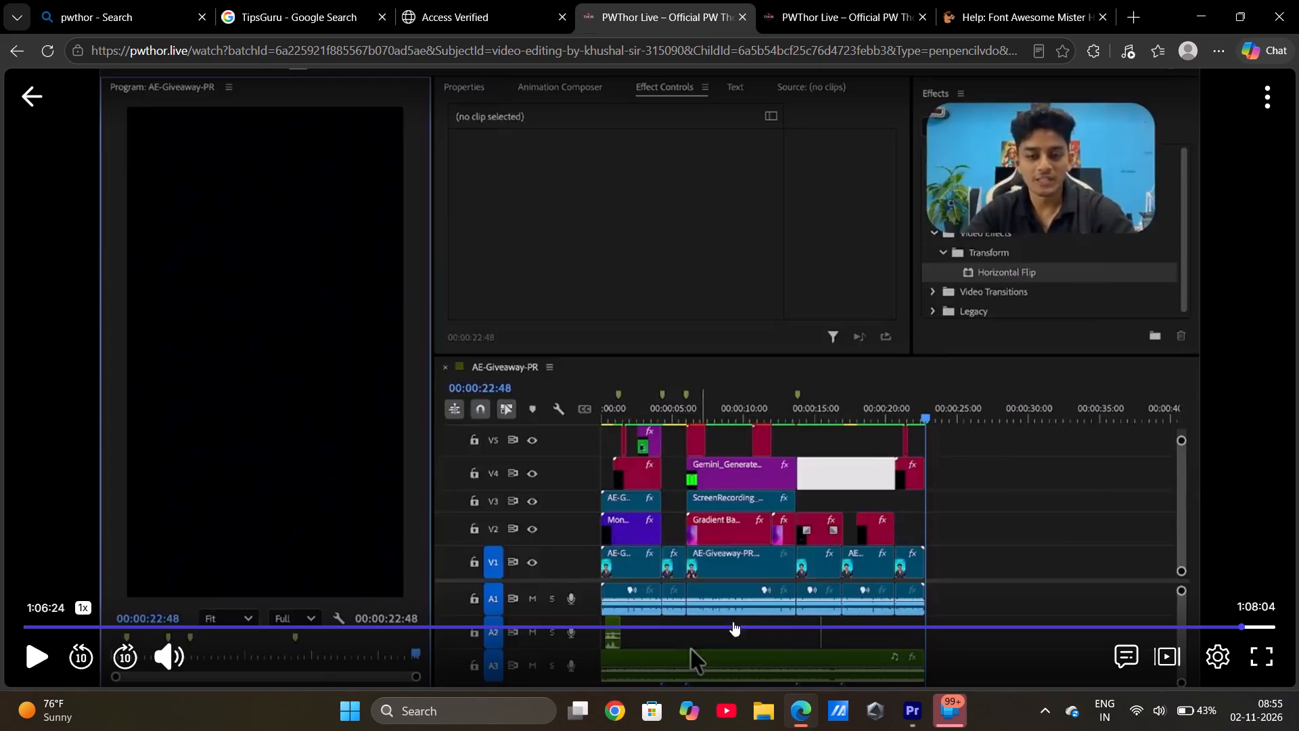
click(1129, 624)
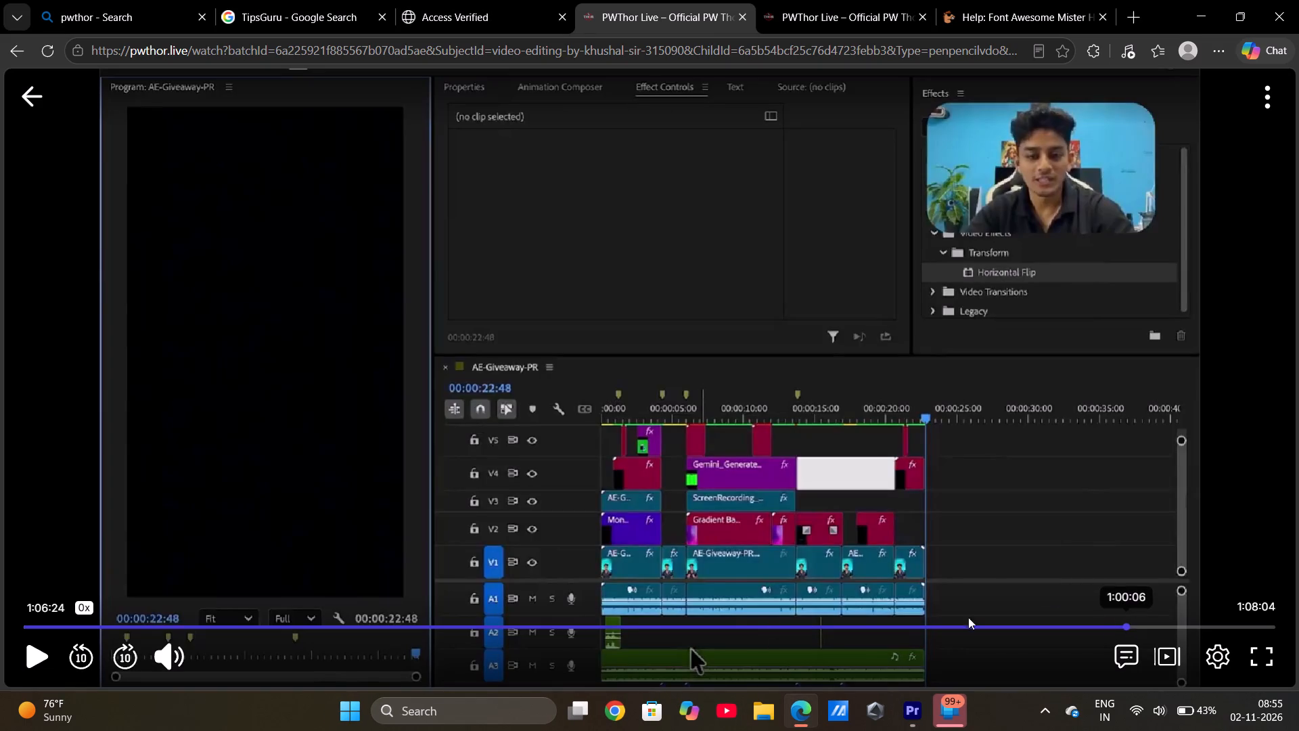
click(52, 649)
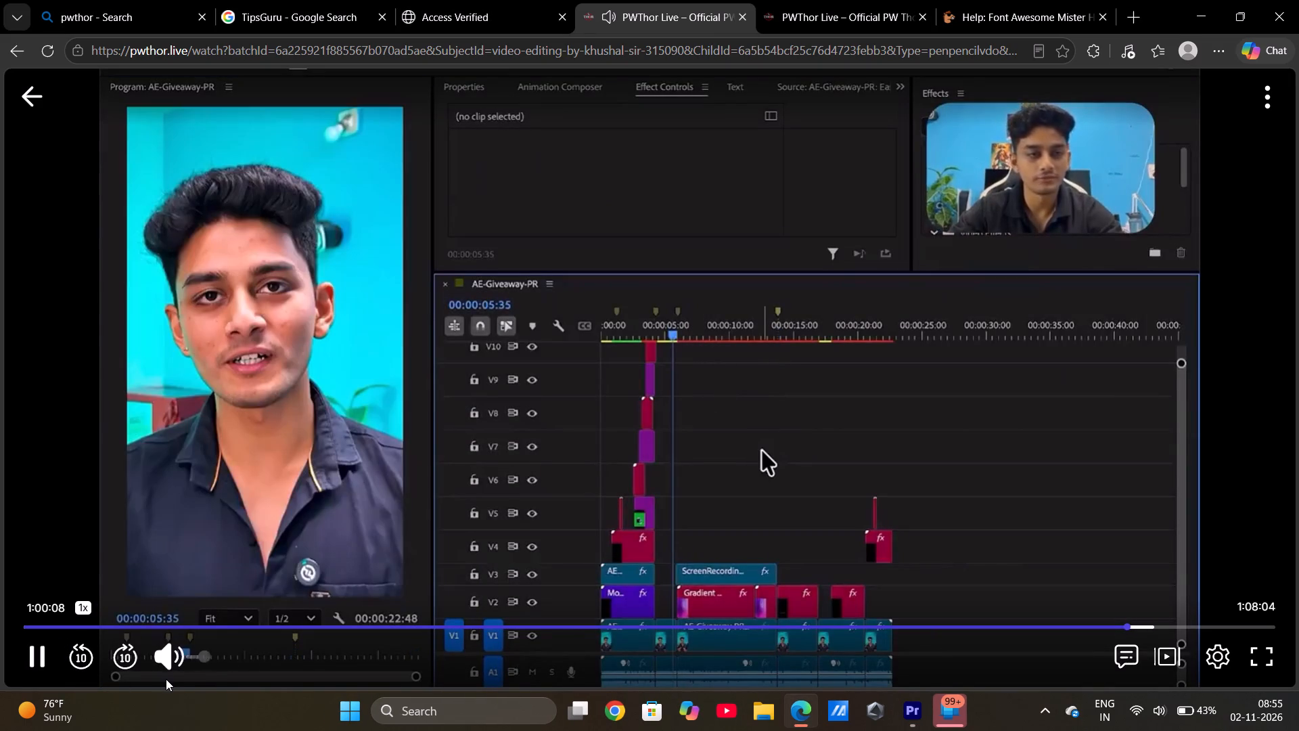
click(68, 659)
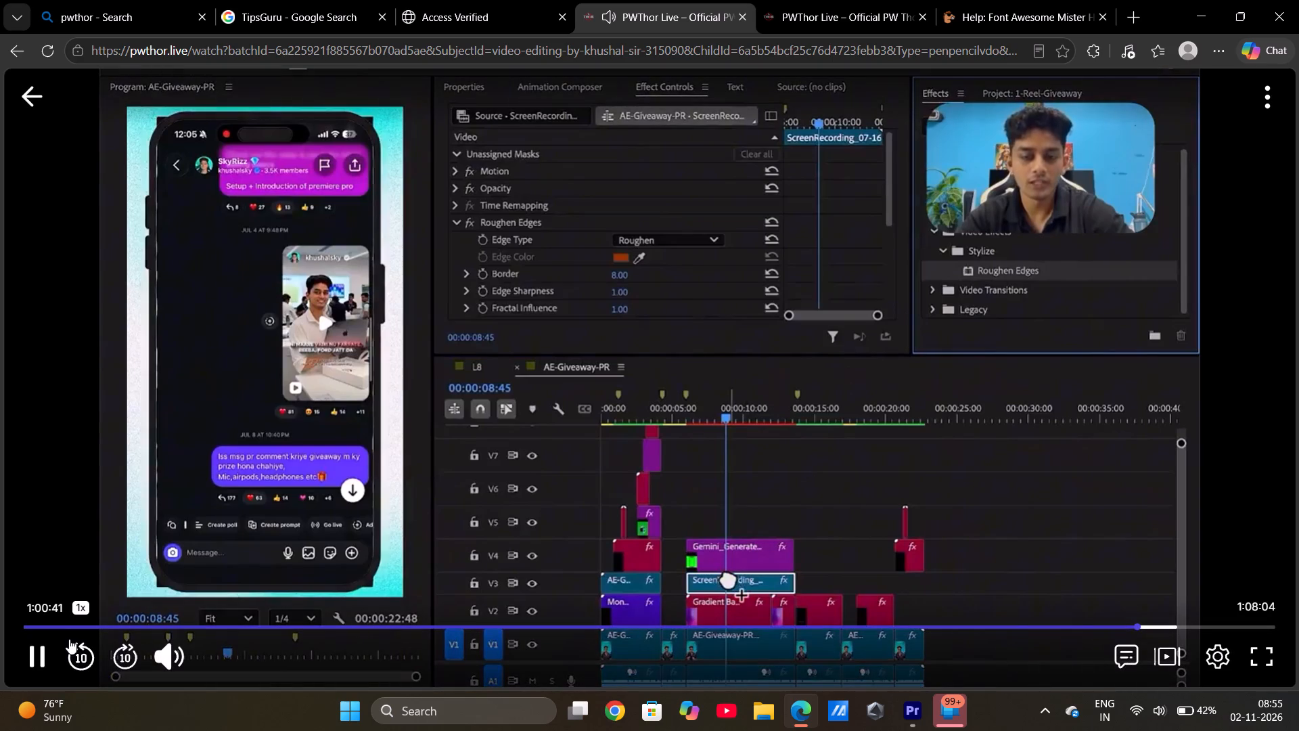
Pause the tutorial, check the reel's timeline in Premiere, and return to the tutorial in Edge.
click(42, 645)
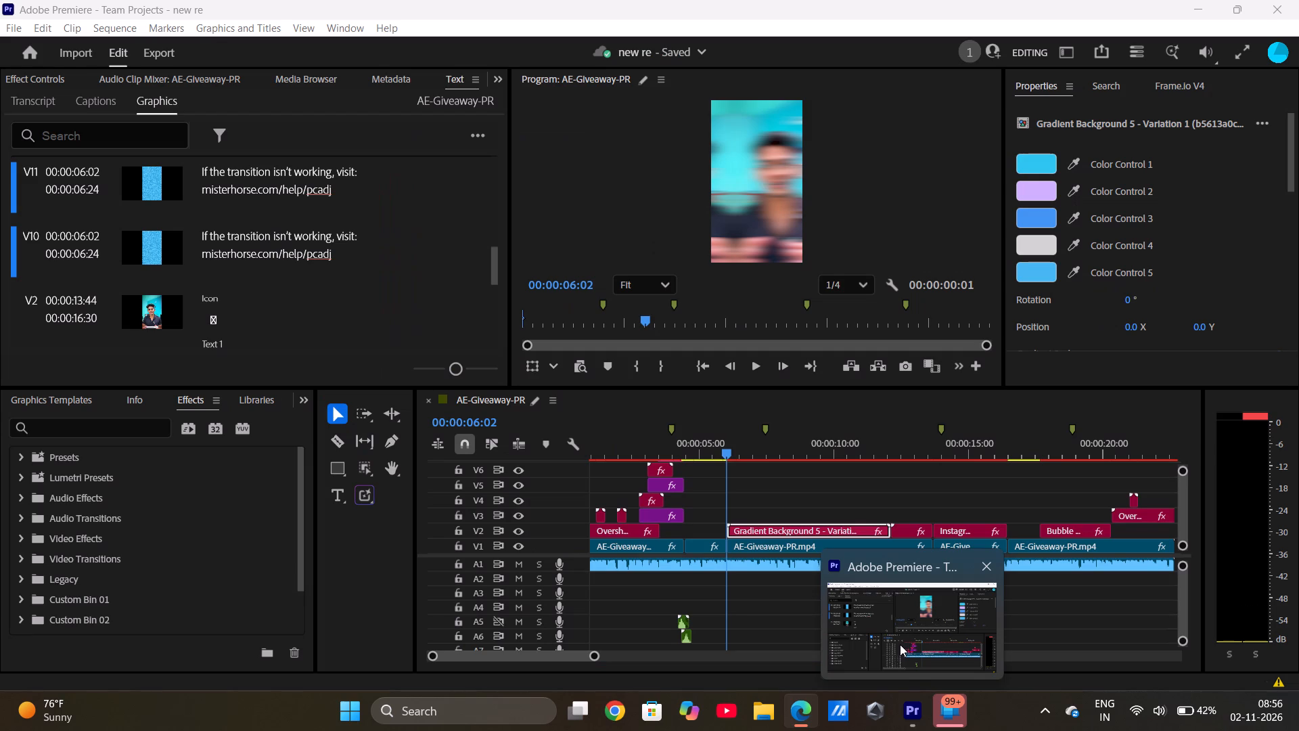
click(900, 644)
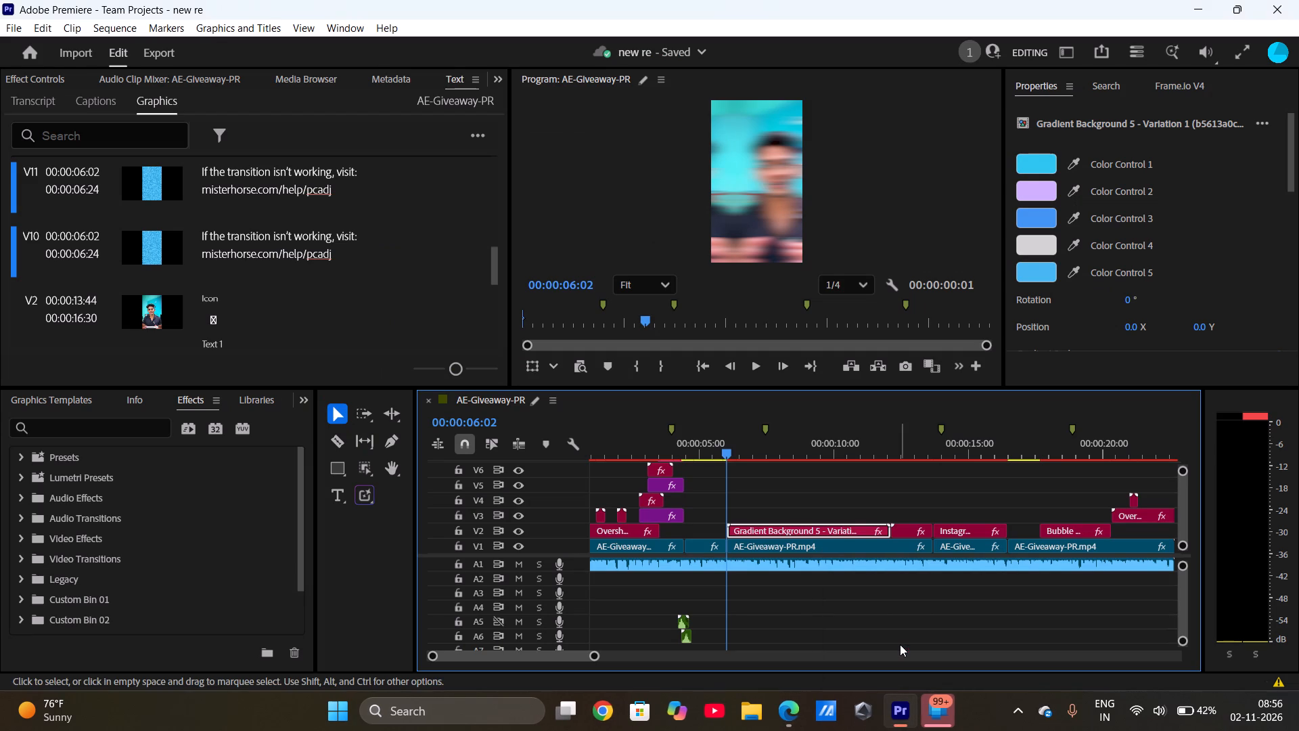
click(780, 650)
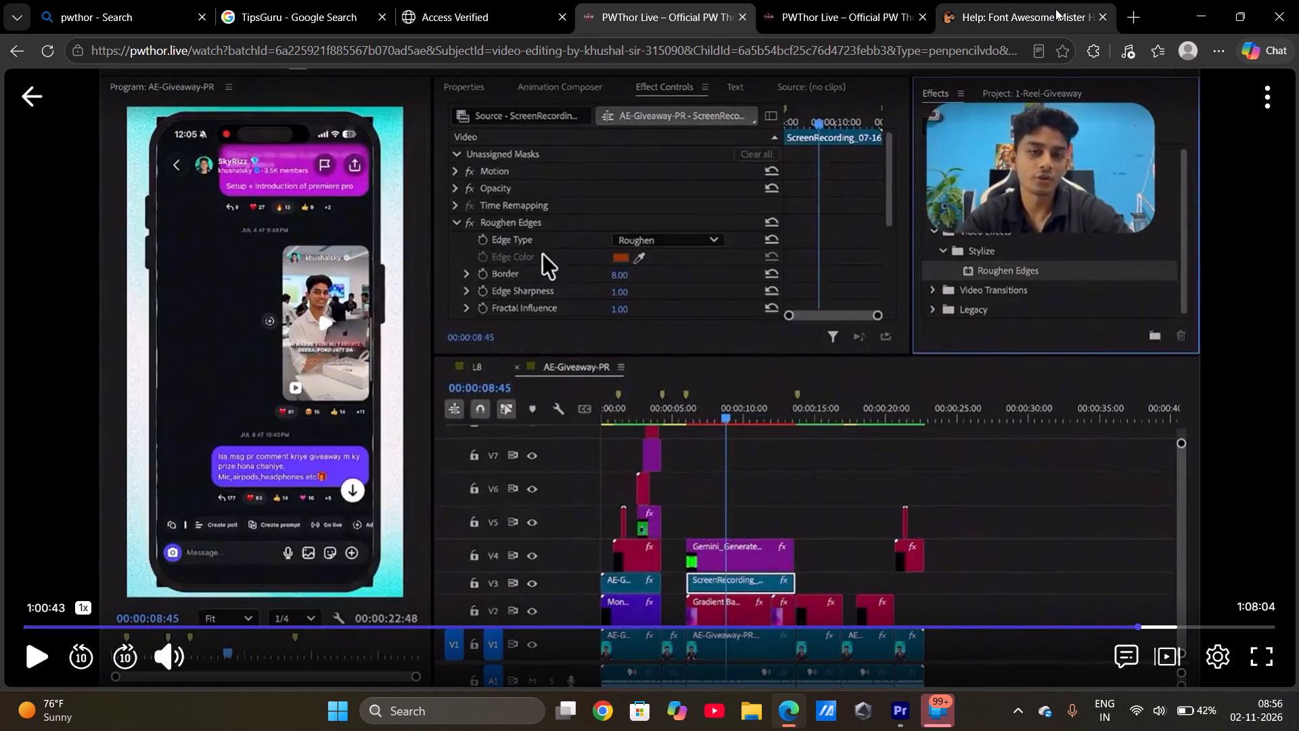
Search the web in a new browser tab for green screen mobiles and show the image results.
click(1135, 14)
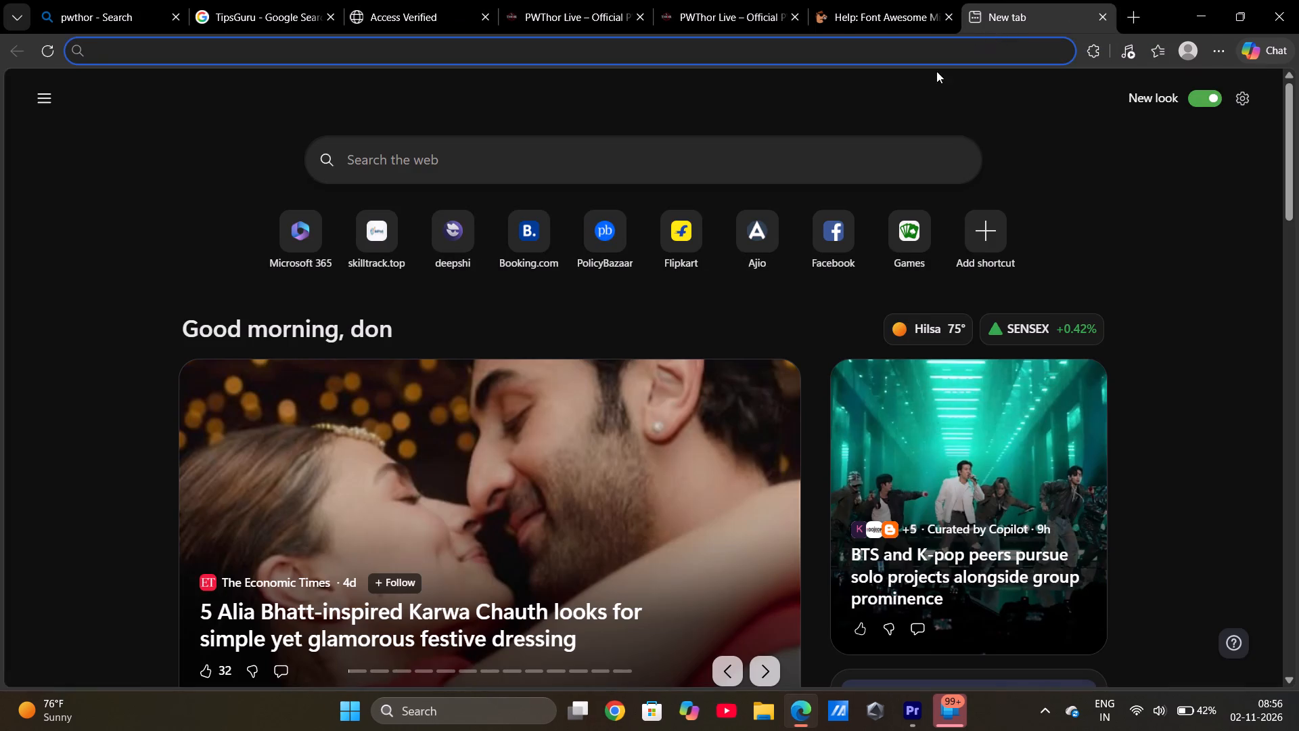
click(825, 167)
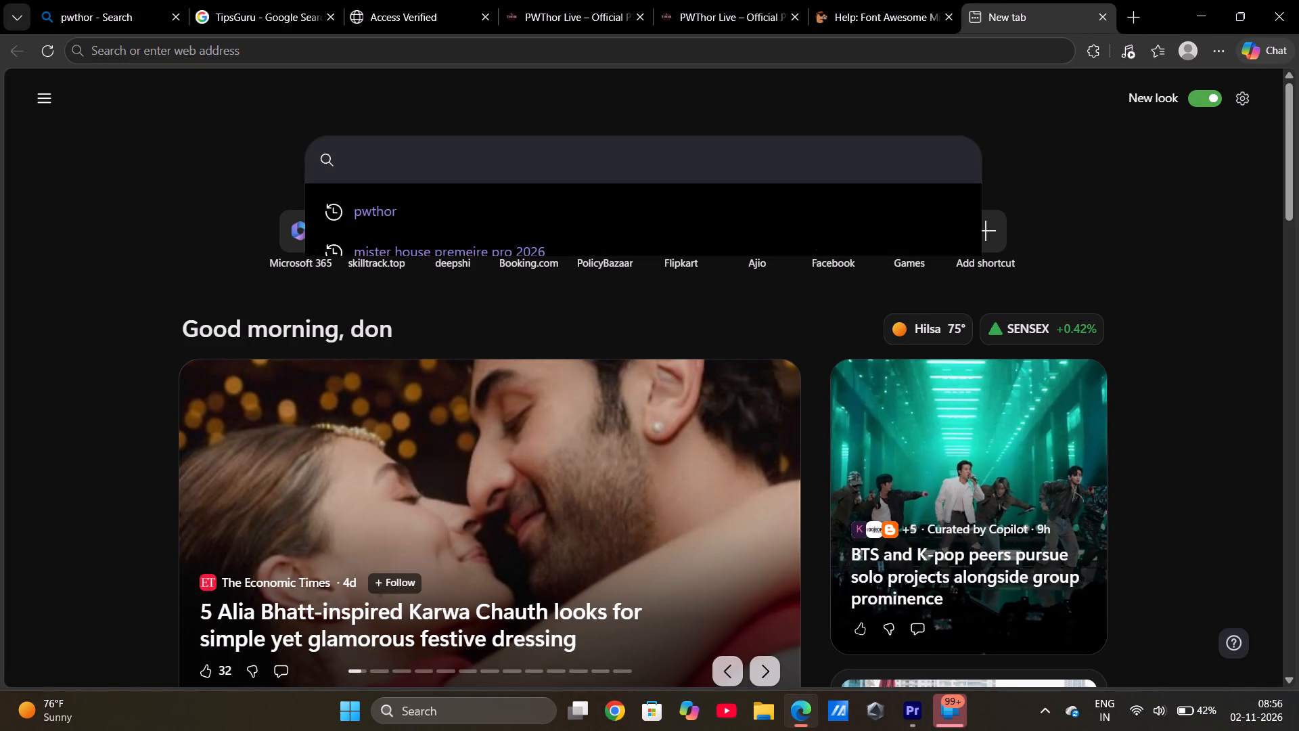
text(gree)
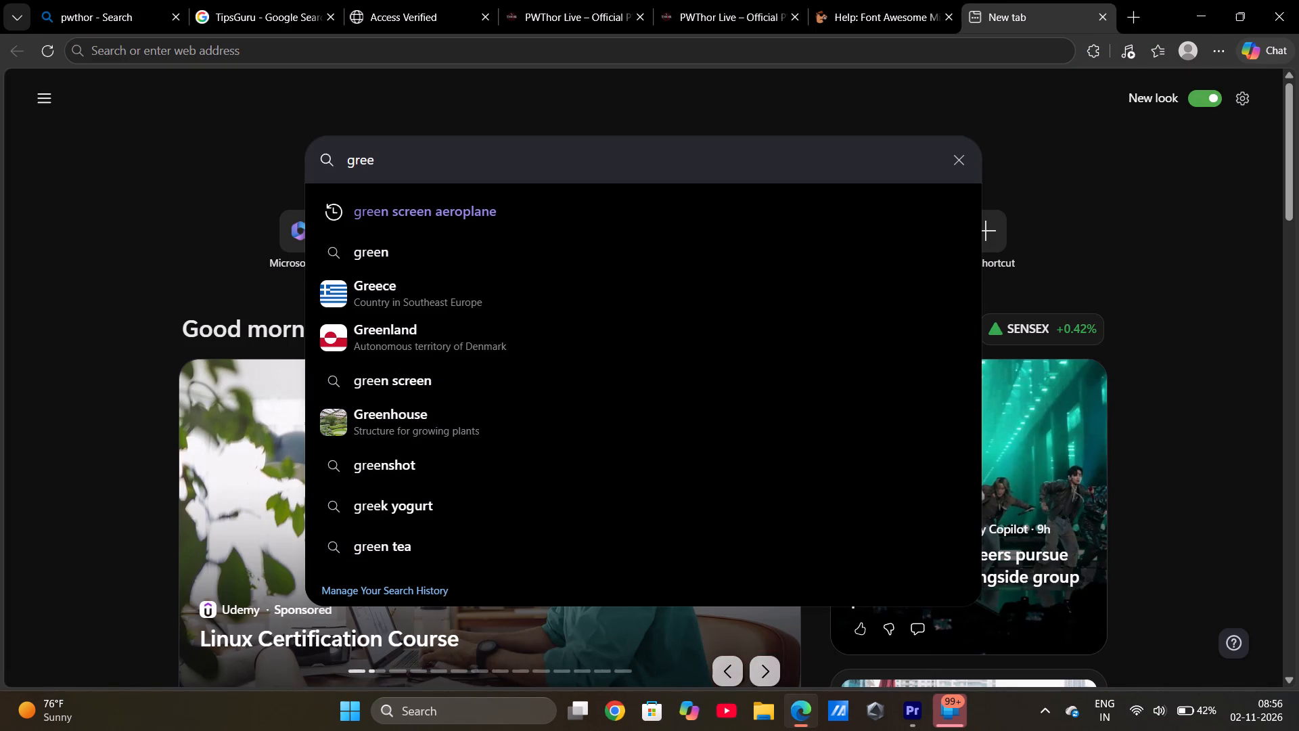
text(n scree)
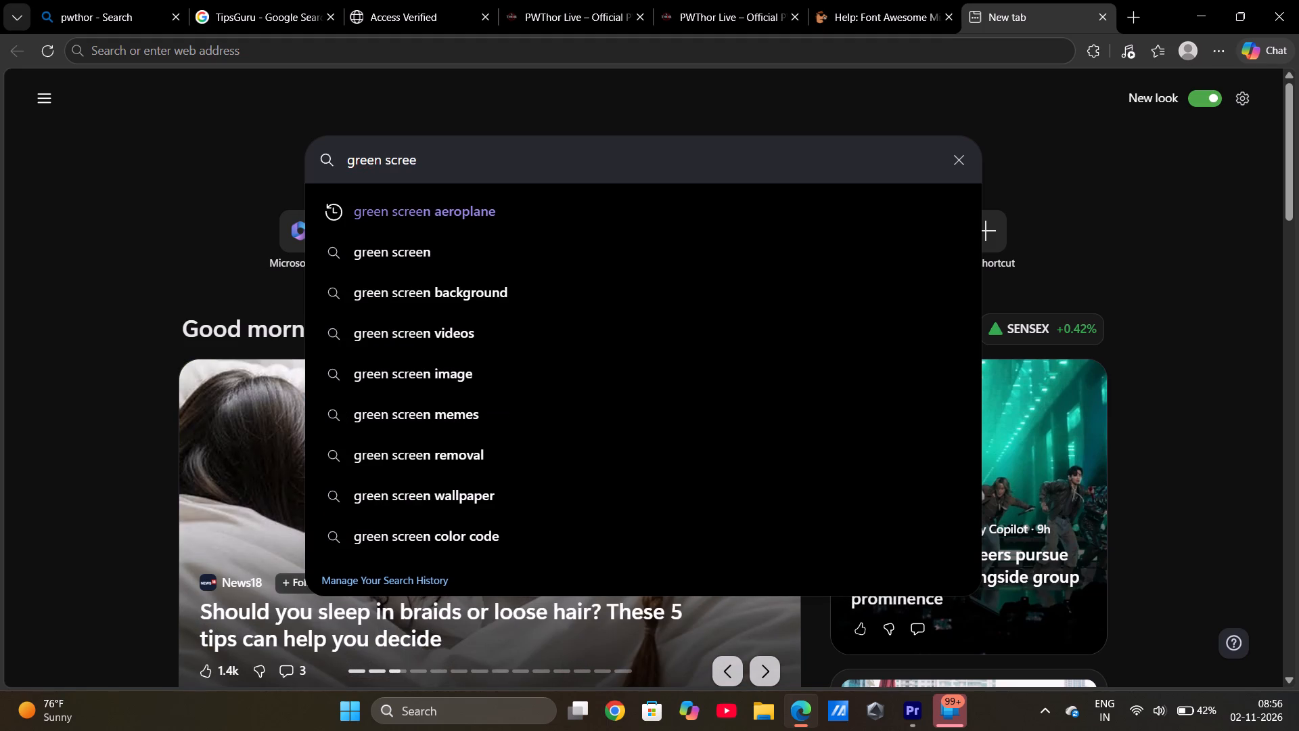
text(n mobiles)
key(Return)
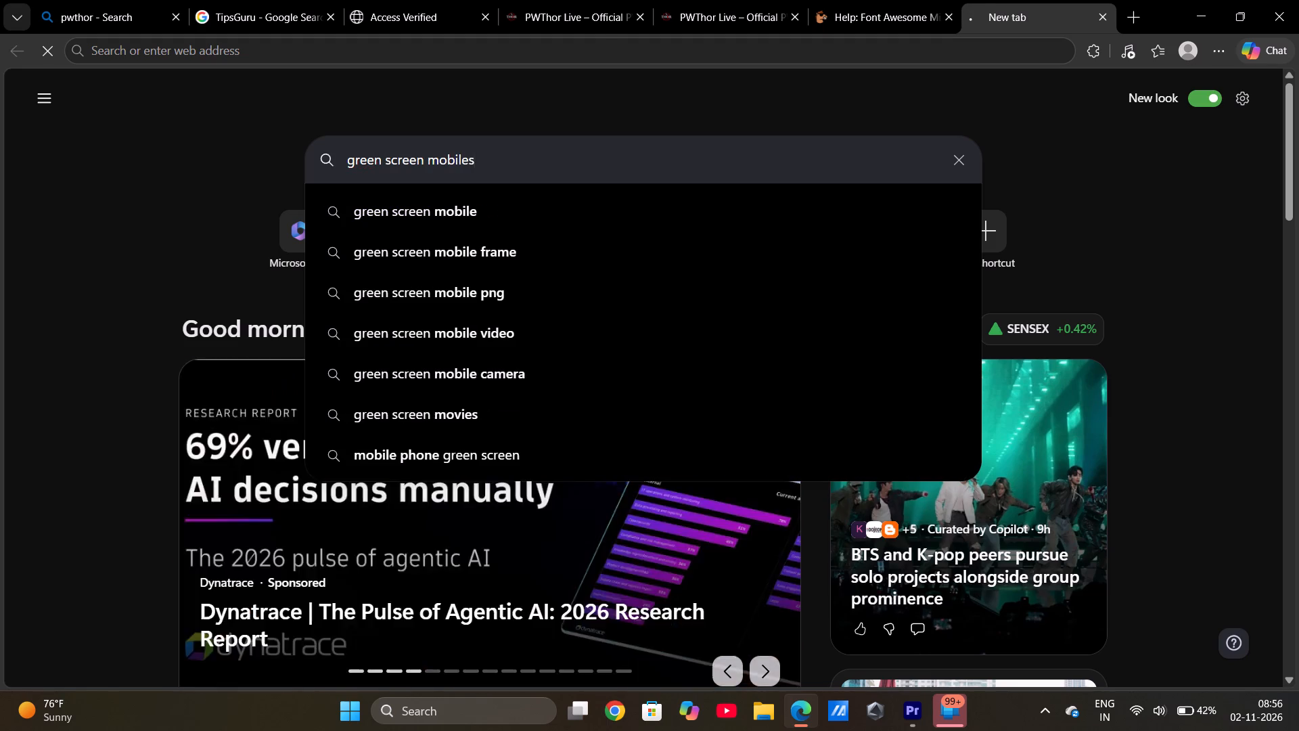
scroll(289, 361, down, 1)
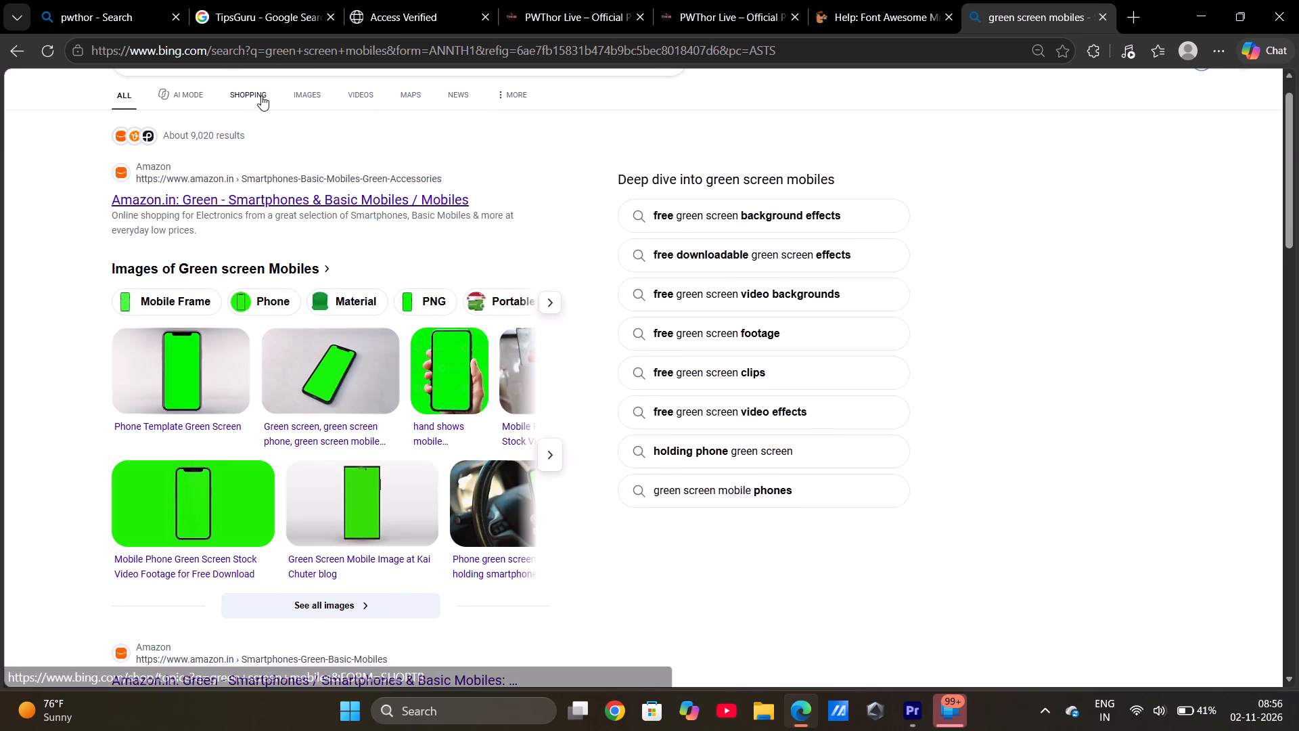
click(296, 91)
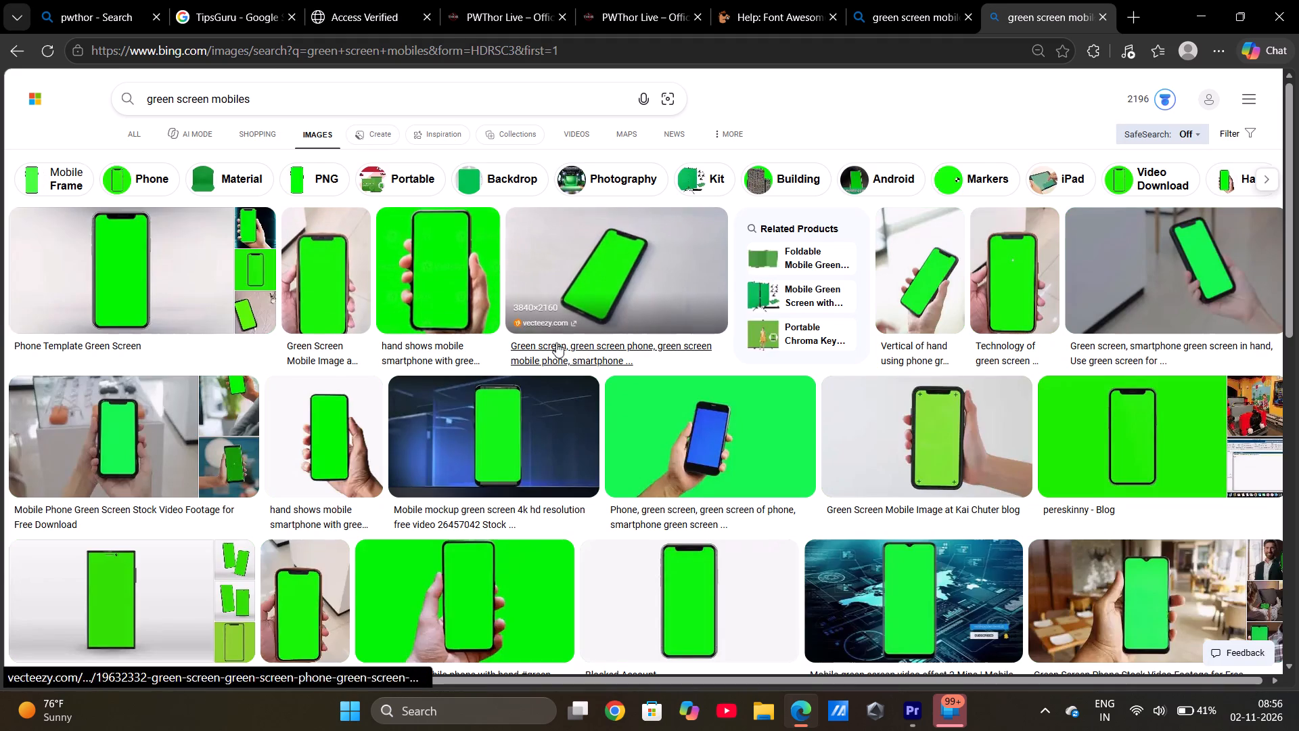
Browse the green screen mobile image results for a plain upright phone frame with a green display.
scroll(547, 352, down, 3)
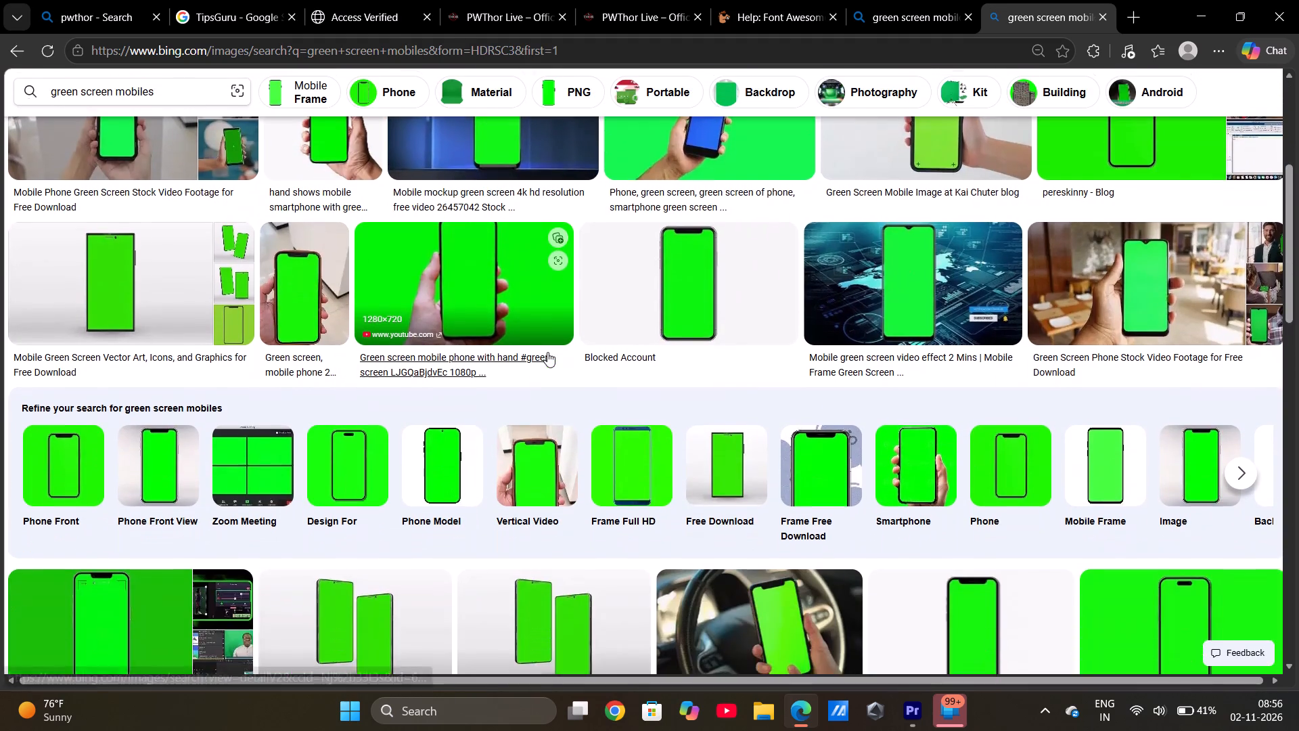
scroll(547, 352, down, 1)
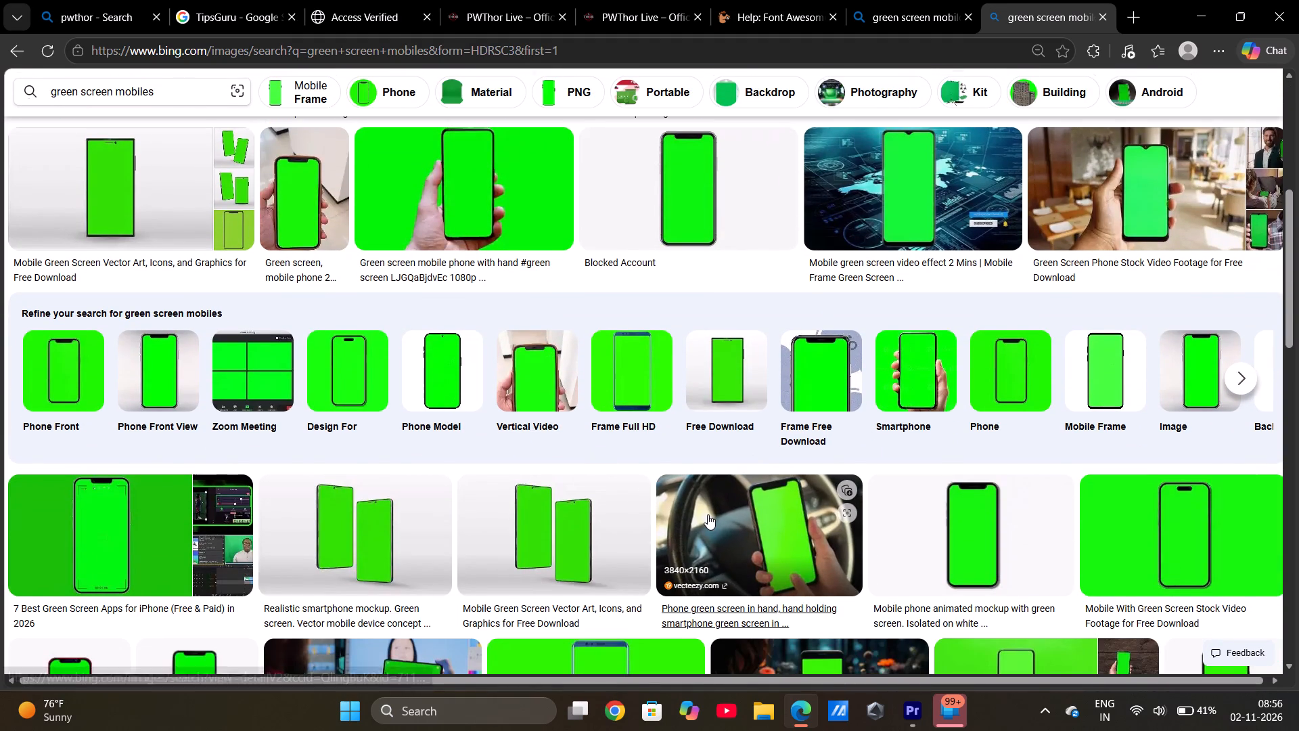
scroll(708, 514, down, 3)
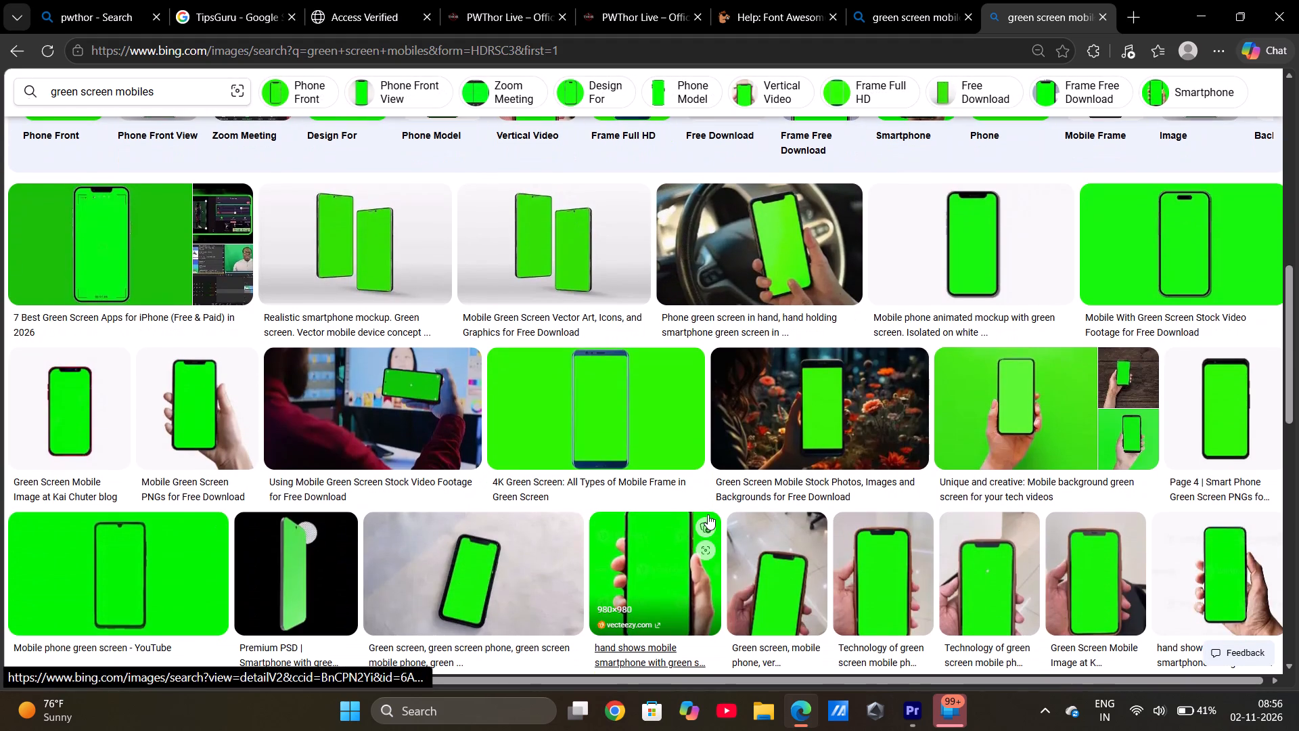
scroll(581, 568, down, 1)
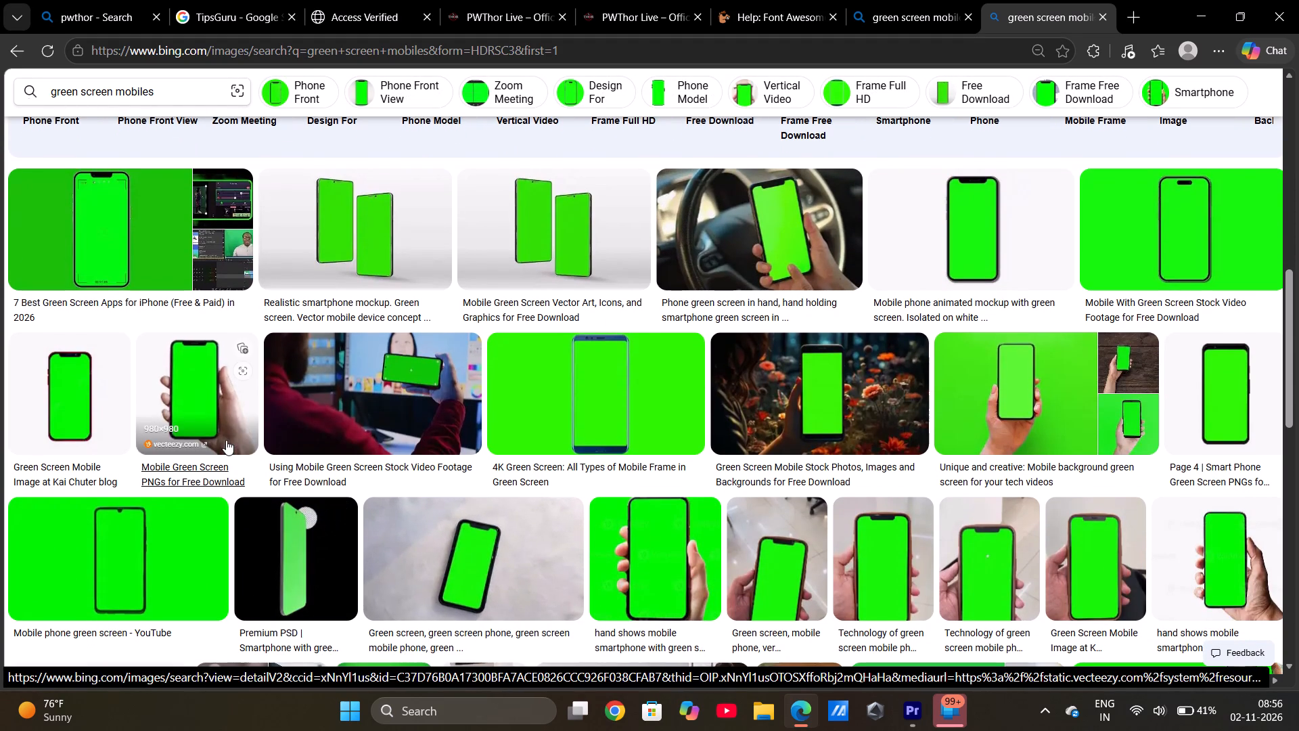
scroll(177, 509, down, 2)
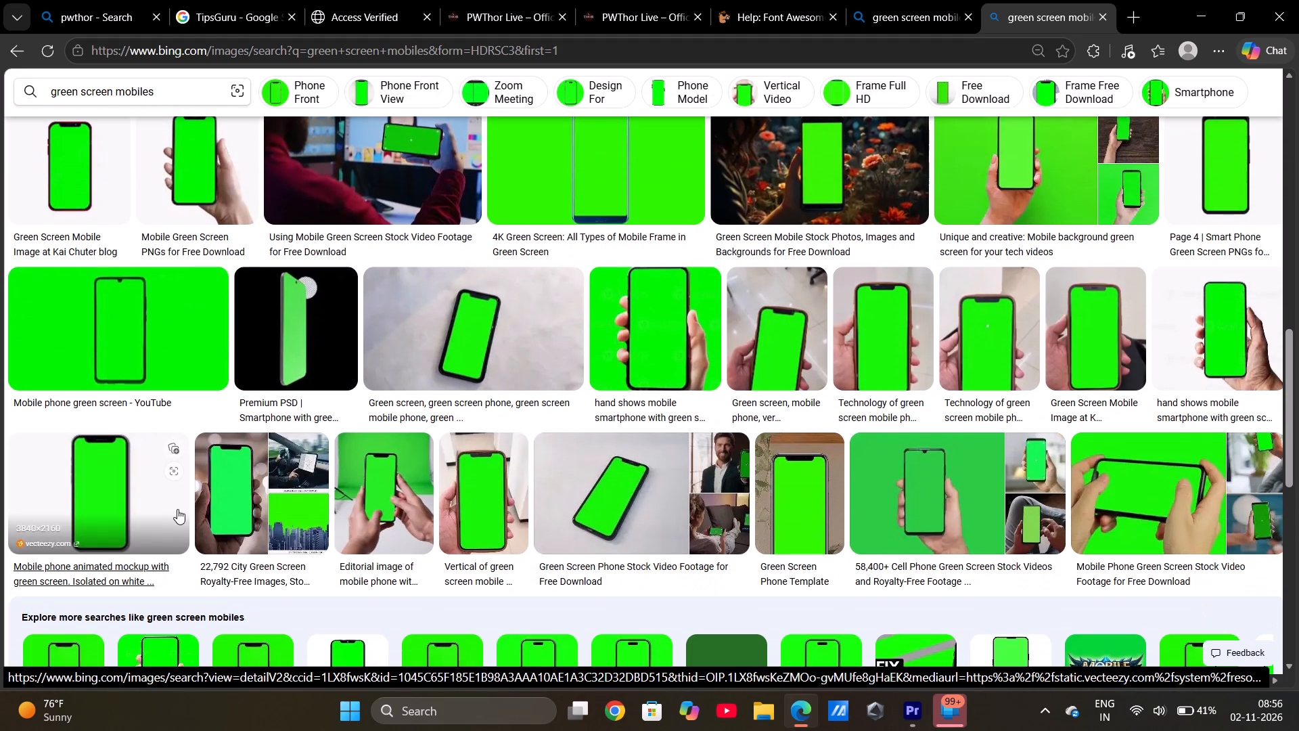
scroll(216, 500, down, 2)
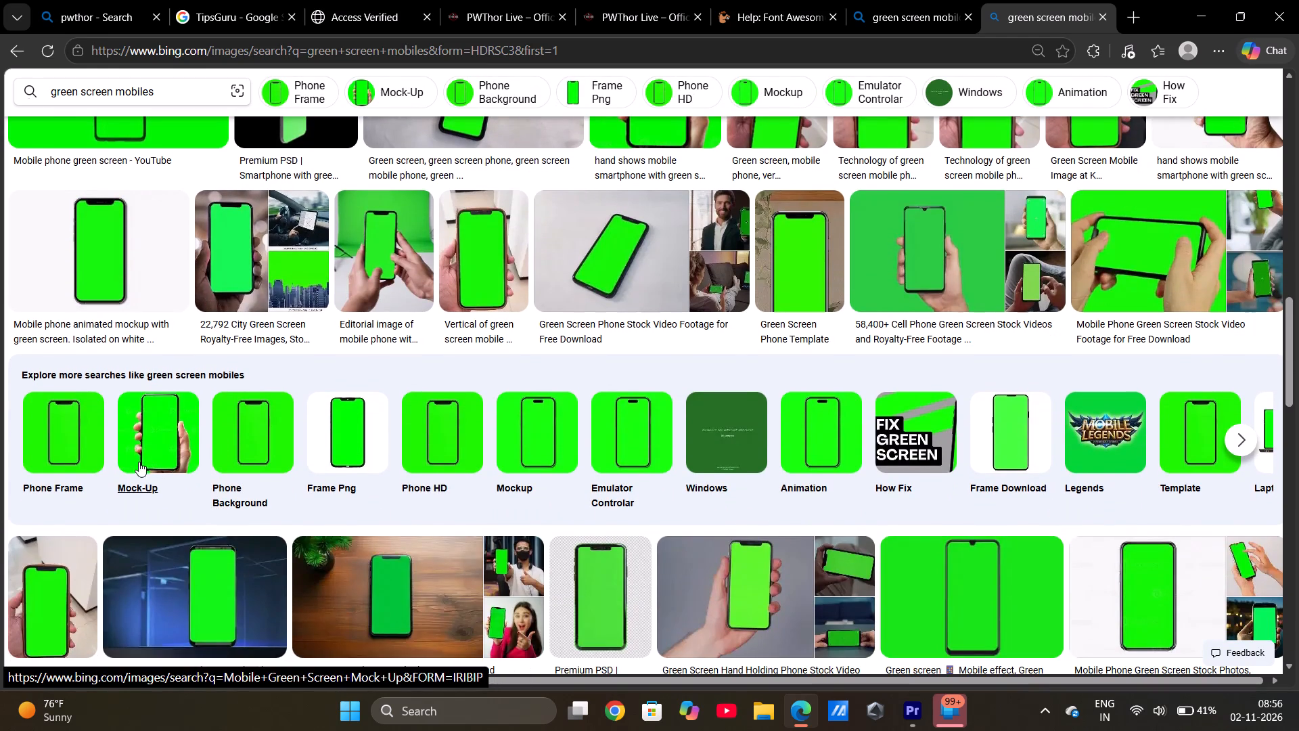
scroll(235, 462, down, 4)
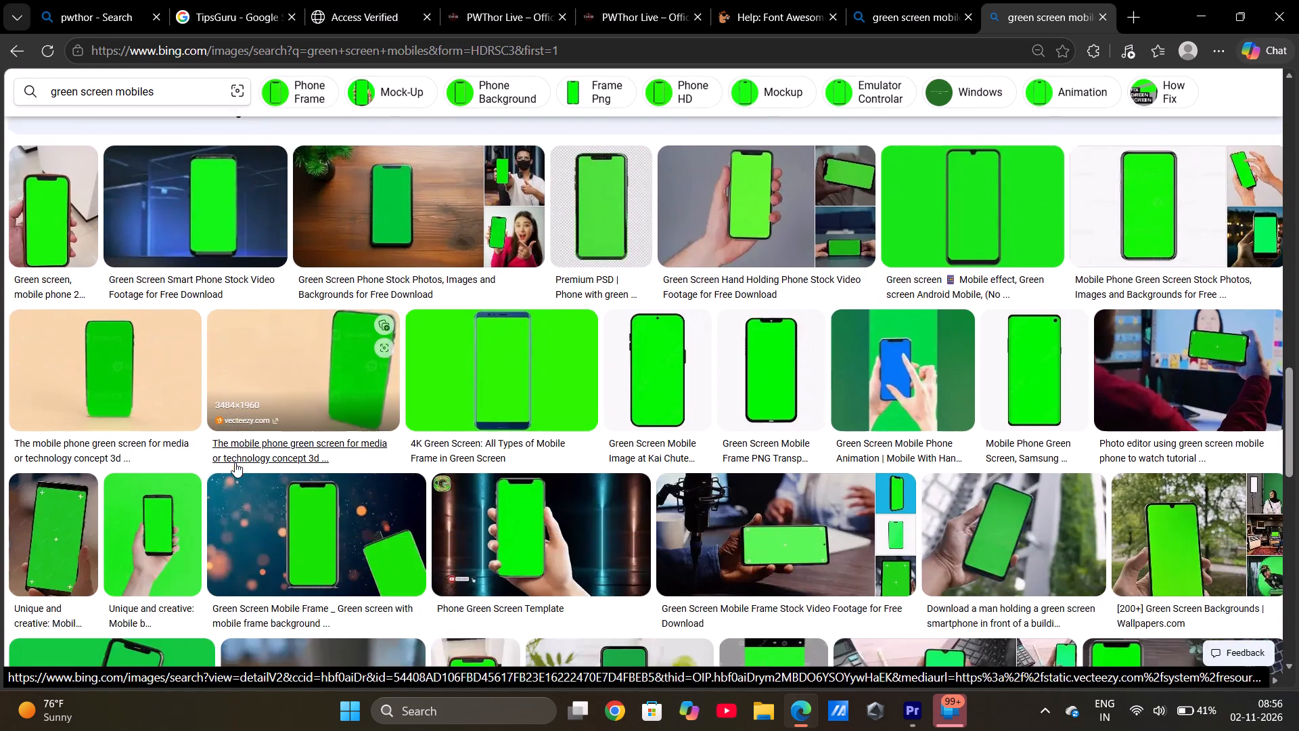
scroll(235, 462, down, 2)
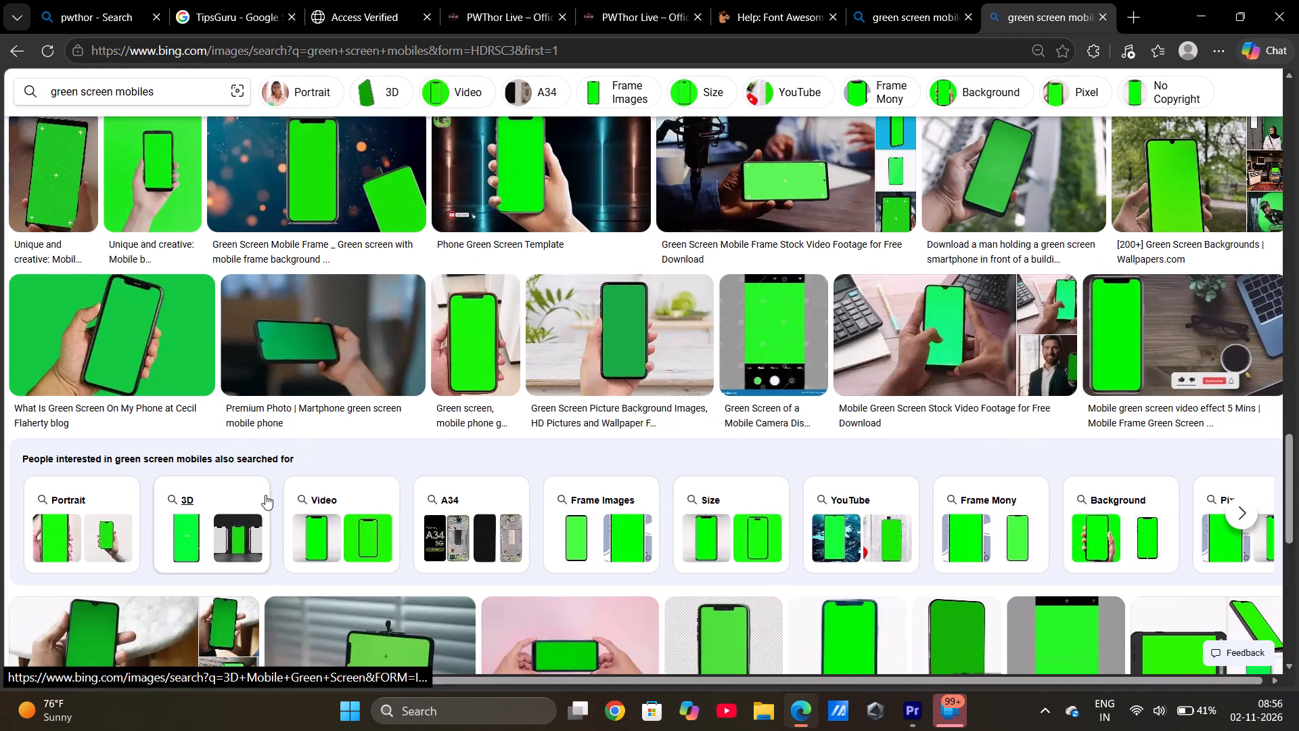
scroll(359, 500, down, 4)
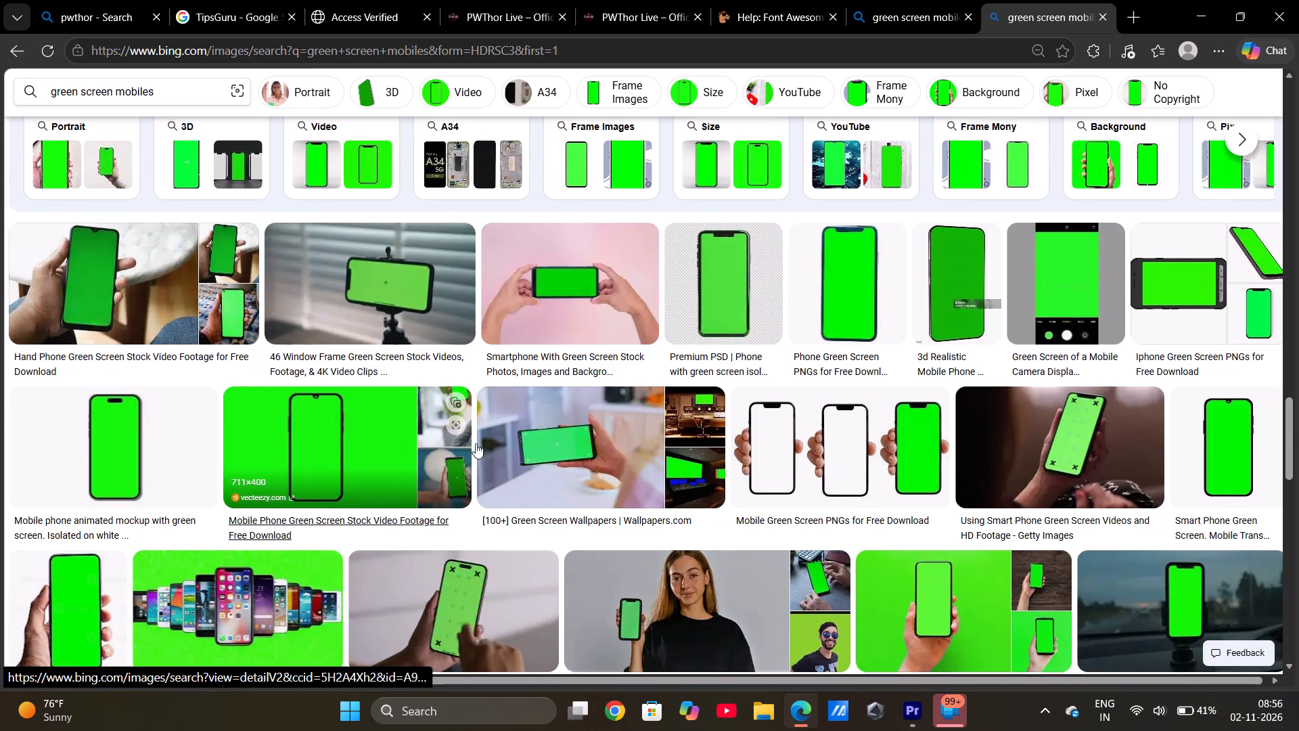
Open the Freepik image of an upright green-screen phone on a transparent background and look through its related images for a suitable frame.
click(722, 264)
scroll(589, 378, down, 1)
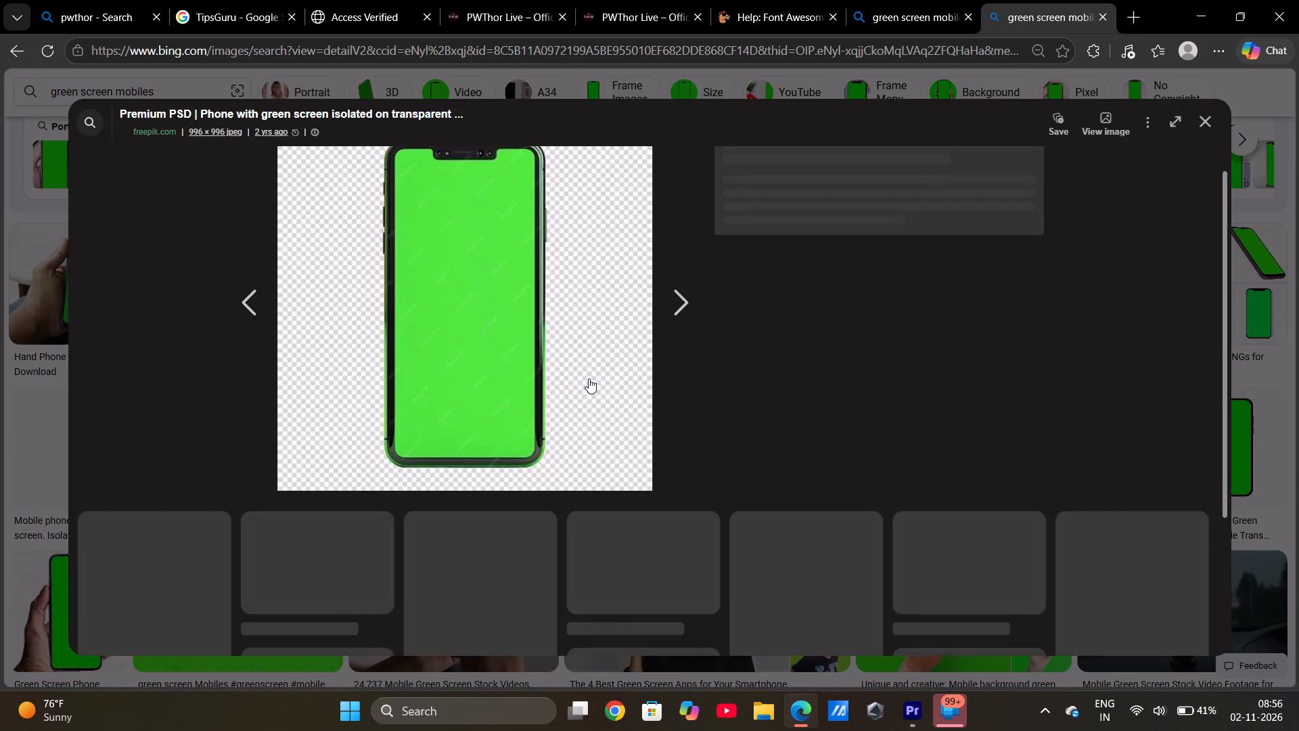
scroll(589, 378, down, 5)
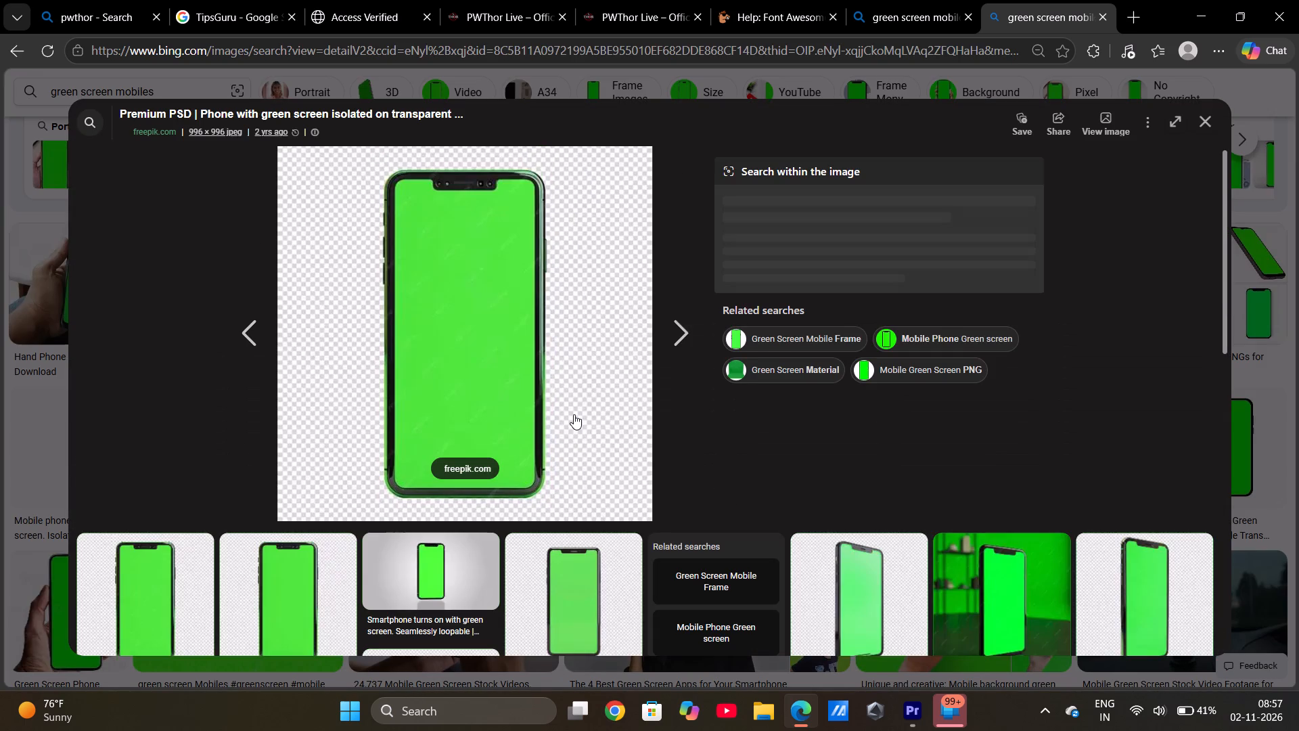
scroll(574, 414, down, 3)
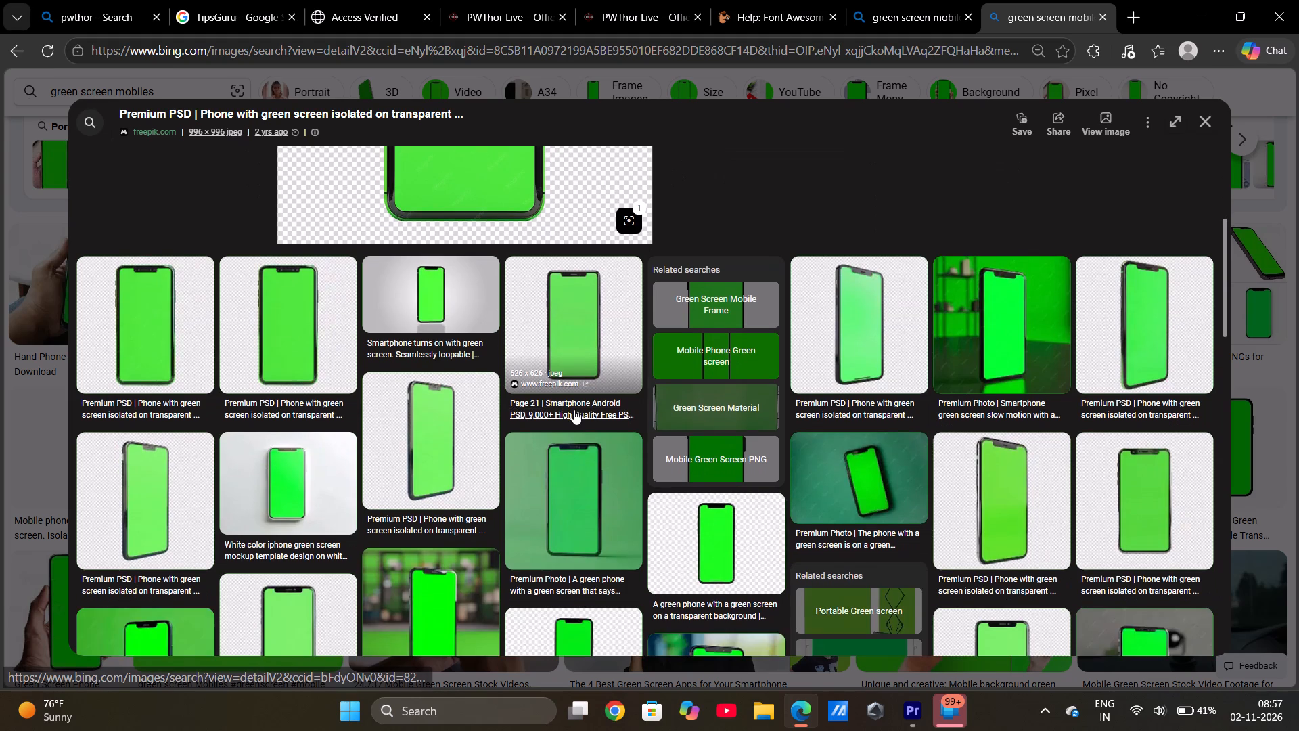
scroll(723, 395, down, 1)
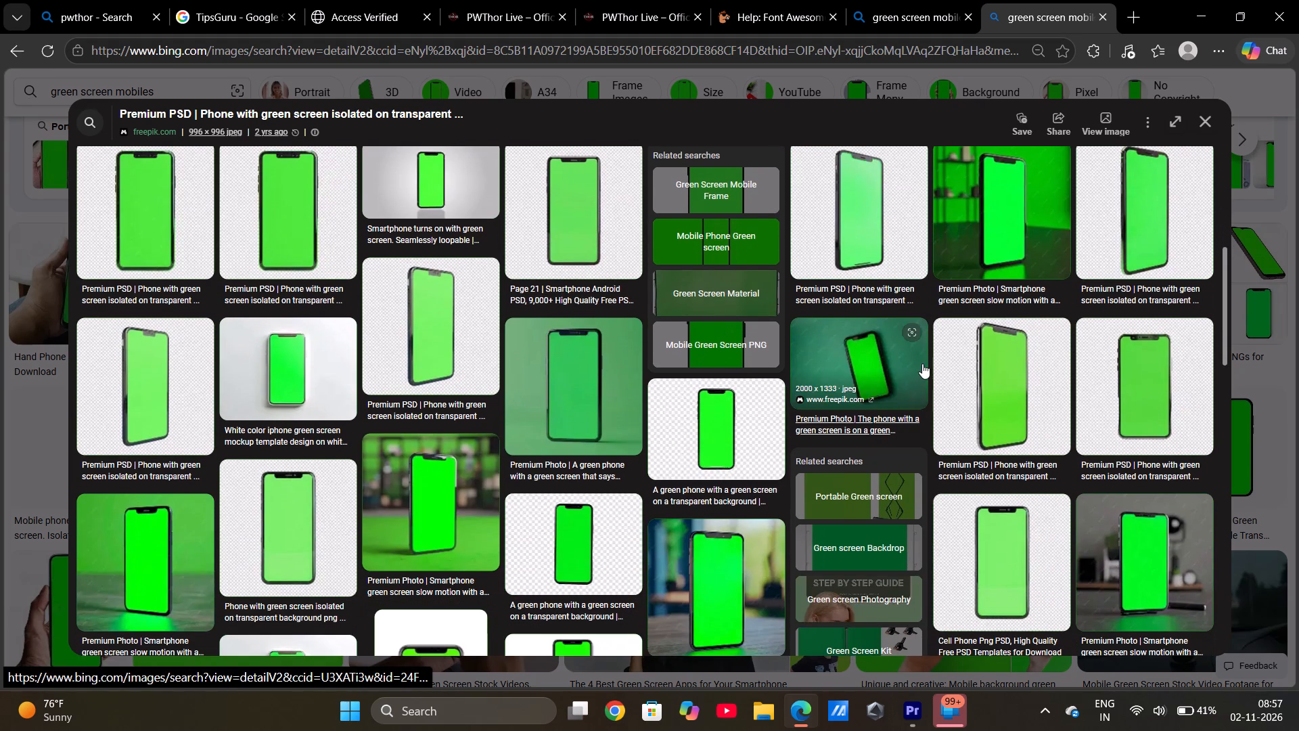
scroll(980, 456, down, 1)
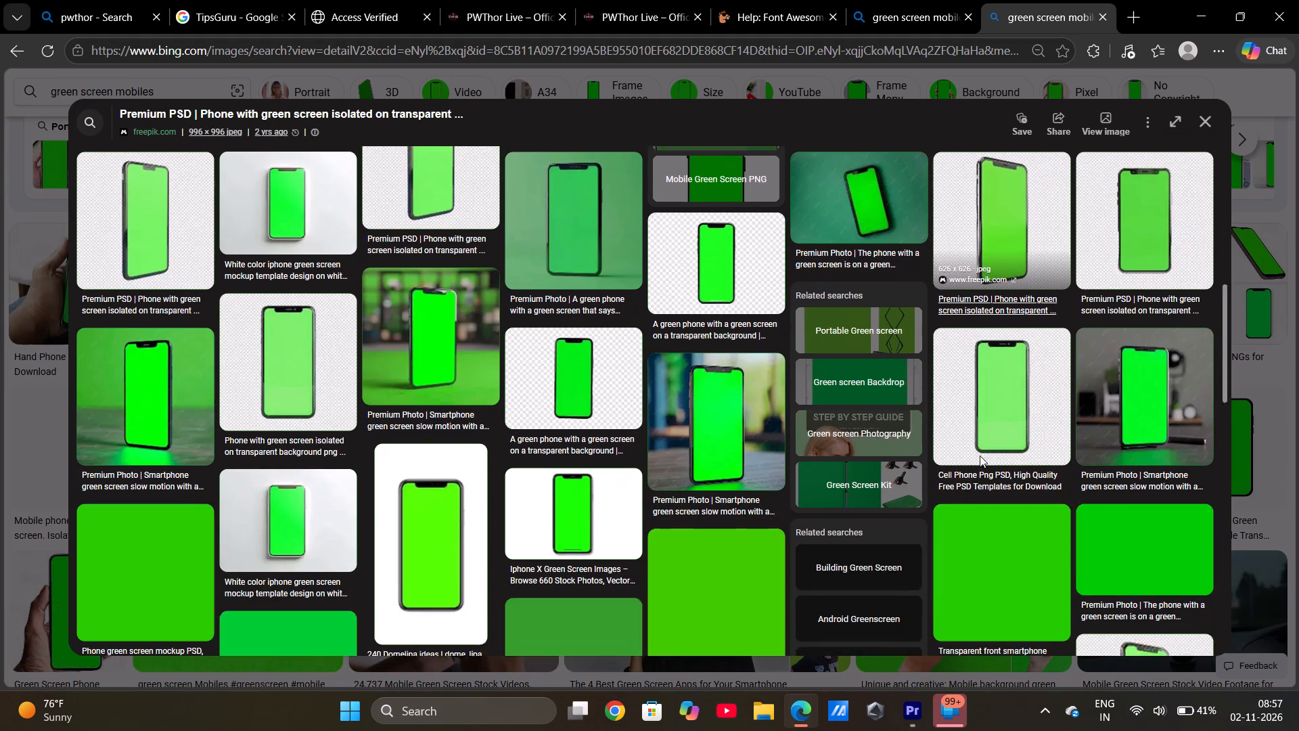
scroll(980, 456, down, 4)
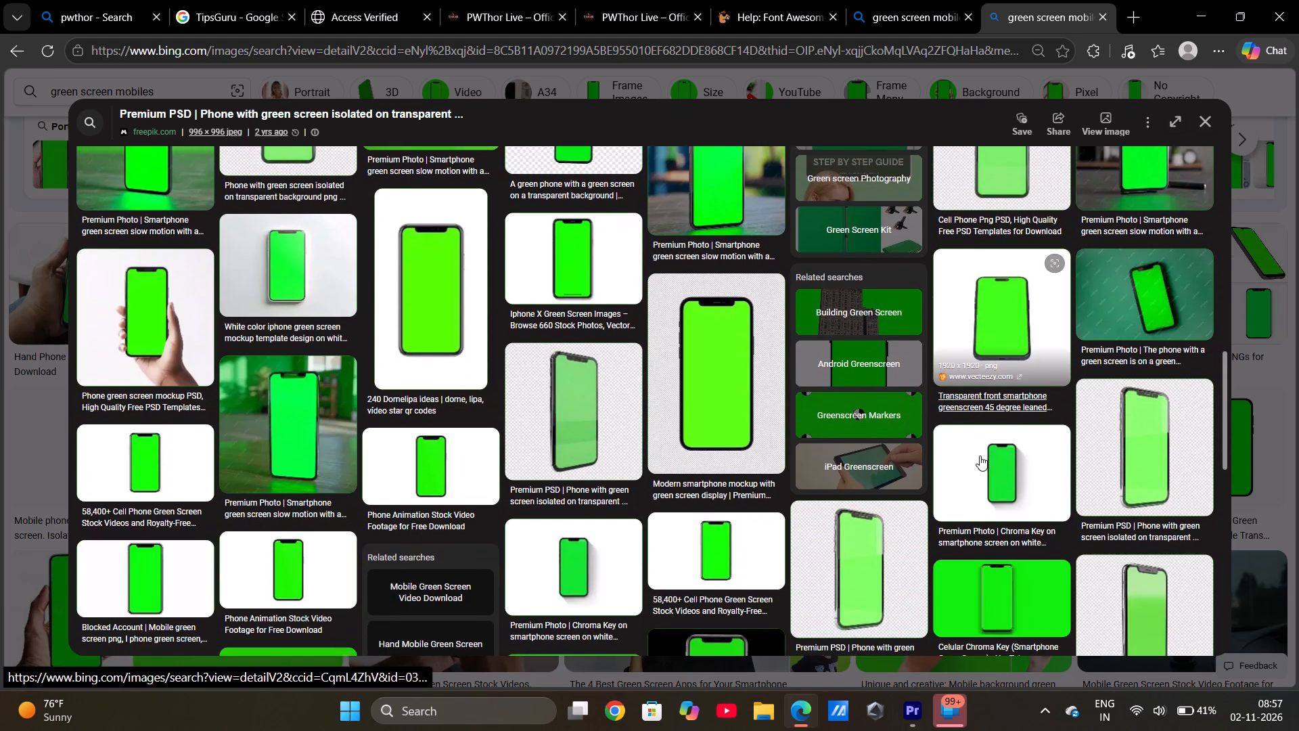
scroll(980, 456, down, 2)
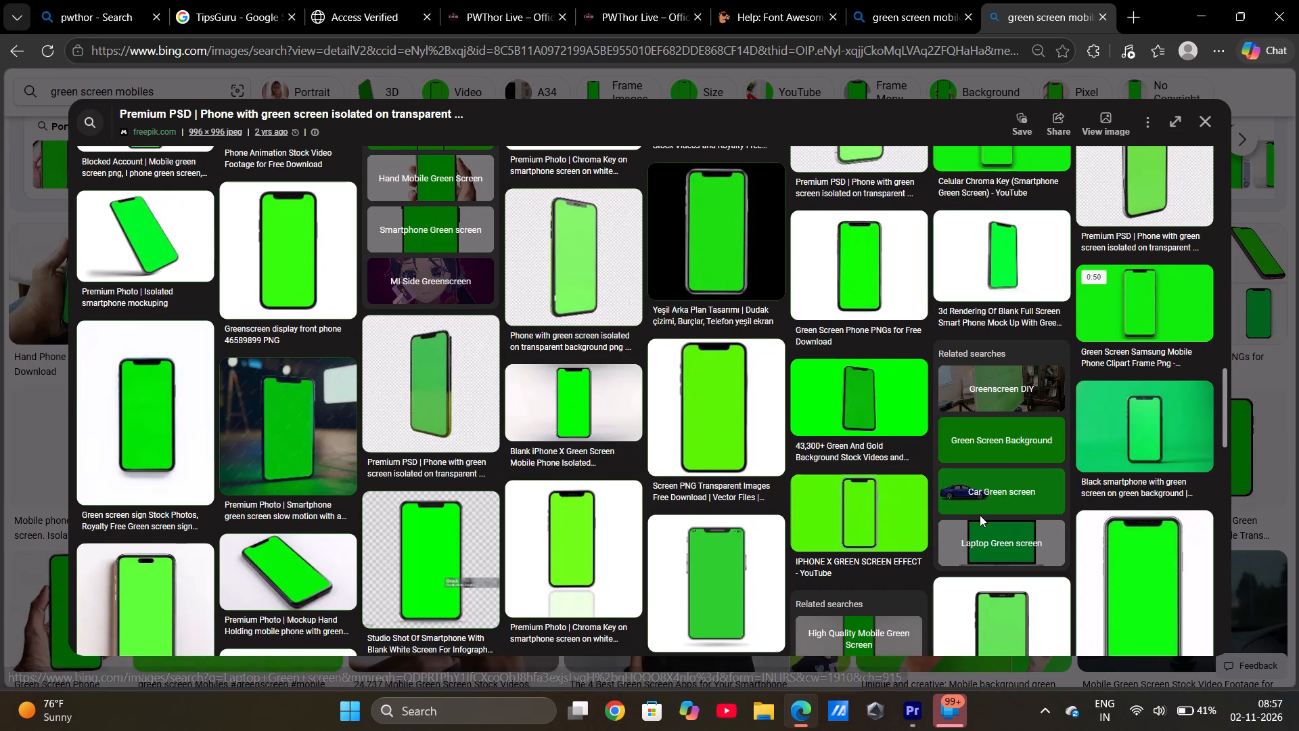
scroll(821, 520, down, 3)
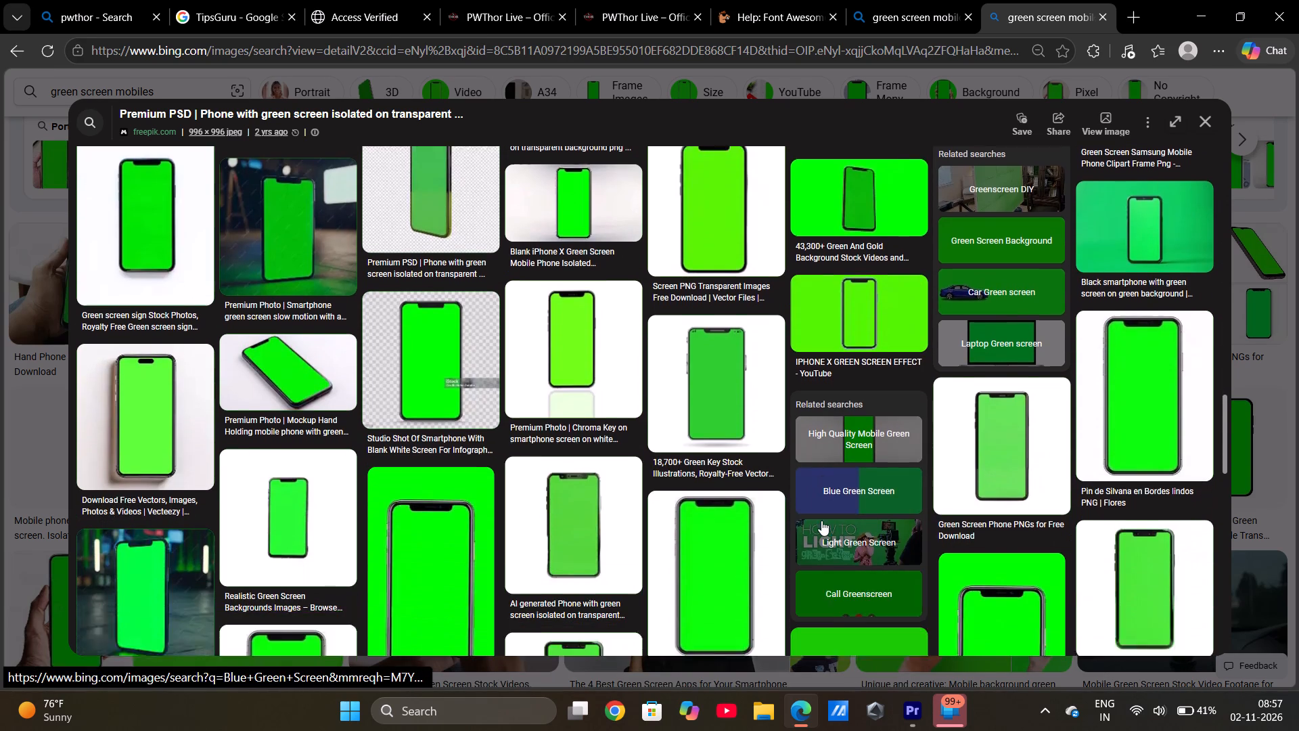
scroll(821, 520, down, 7)
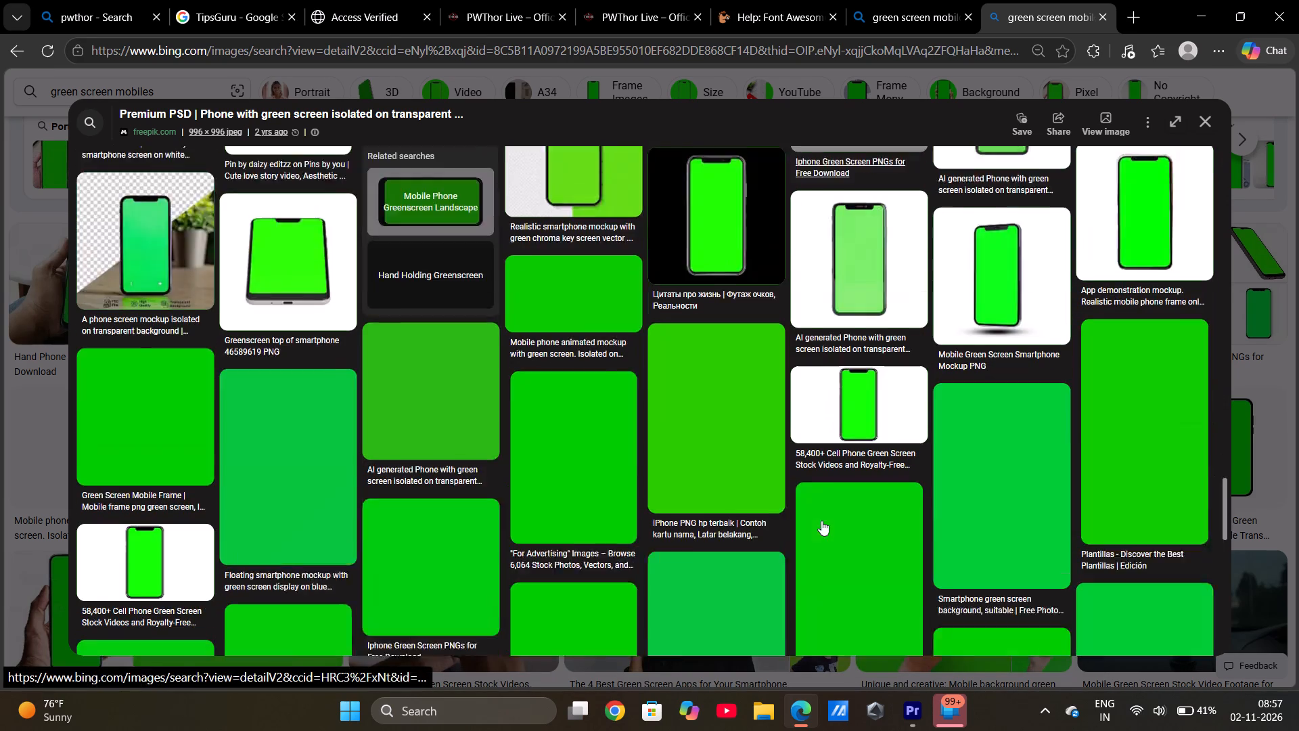
scroll(821, 520, down, 1)
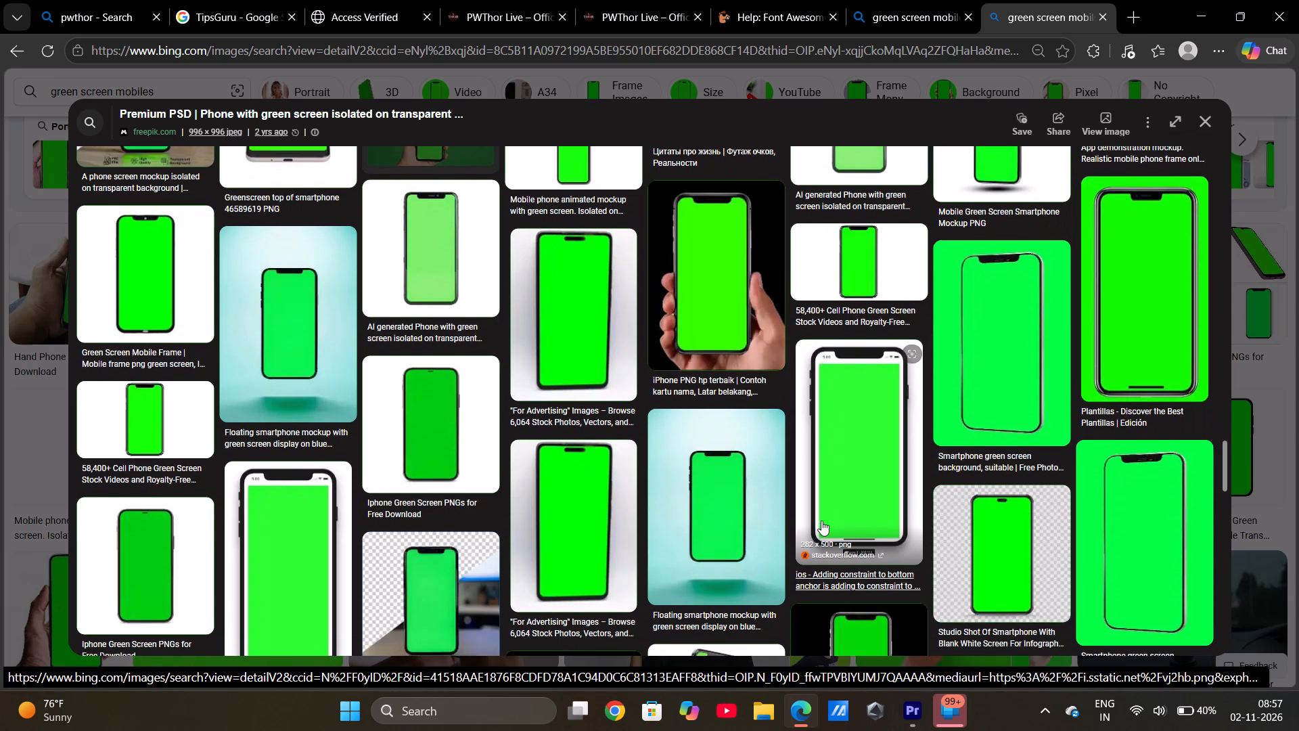
Preview the Vecteezy Iphone Green Screen PNG and the Pngtree Coolkid Greenscreen PNG as candidate phone frames.
click(190, 540)
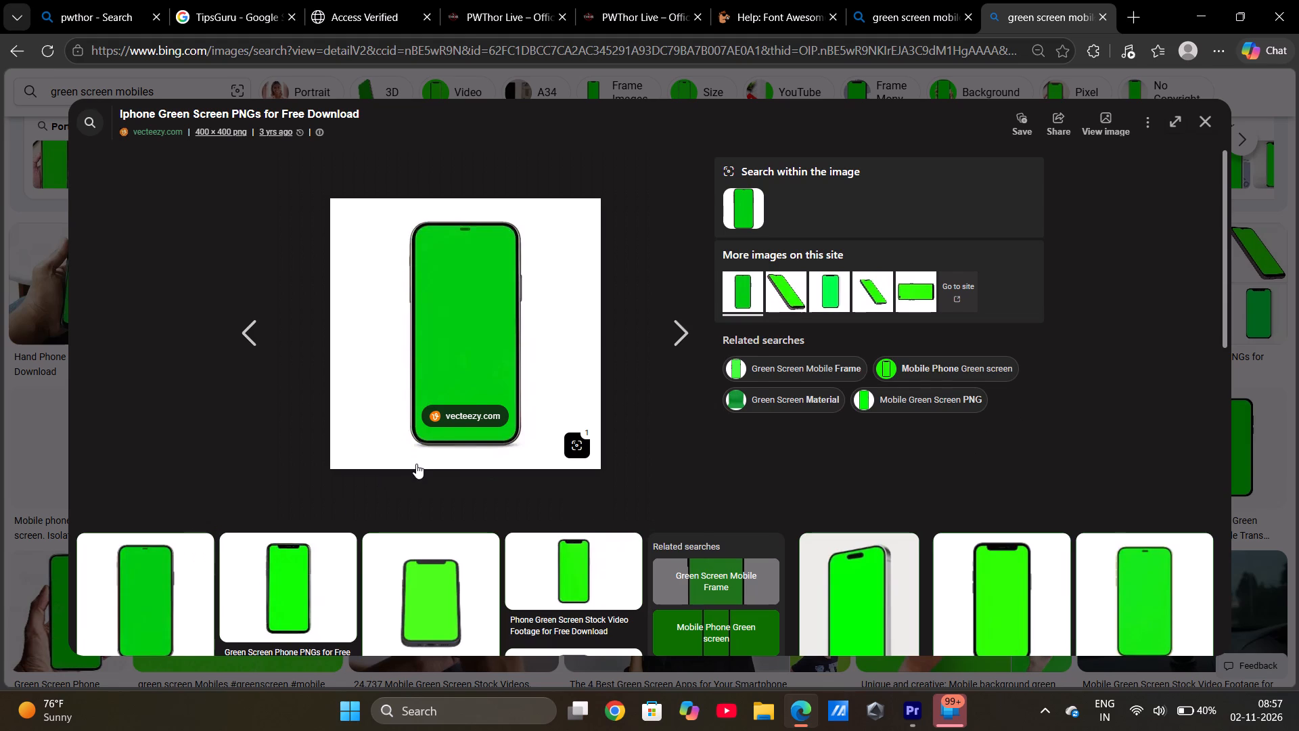
scroll(416, 464, down, 2)
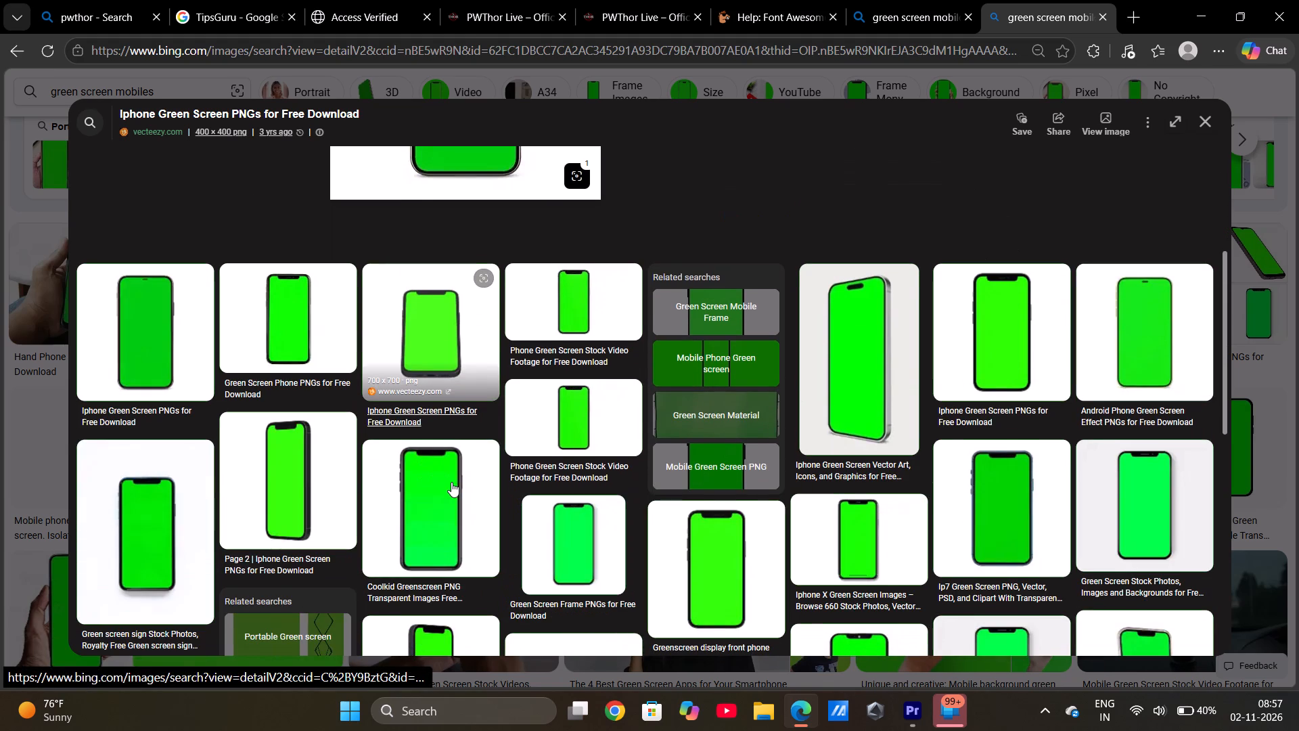
click(444, 483)
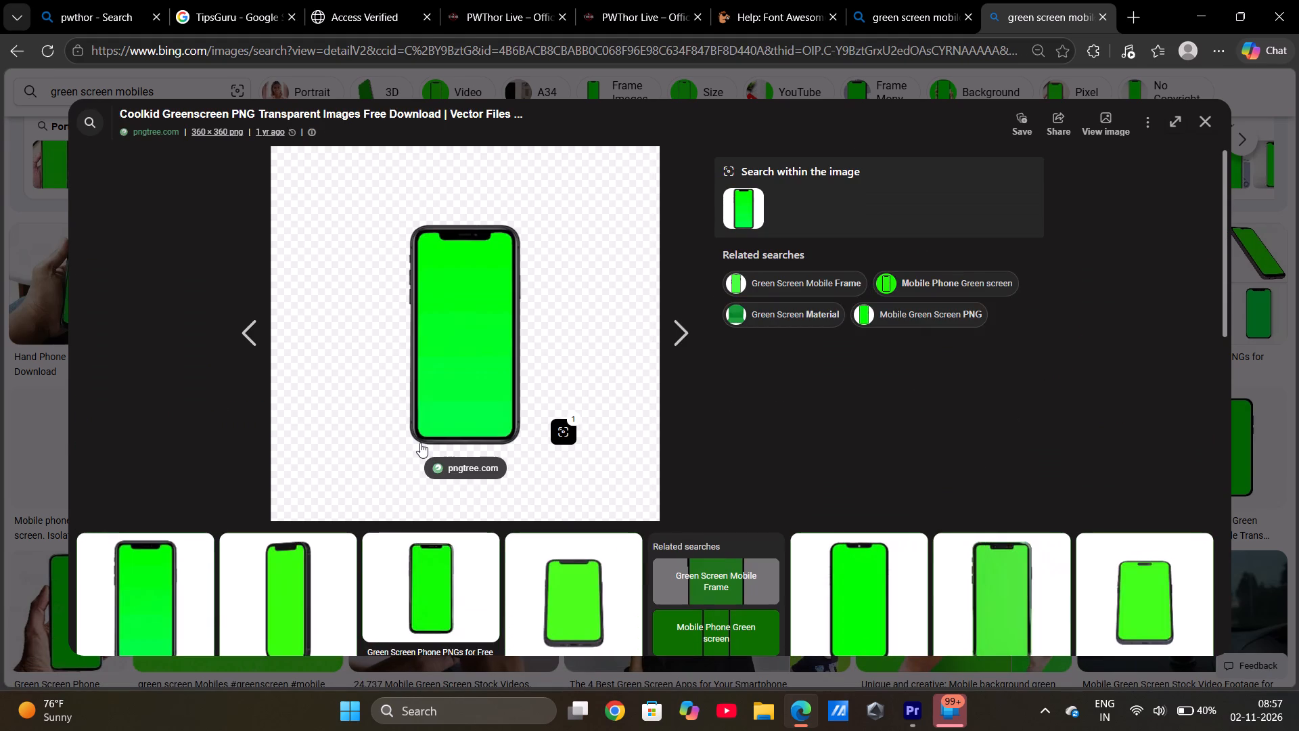
Open Vecteezy's 875 × 700 Green Screen Phone PNG from the related images and save it to Downloads as a WEBP file.
scroll(361, 483, down, 1)
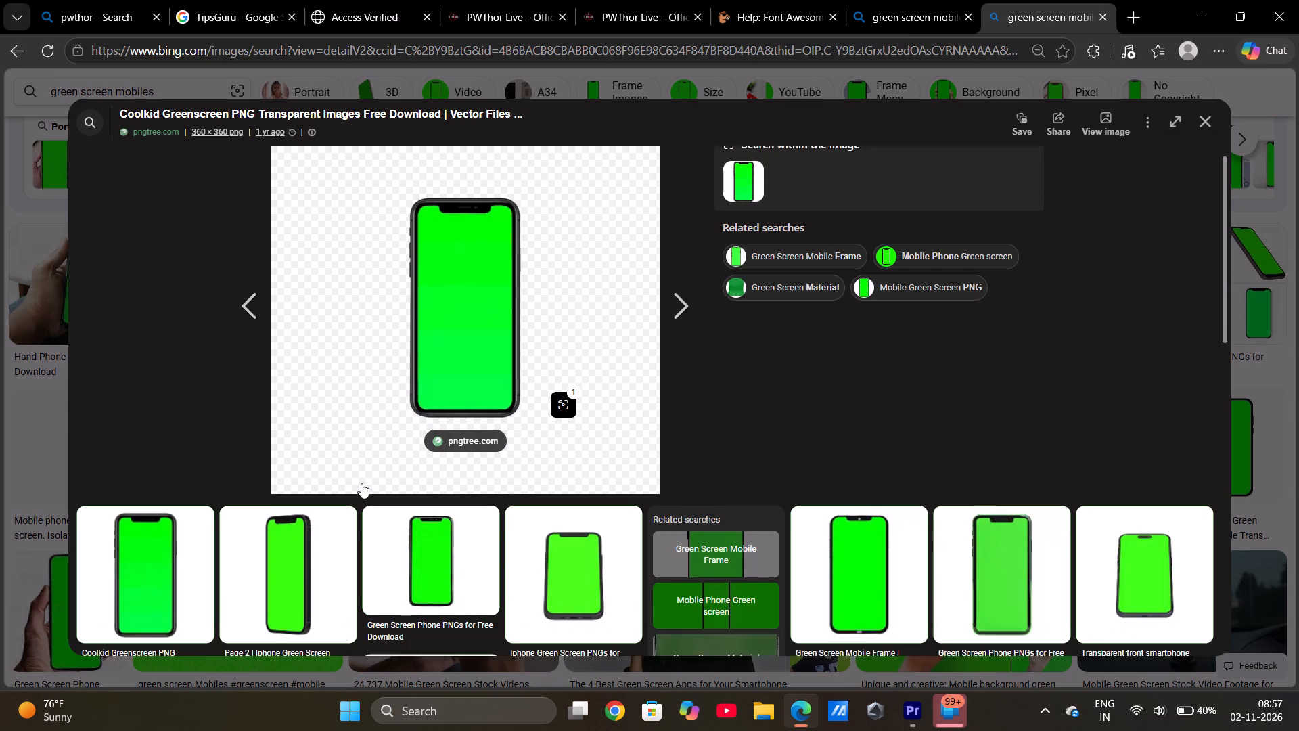
scroll(361, 483, down, 1)
click(405, 506)
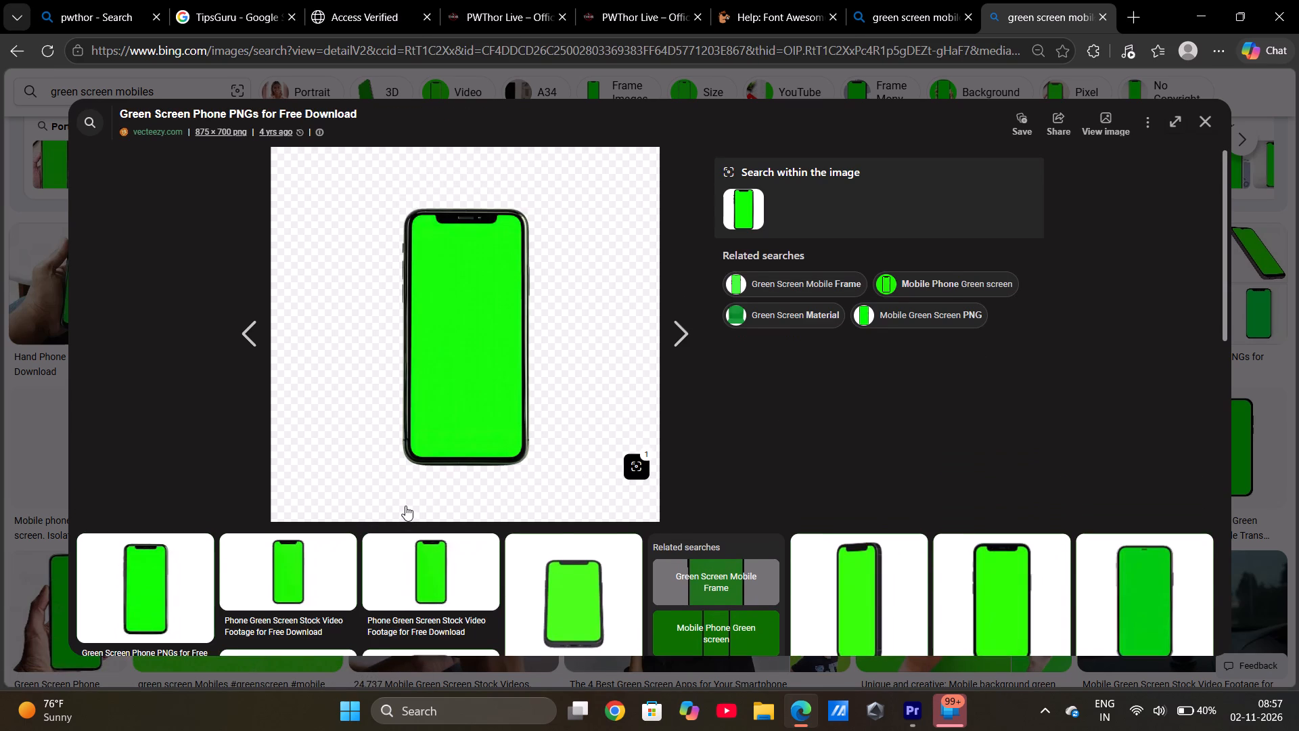
right_click(385, 447)
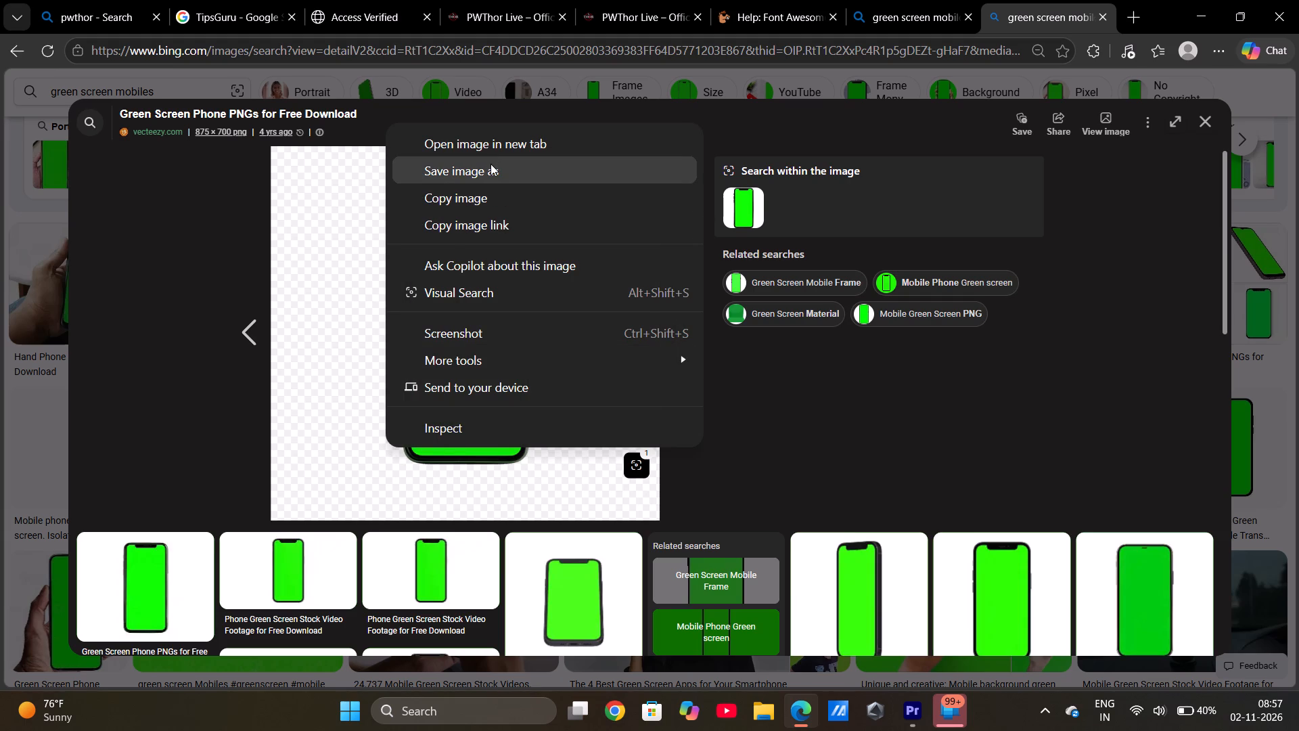
click(491, 164)
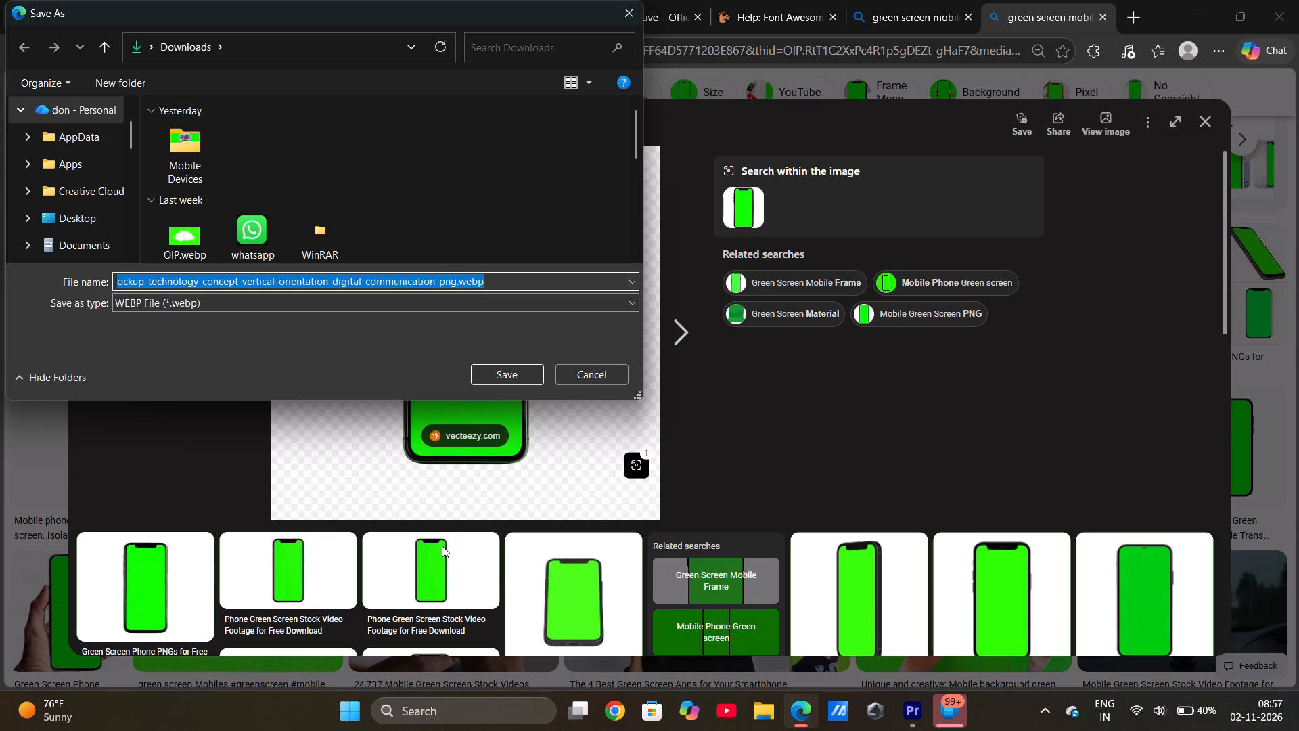
click(503, 376)
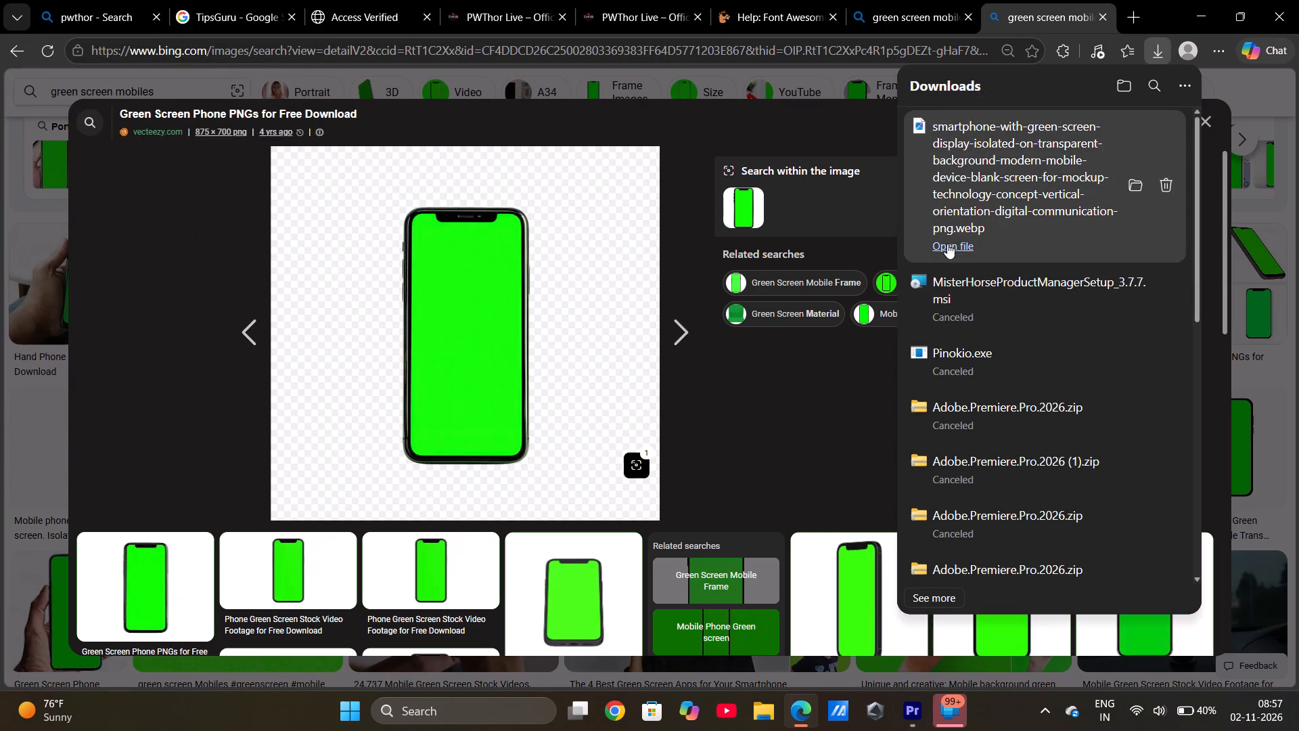
Open the downloaded green-screen smartphone WEBP image in Photos to check it.
click(940, 244)
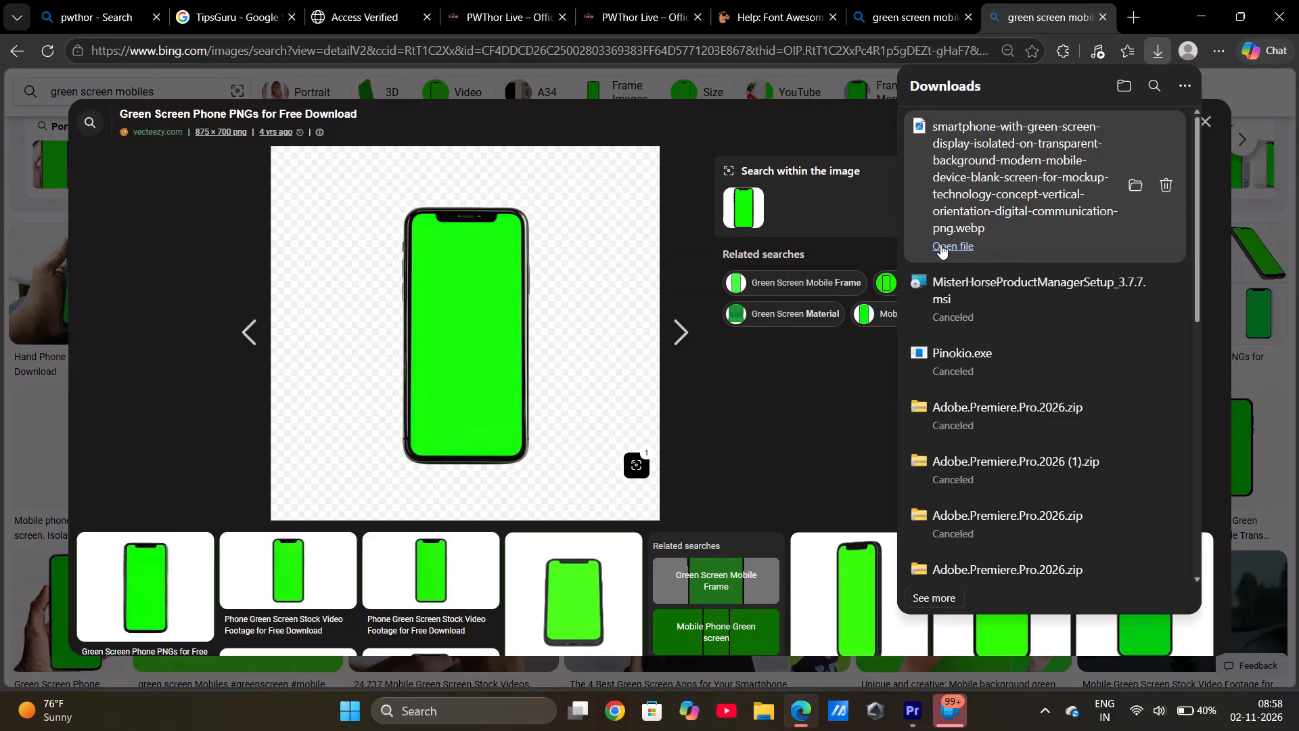
click(963, 245)
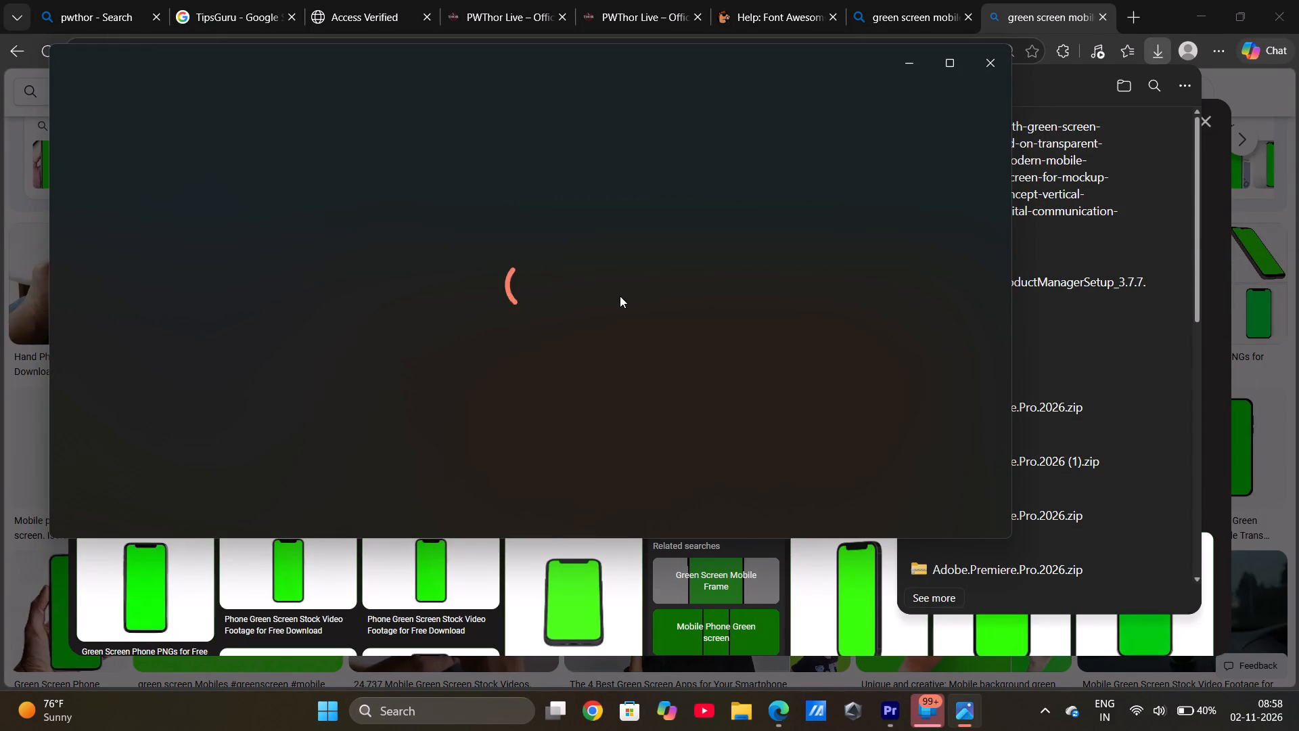
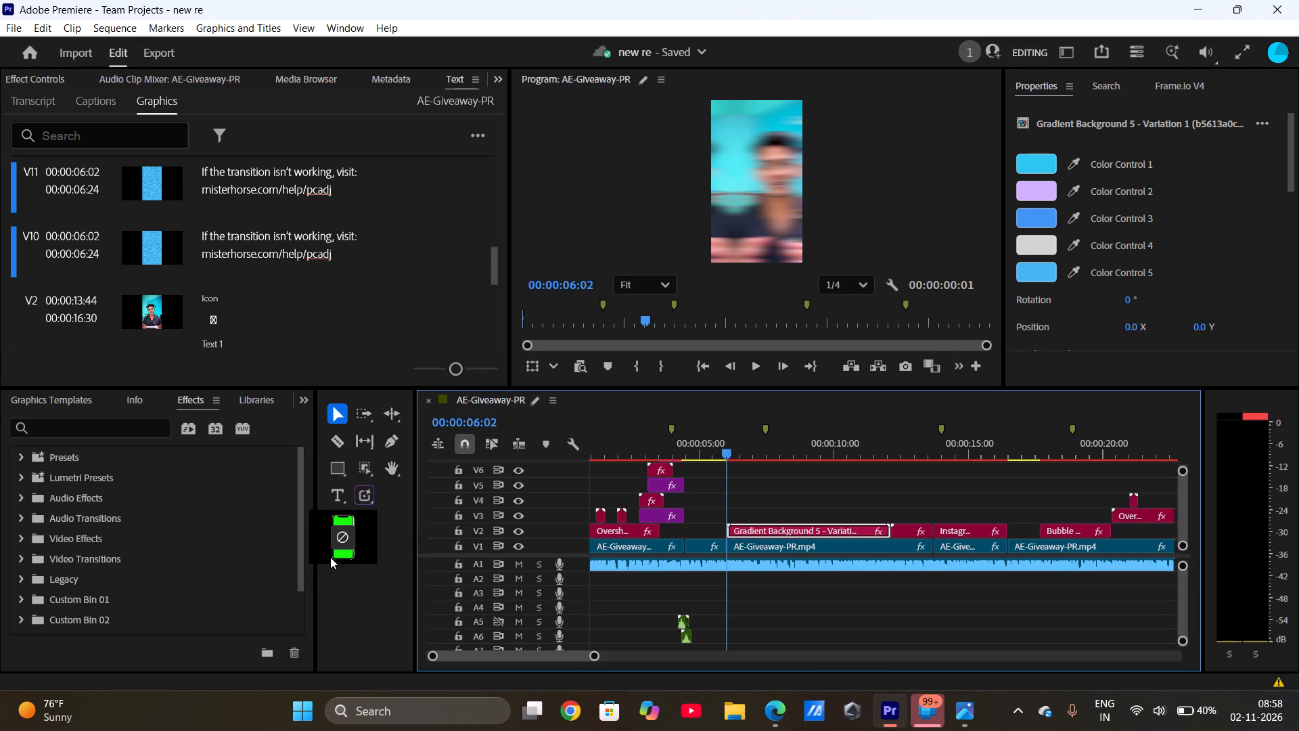
Close the green-screen smartphone image in Photos and return to Premiere.
drag(330, 557, 212, 553)
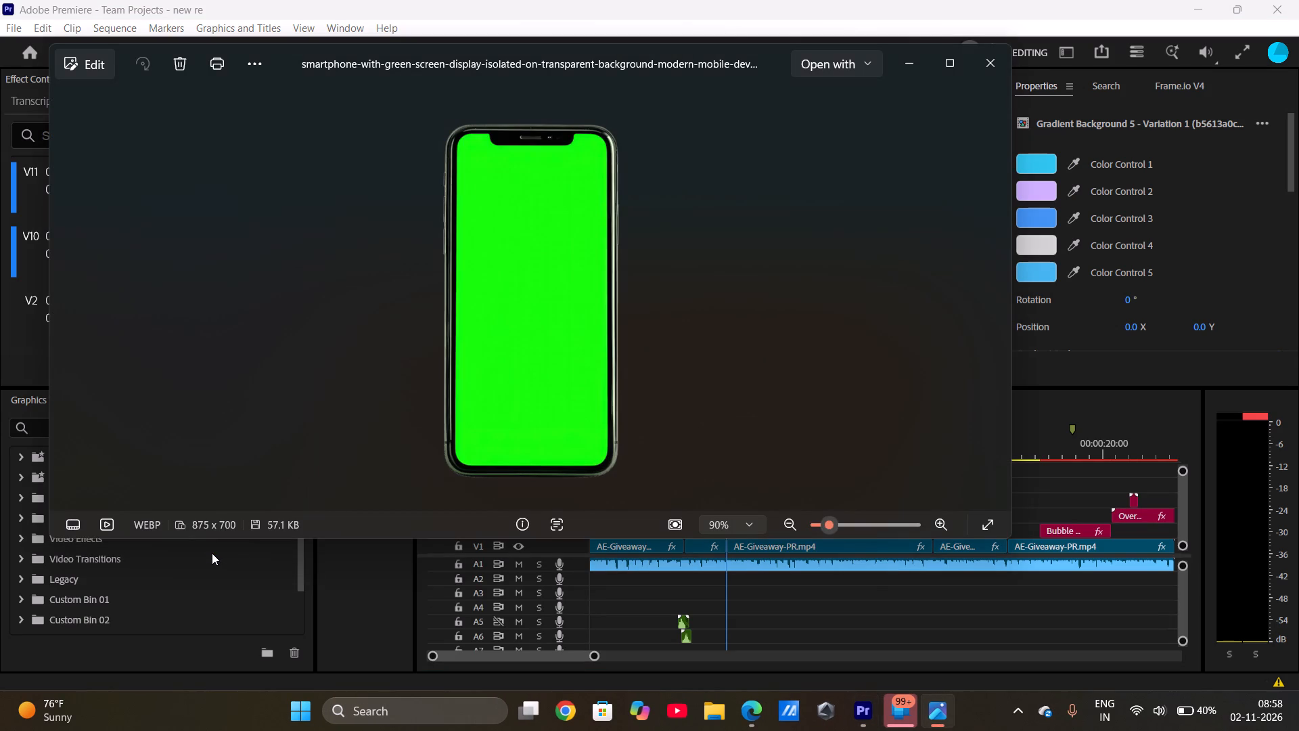
click(981, 66)
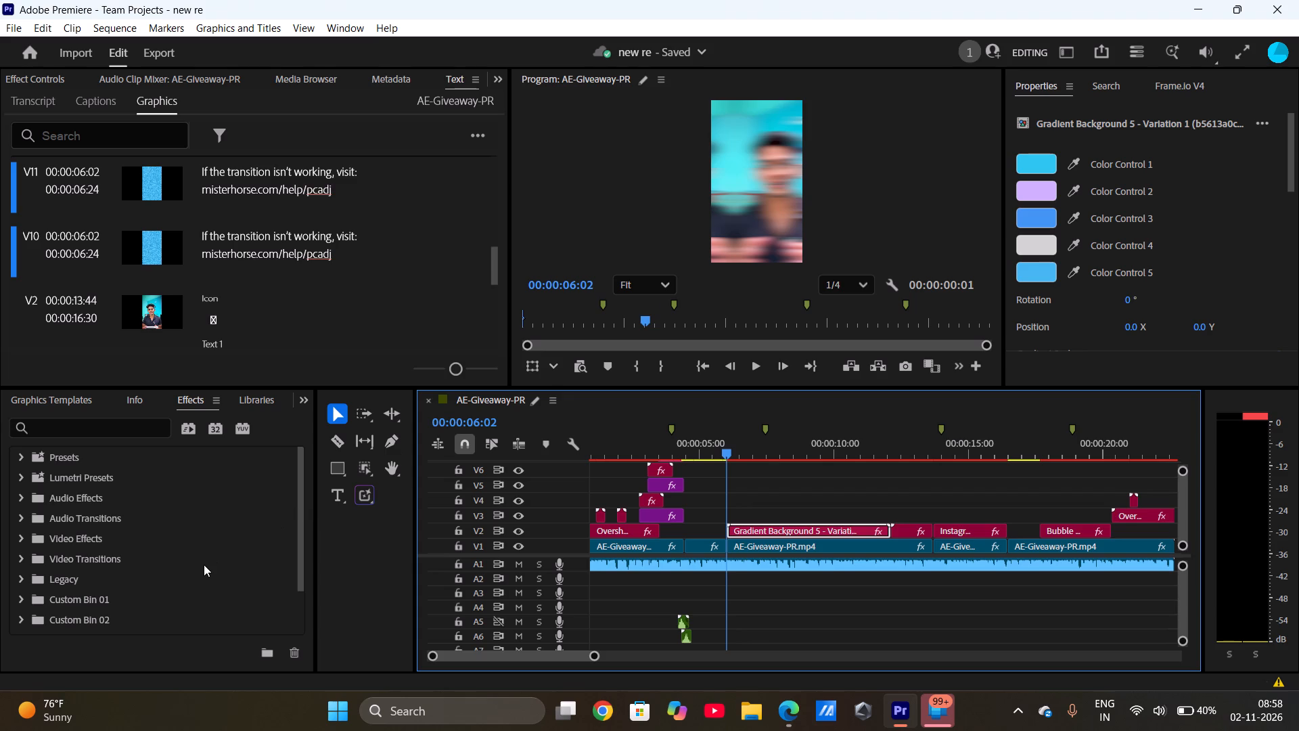
Import the downloaded green-screen smartphone WEBP image from the Downloads folder into the team project.
key(ctrl+i)
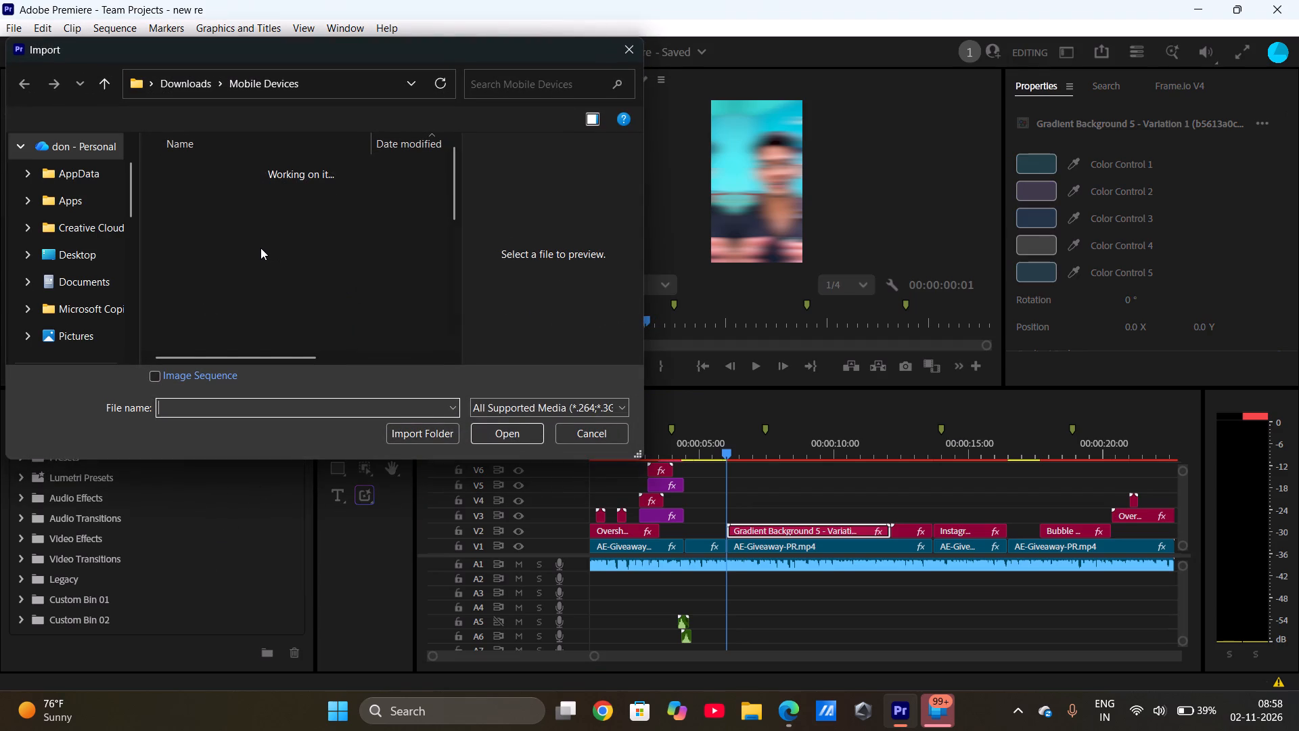
scroll(270, 191, up, 1)
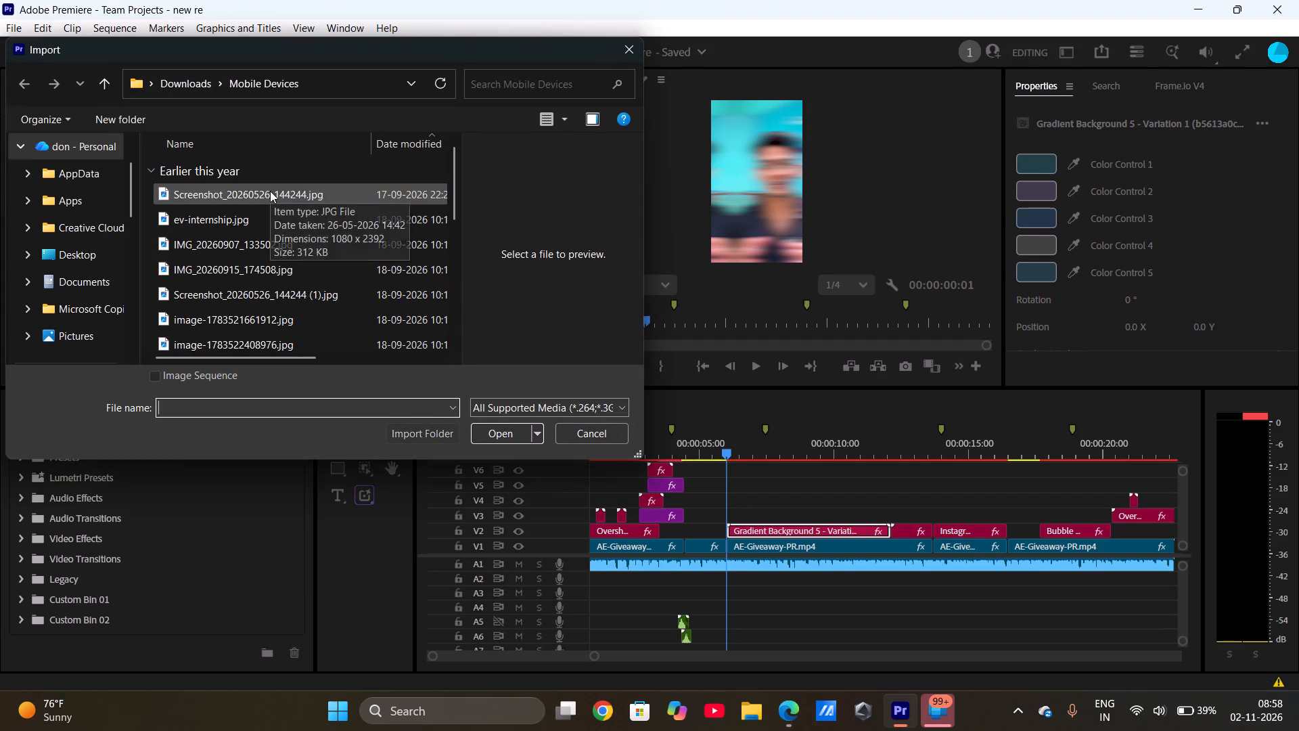
scroll(82, 292, down, 1)
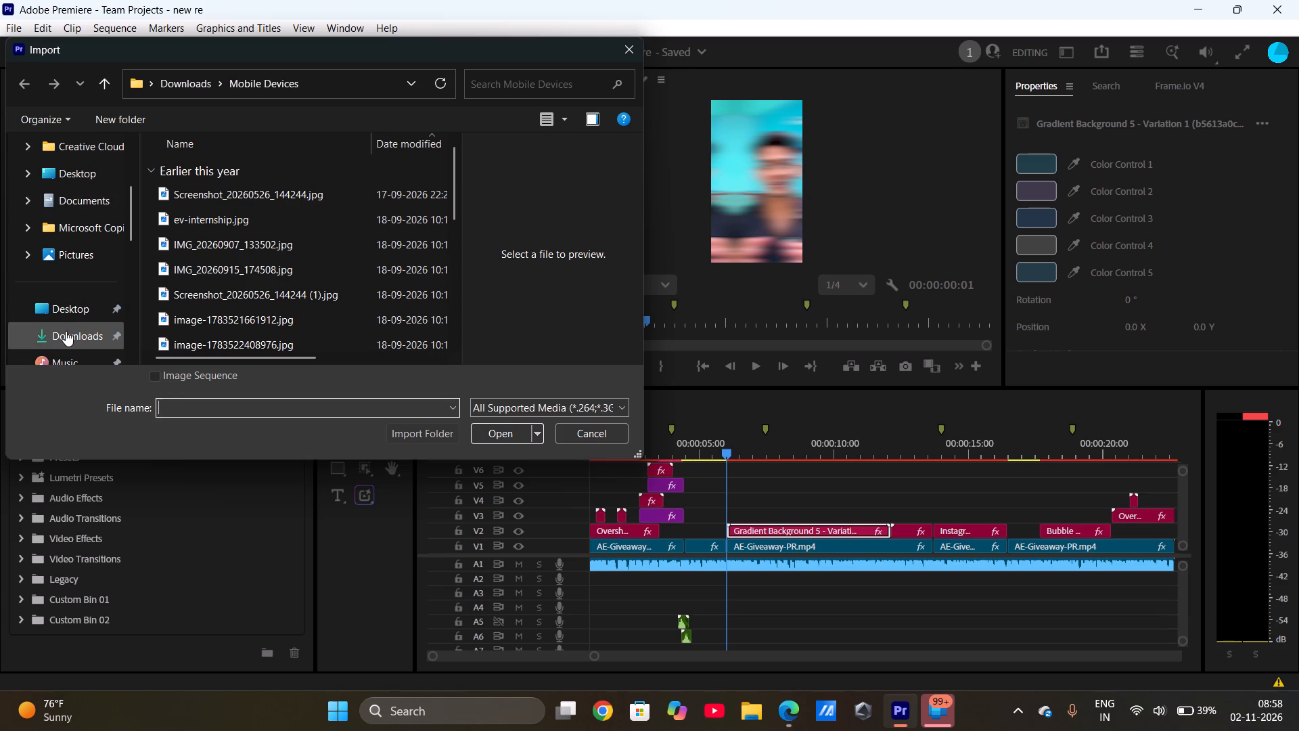
click(66, 331)
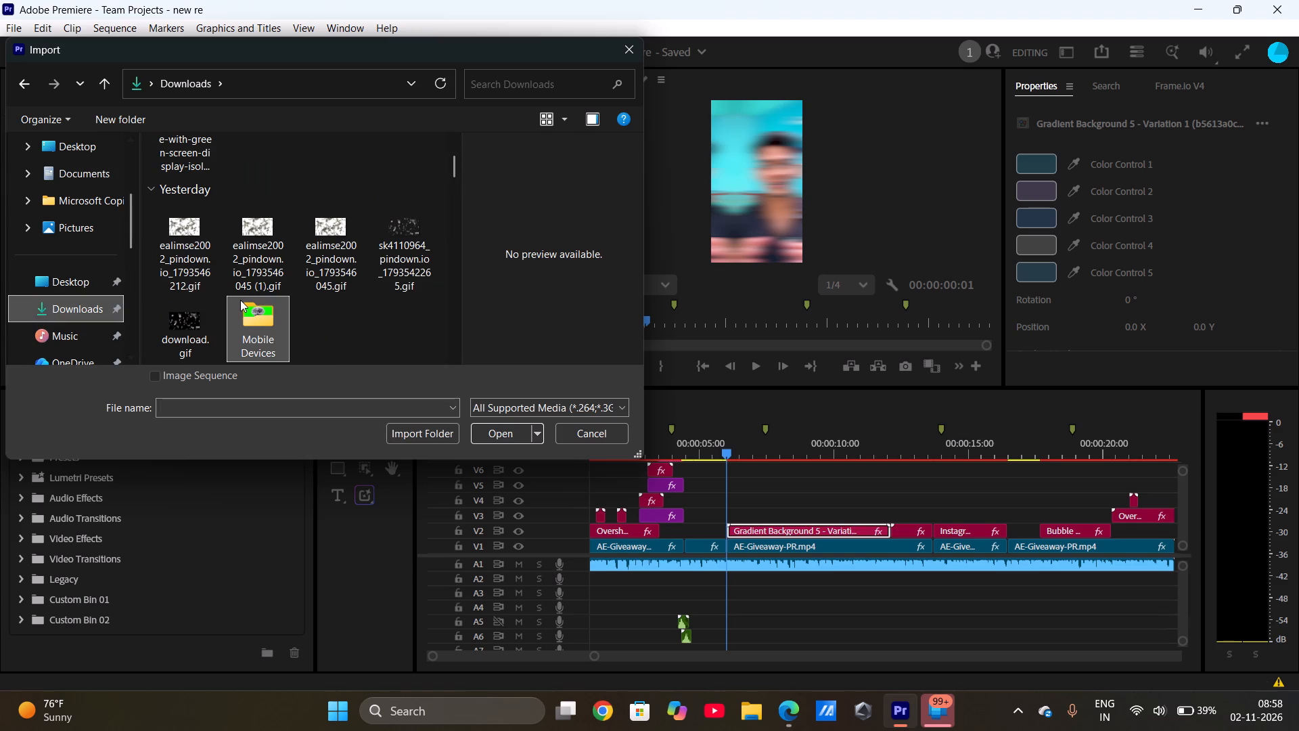
click(240, 300)
double_click(240, 300)
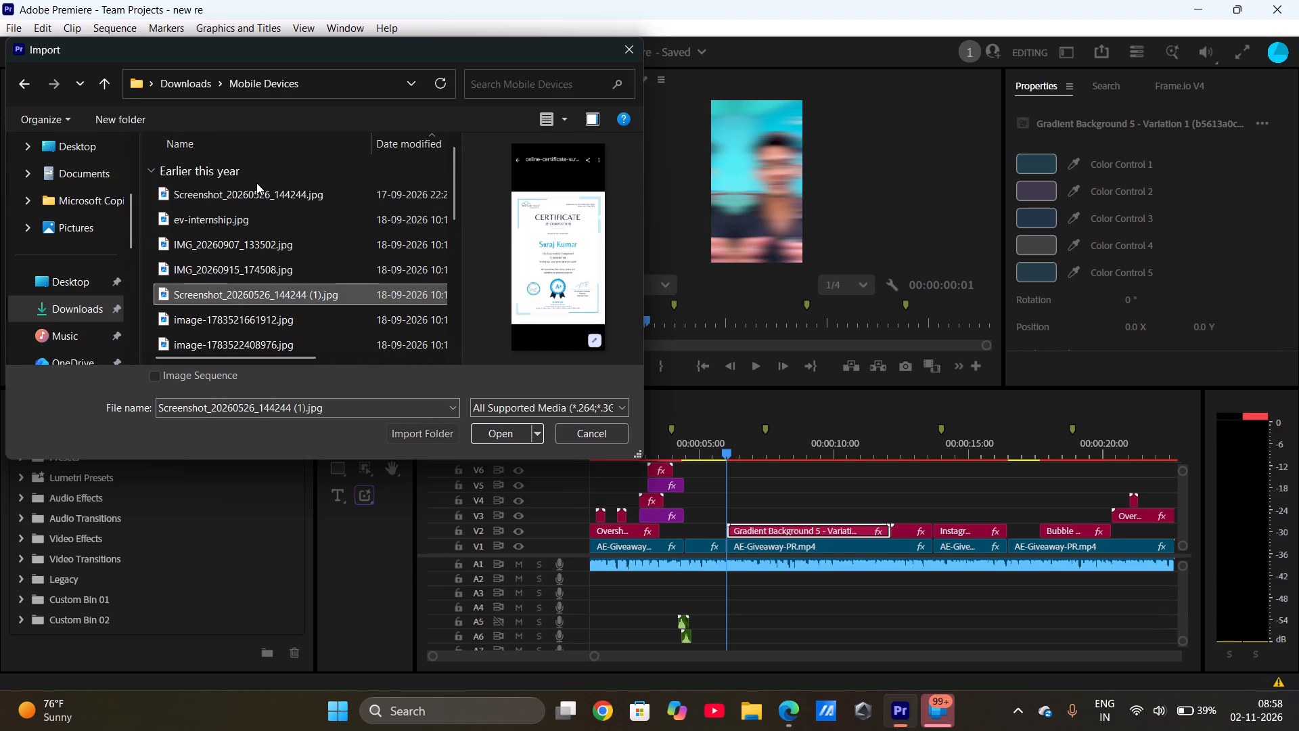
click(256, 183)
scroll(233, 233, down, 4)
scroll(233, 233, right, 1)
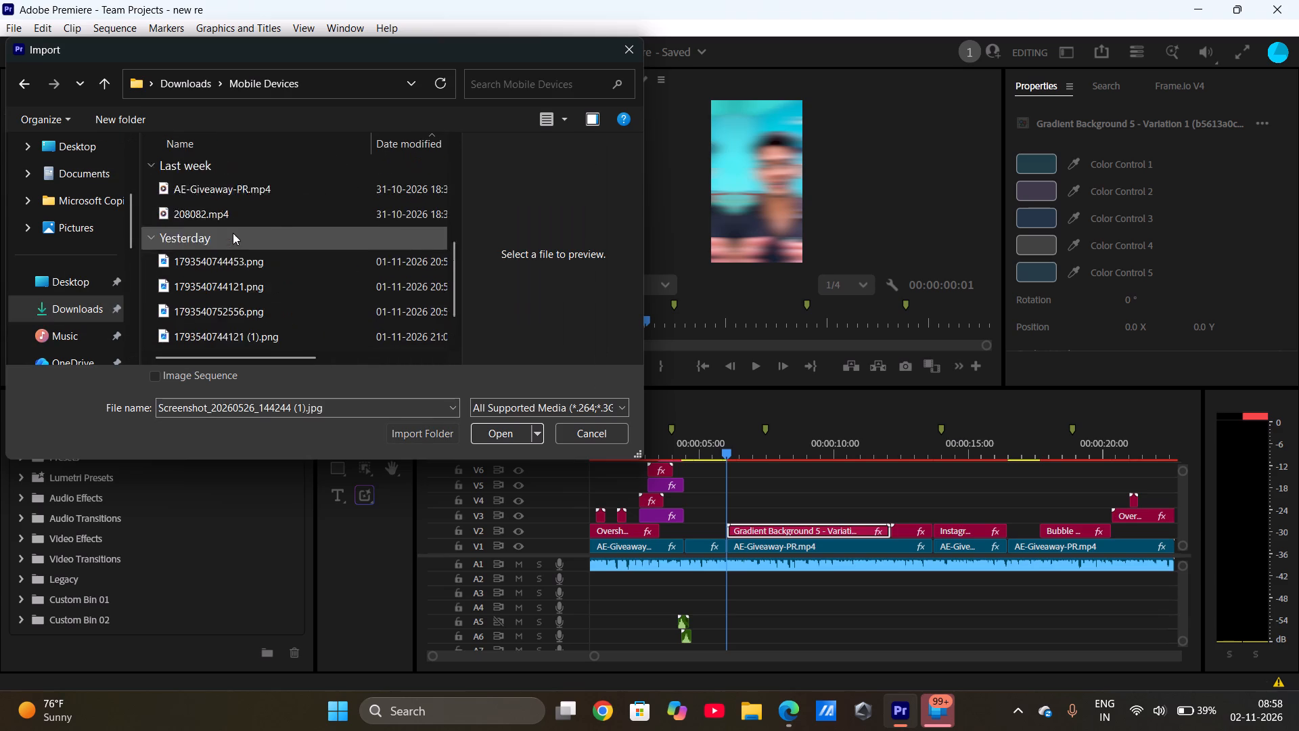
scroll(233, 233, right, 1)
click(26, 84)
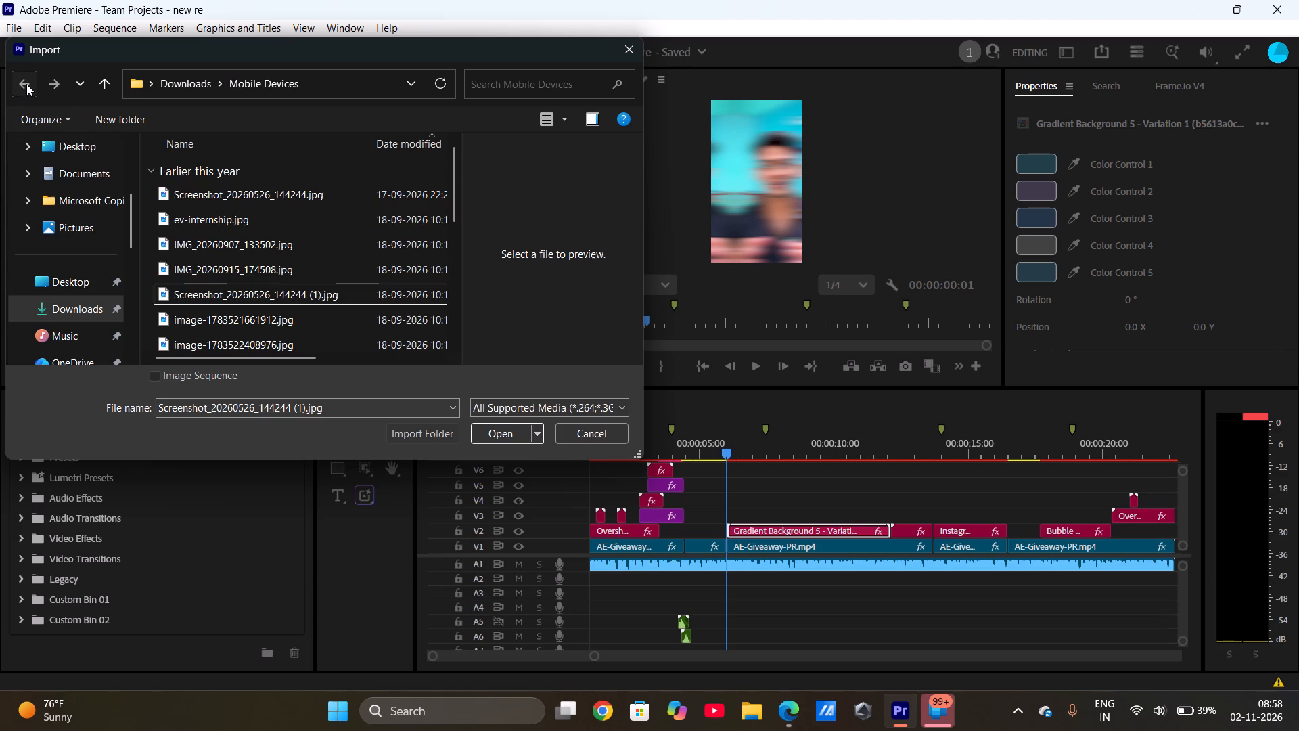
scroll(208, 197, up, 2)
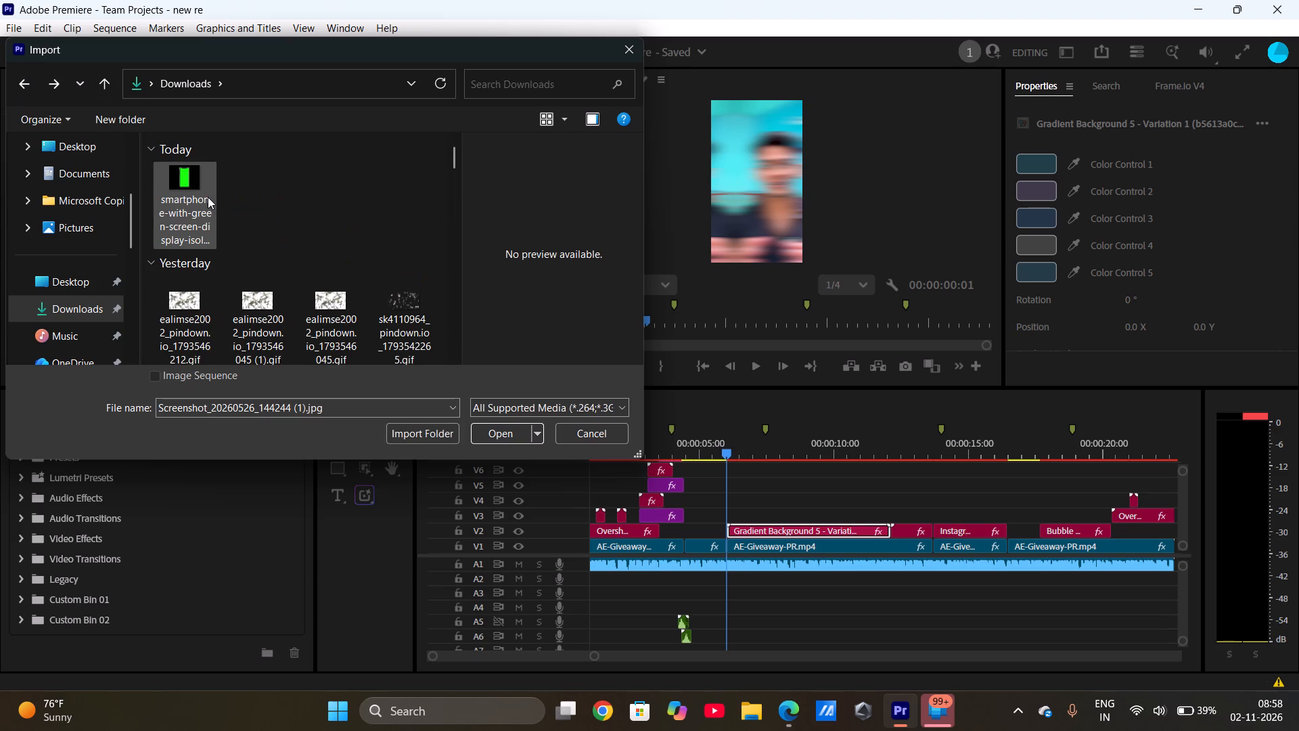
click(189, 190)
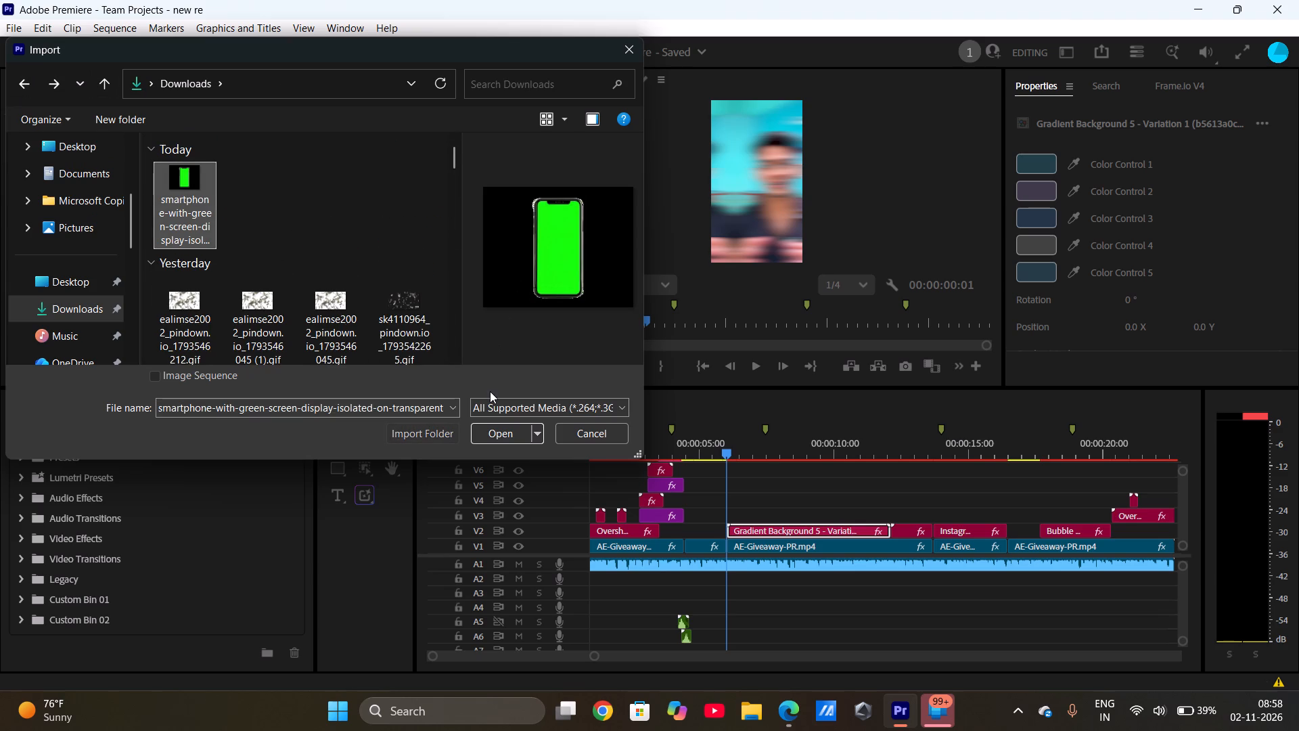
click(497, 432)
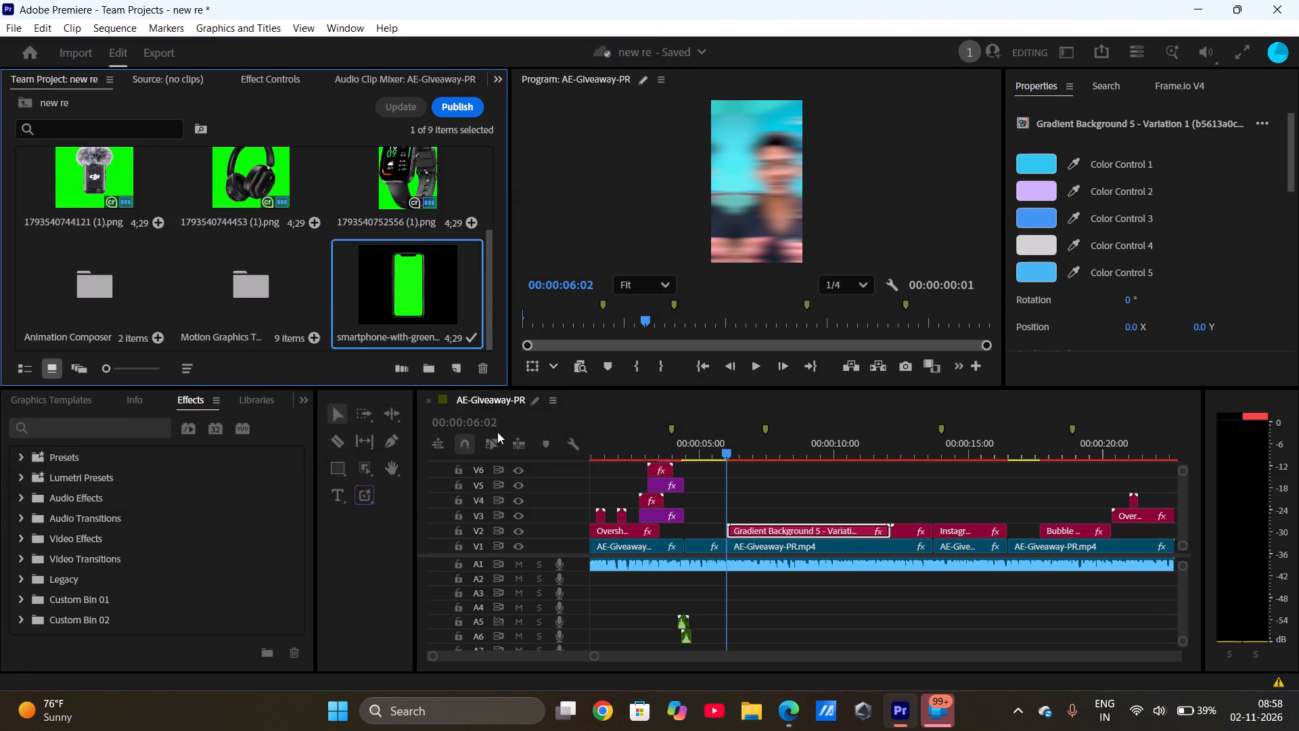
Place the smartphone image on track V3 above the Gradient Background 5 clip, starting at 00:00:06:02, dismissing the Resolve Fonts dialog.
drag(415, 288, 674, 400)
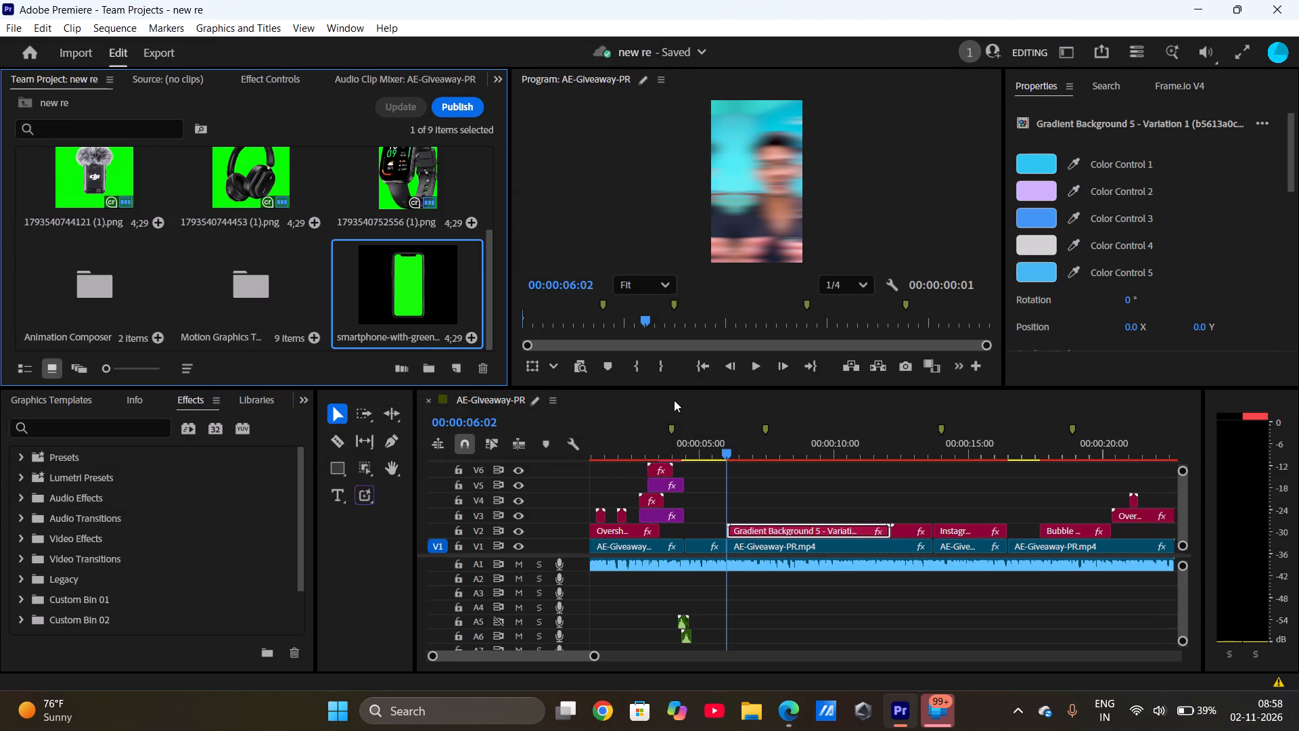
drag(674, 400, 730, 514)
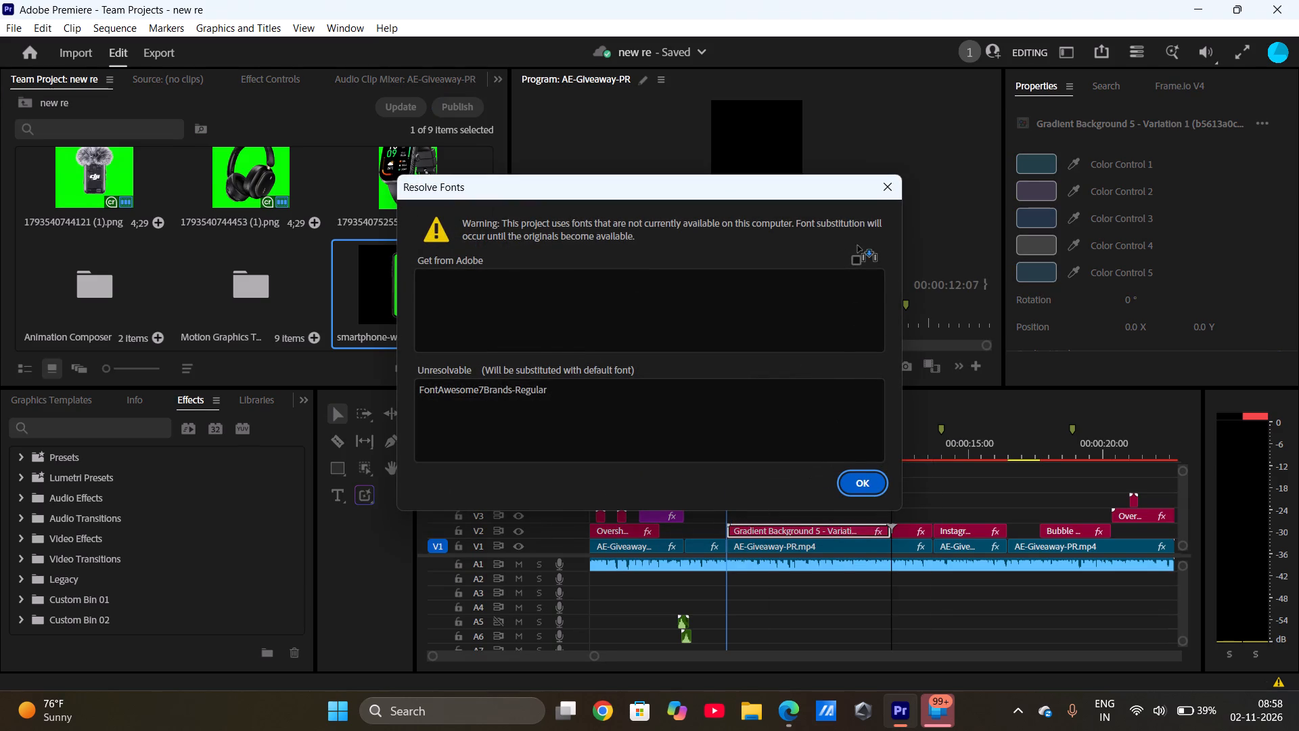
click(881, 179)
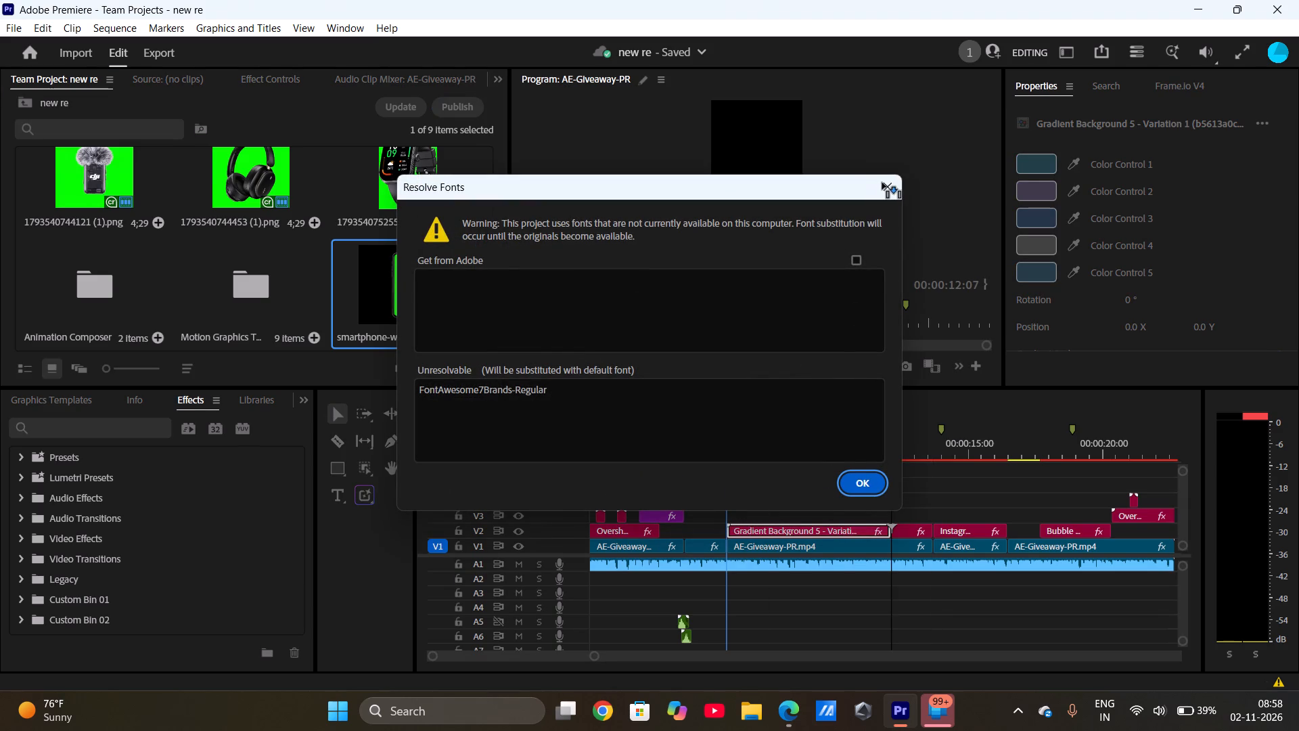
click(880, 175)
click(863, 485)
double_click(863, 485)
key(Return)
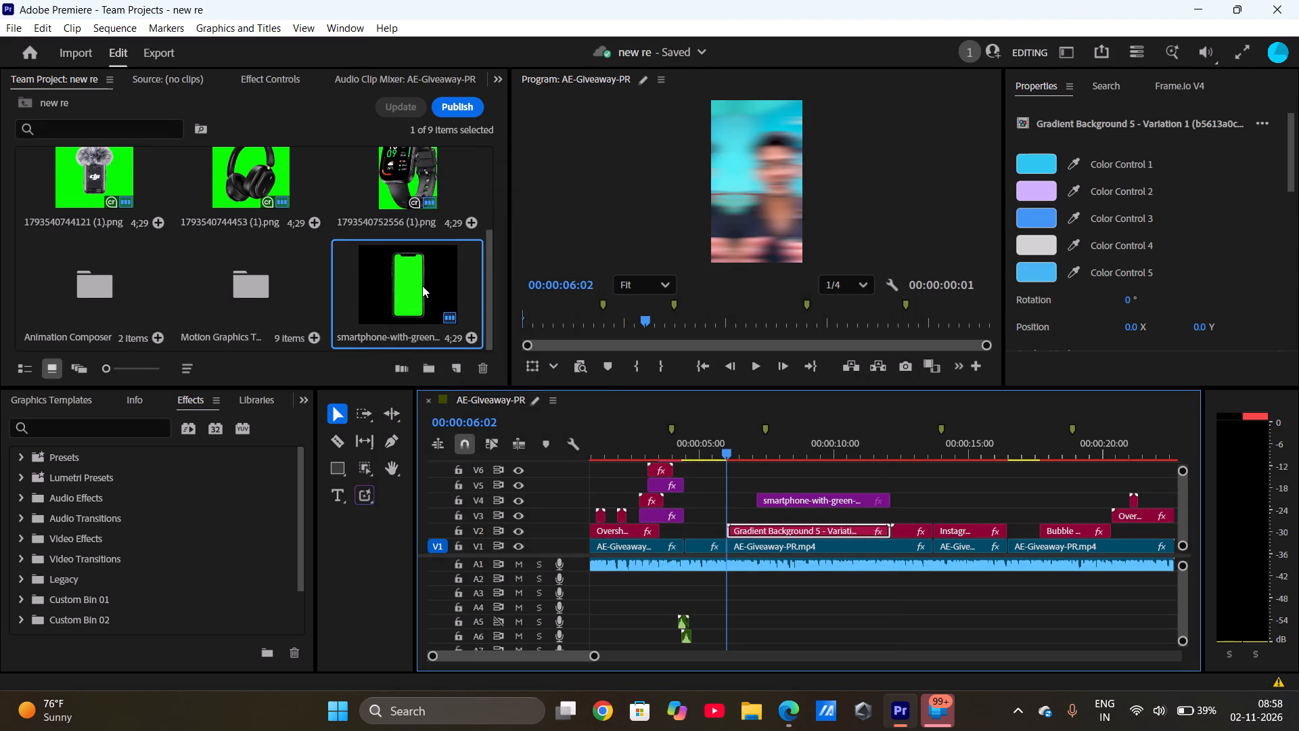
drag(421, 286, 785, 500)
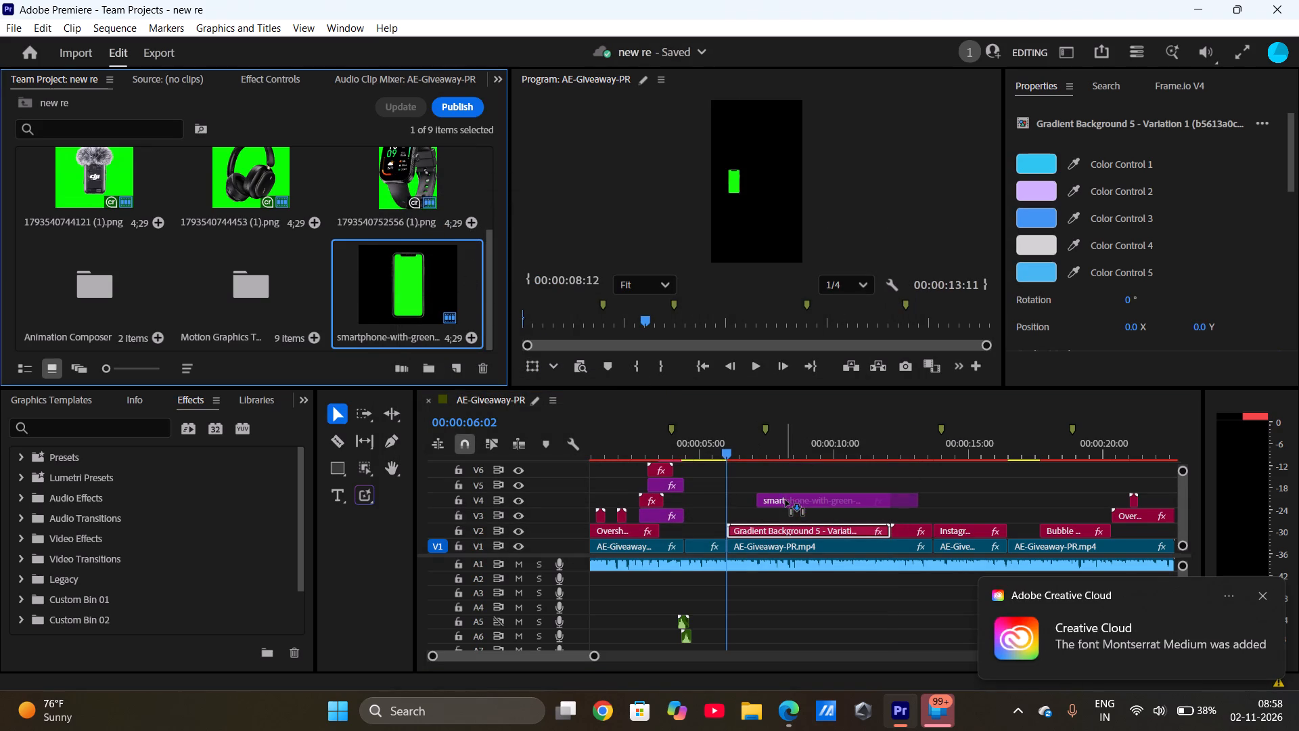
drag(785, 500, 419, 273)
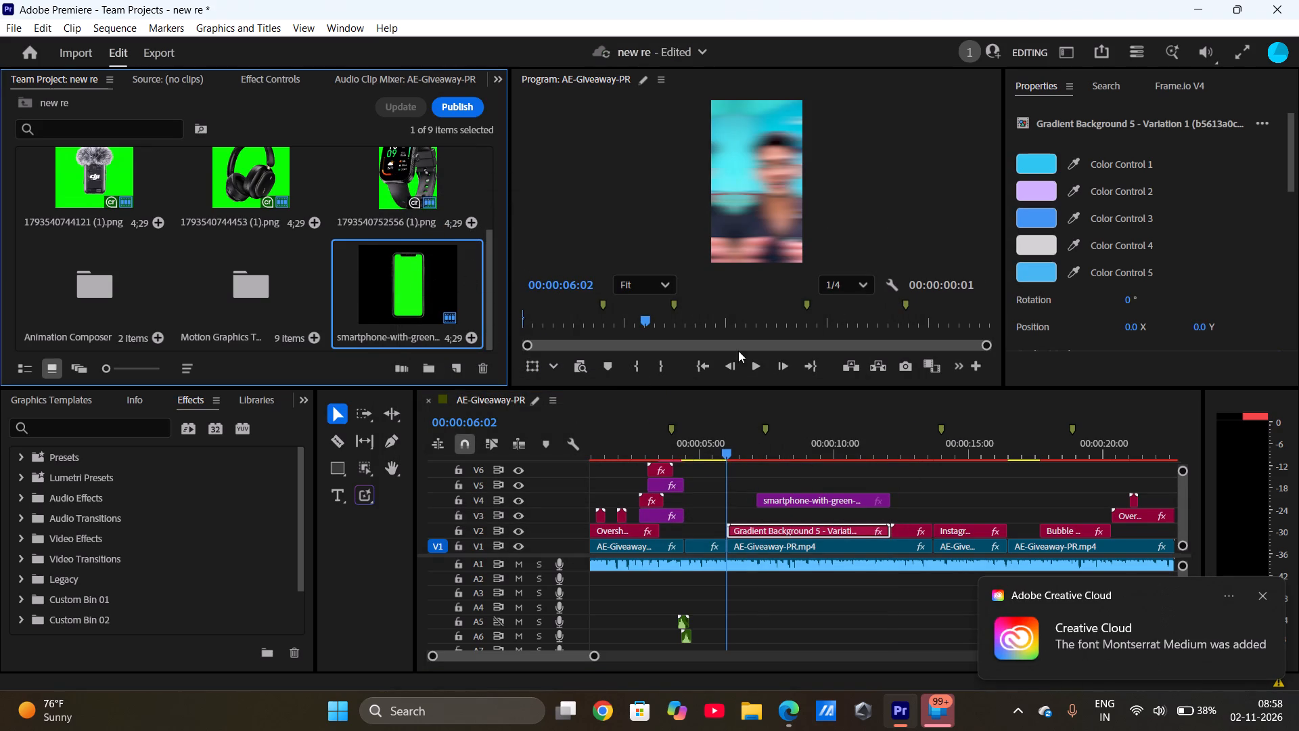
drag(843, 499, 806, 515)
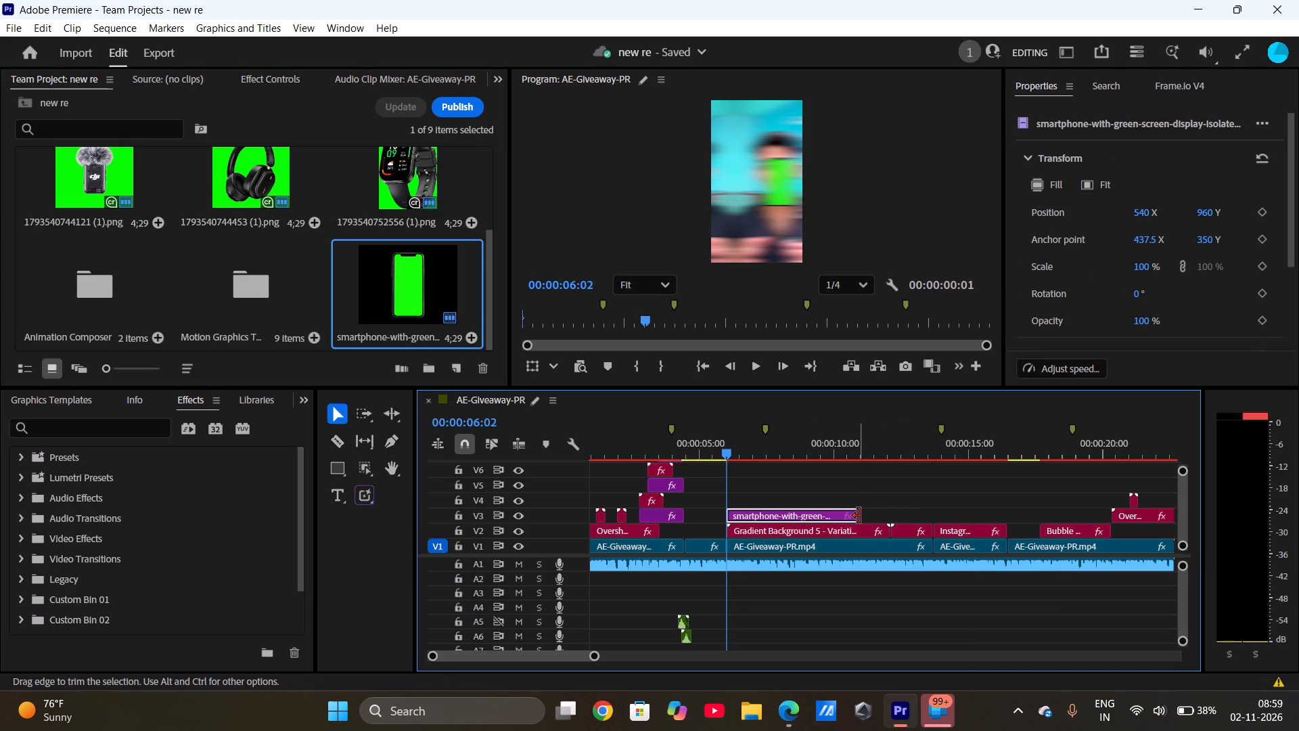
Extend the end of the smartphone clip on V3 to a duration of 00:00:07:42, up to the start of the Instagram clip.
drag(859, 516, 917, 516)
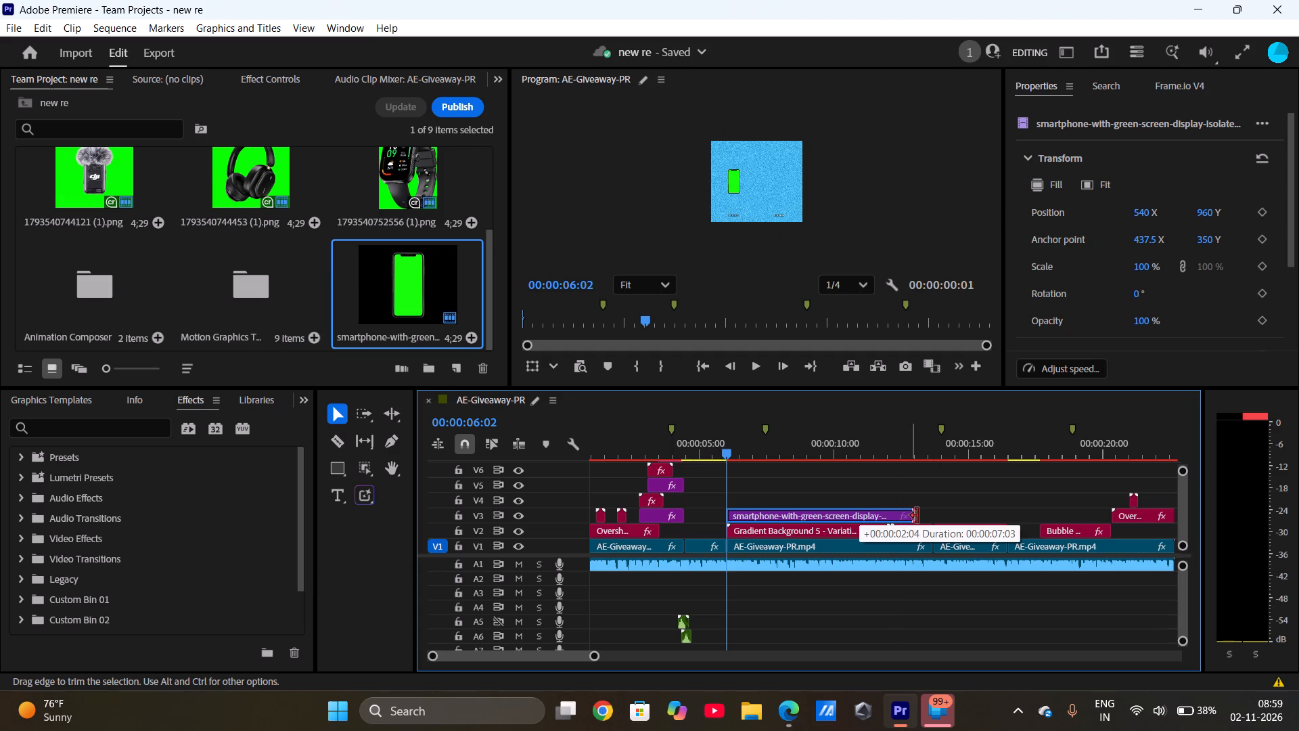
drag(917, 516, 918, 516)
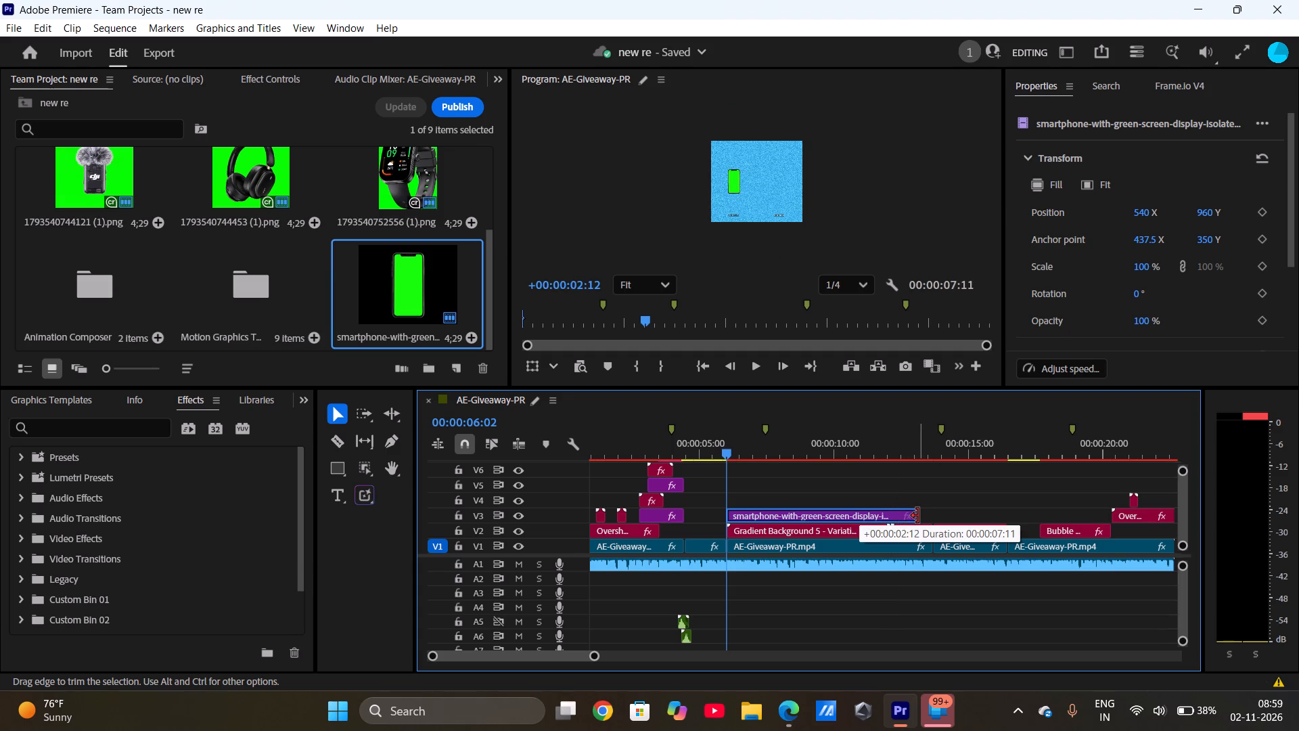
drag(918, 516, 921, 516)
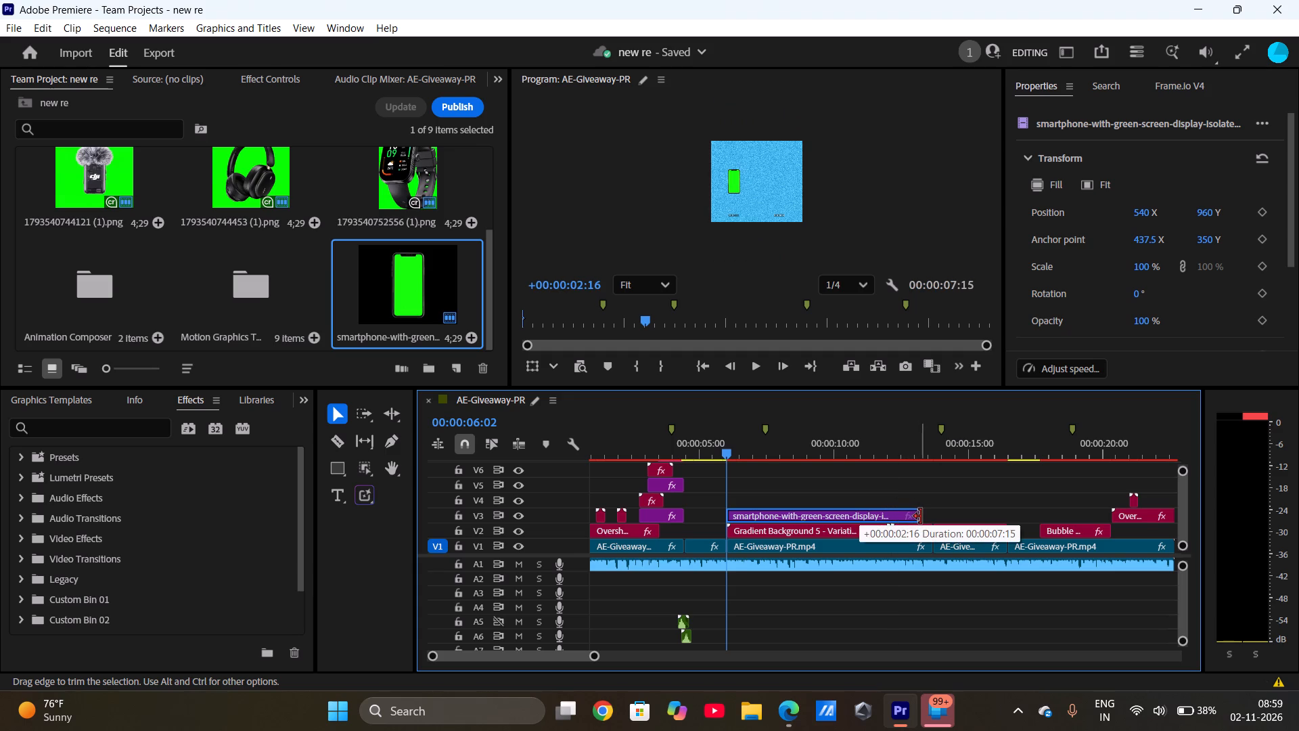
drag(921, 516, 923, 518)
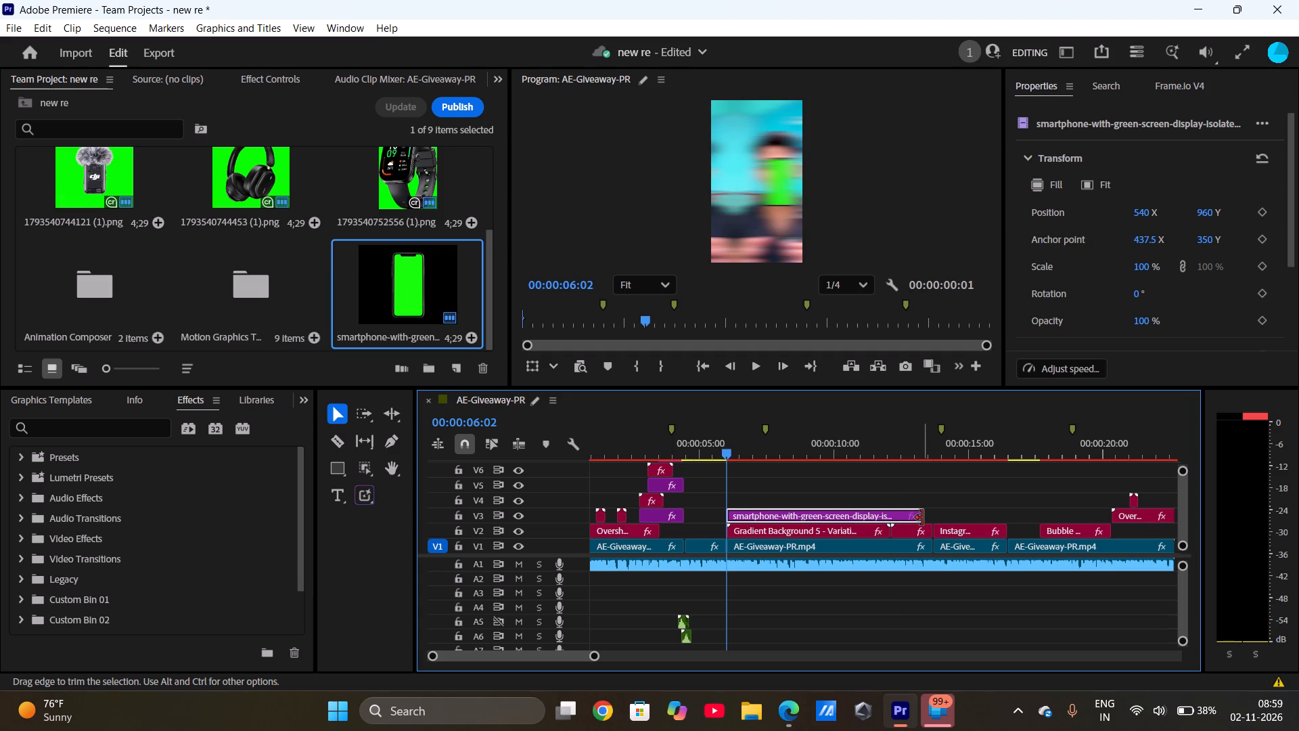
drag(922, 518, 929, 520)
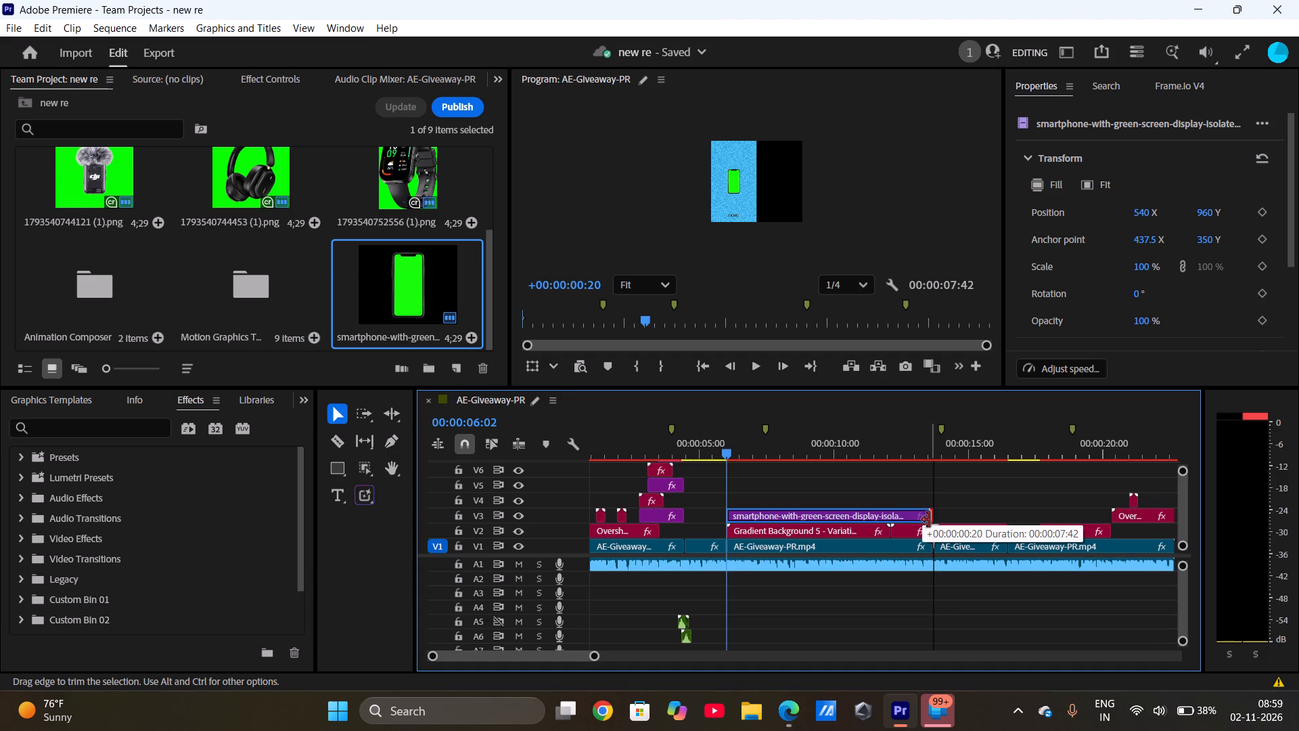
drag(929, 520, 928, 520)
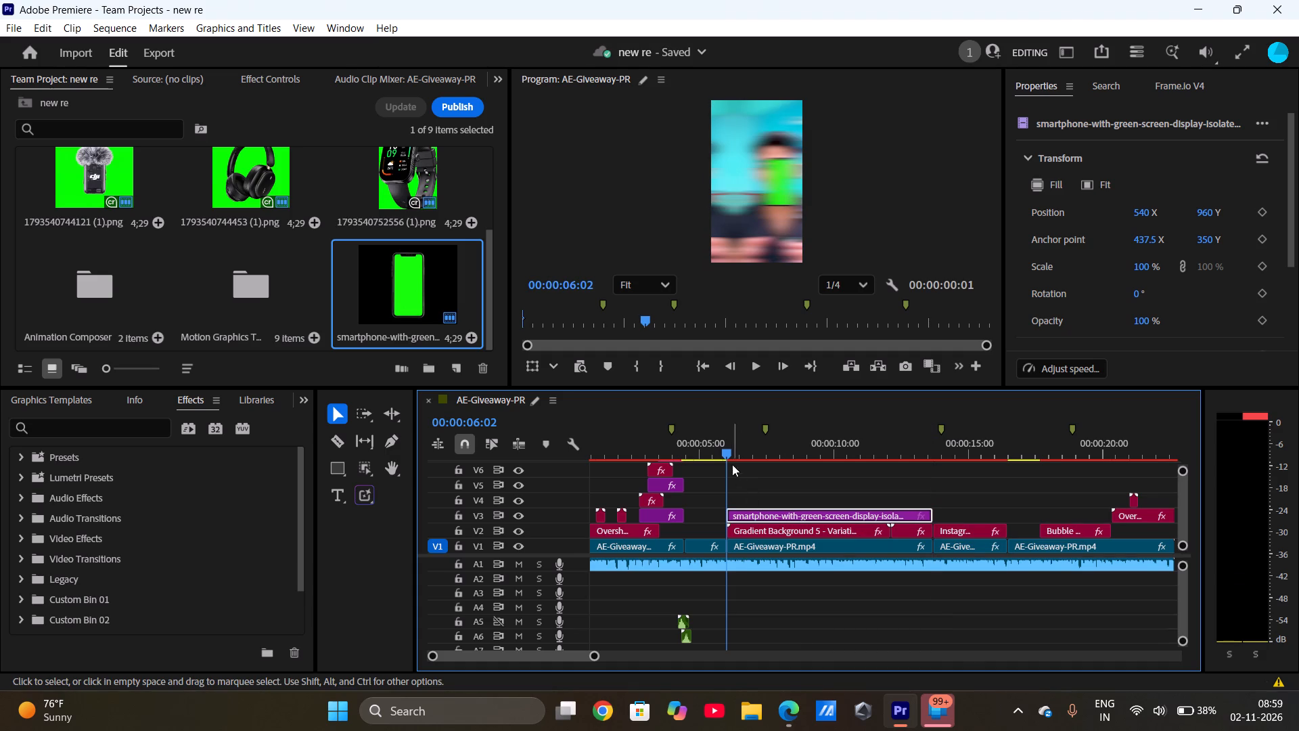
Scrub through the opening transition over the smartphone clip and return the playhead to 00:00:06:02.
drag(728, 457, 752, 456)
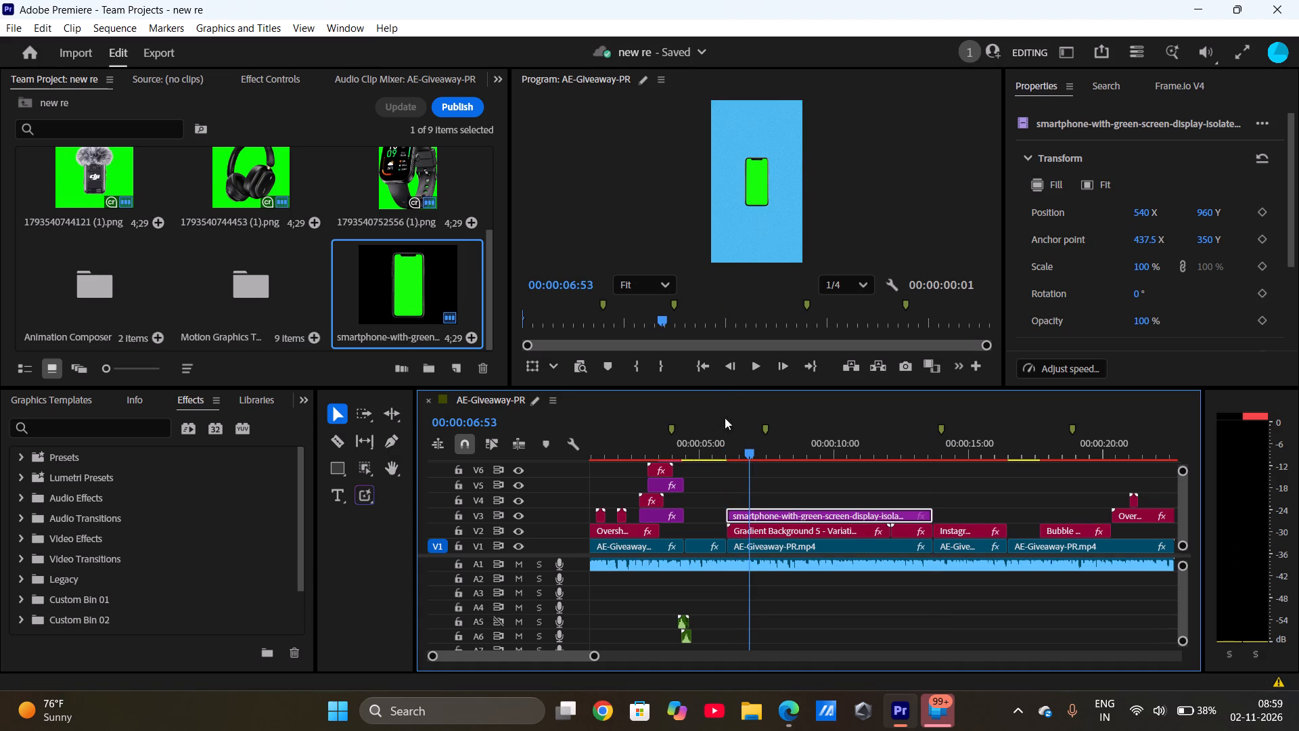
click(728, 514)
drag(751, 452, 729, 453)
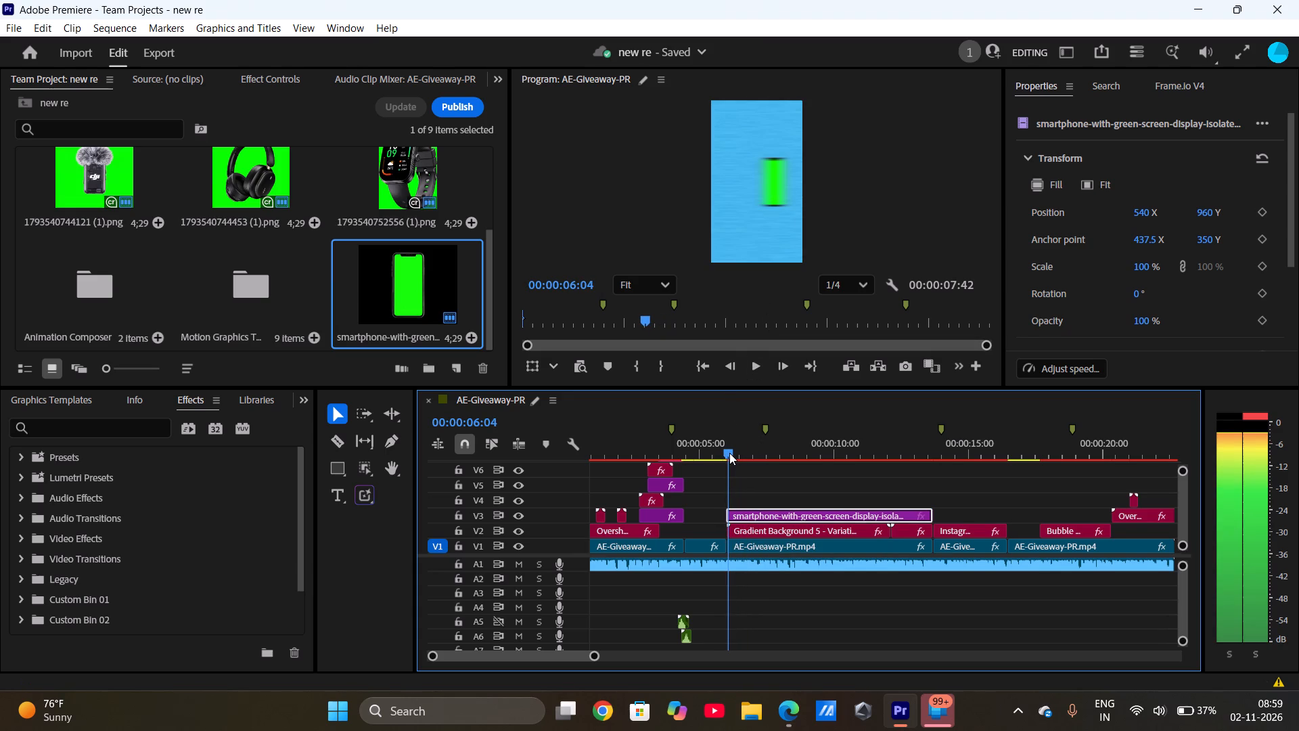
drag(729, 453, 729, 454)
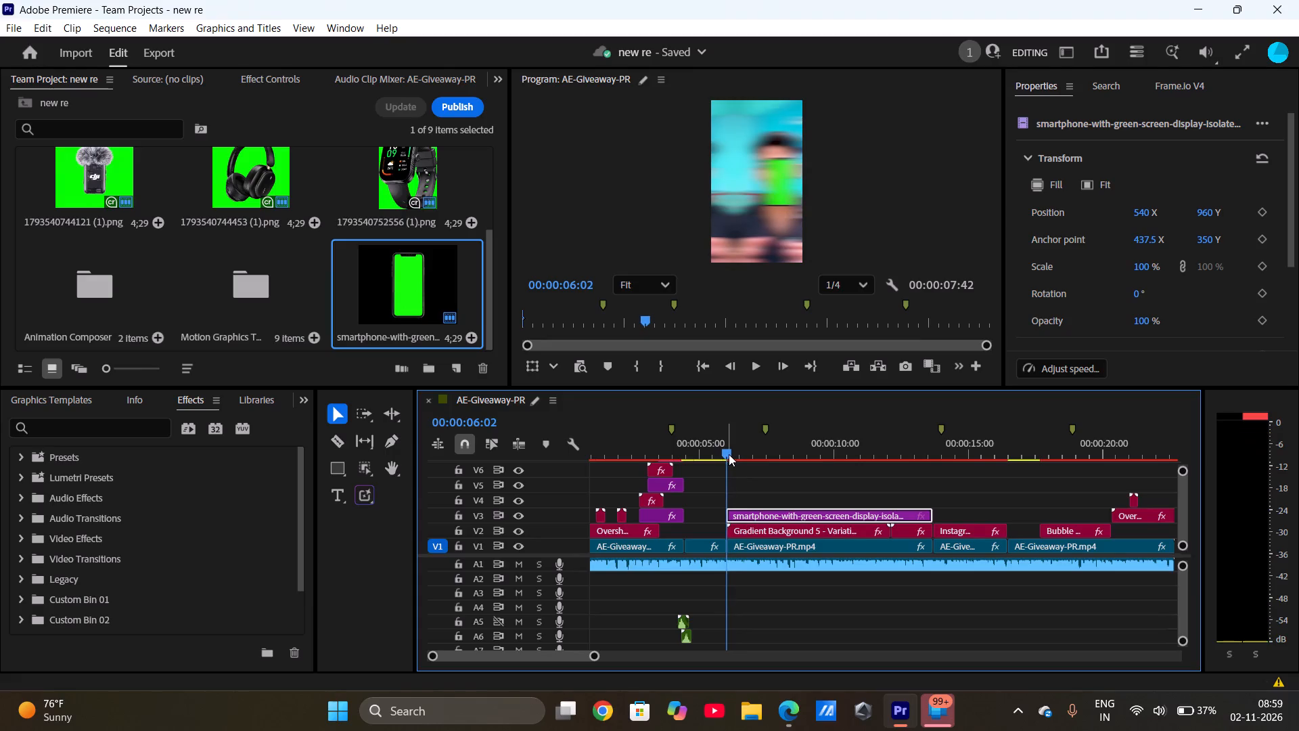
Add Animation Composer's Pan camera transition on V4 and V5, centred on the start of the smartphone clip at about 00:00:06:02.
click(338, 22)
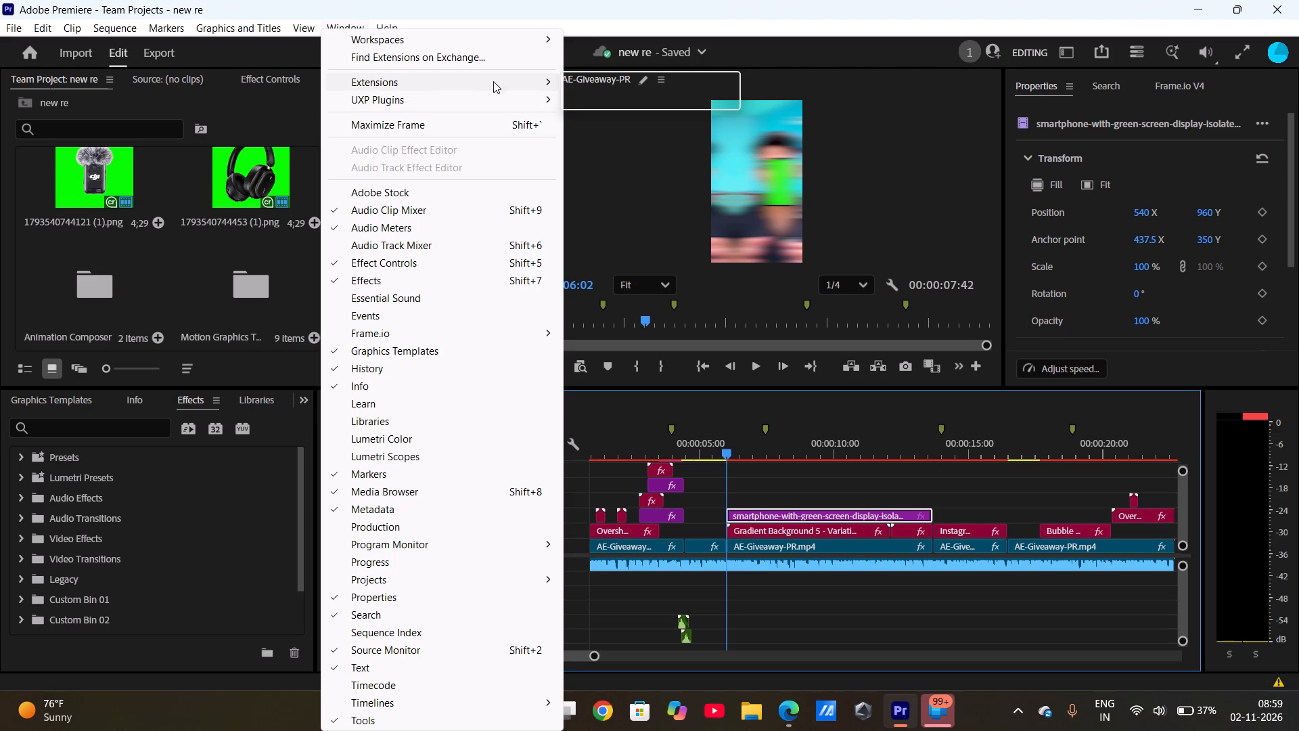
click(612, 85)
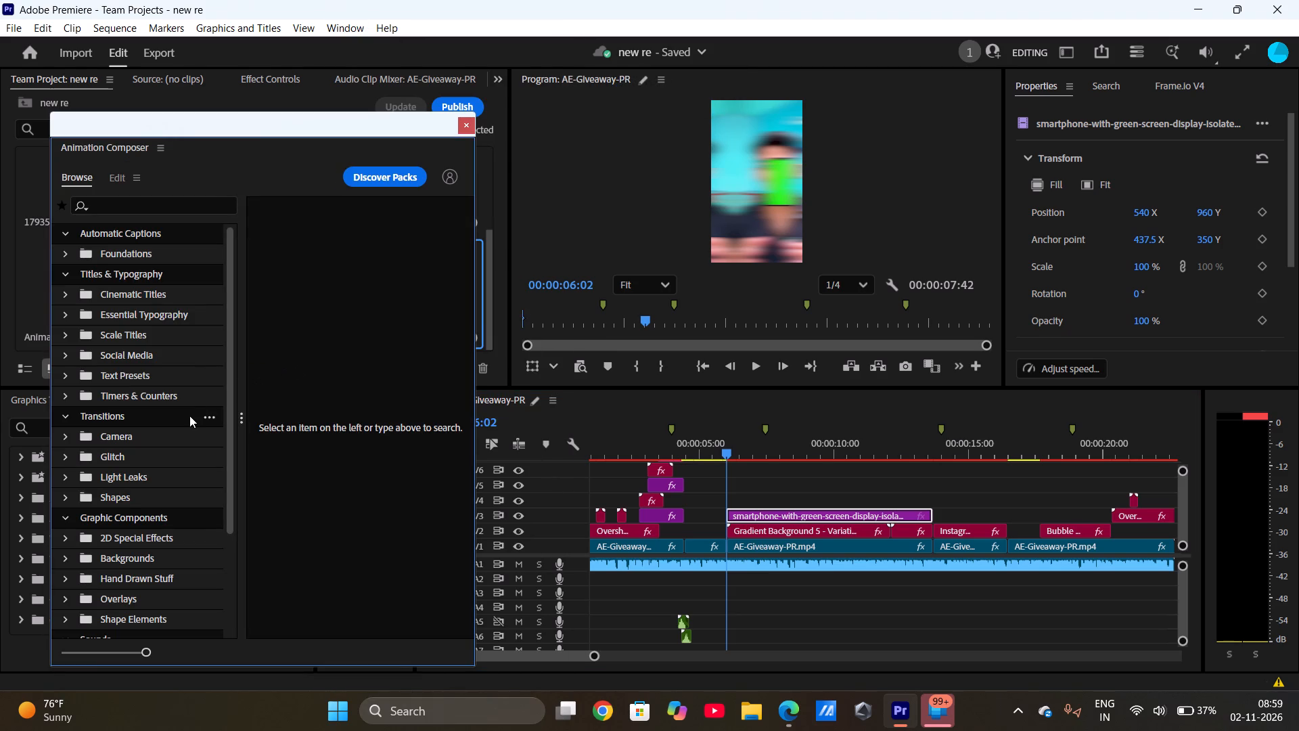
click(162, 298)
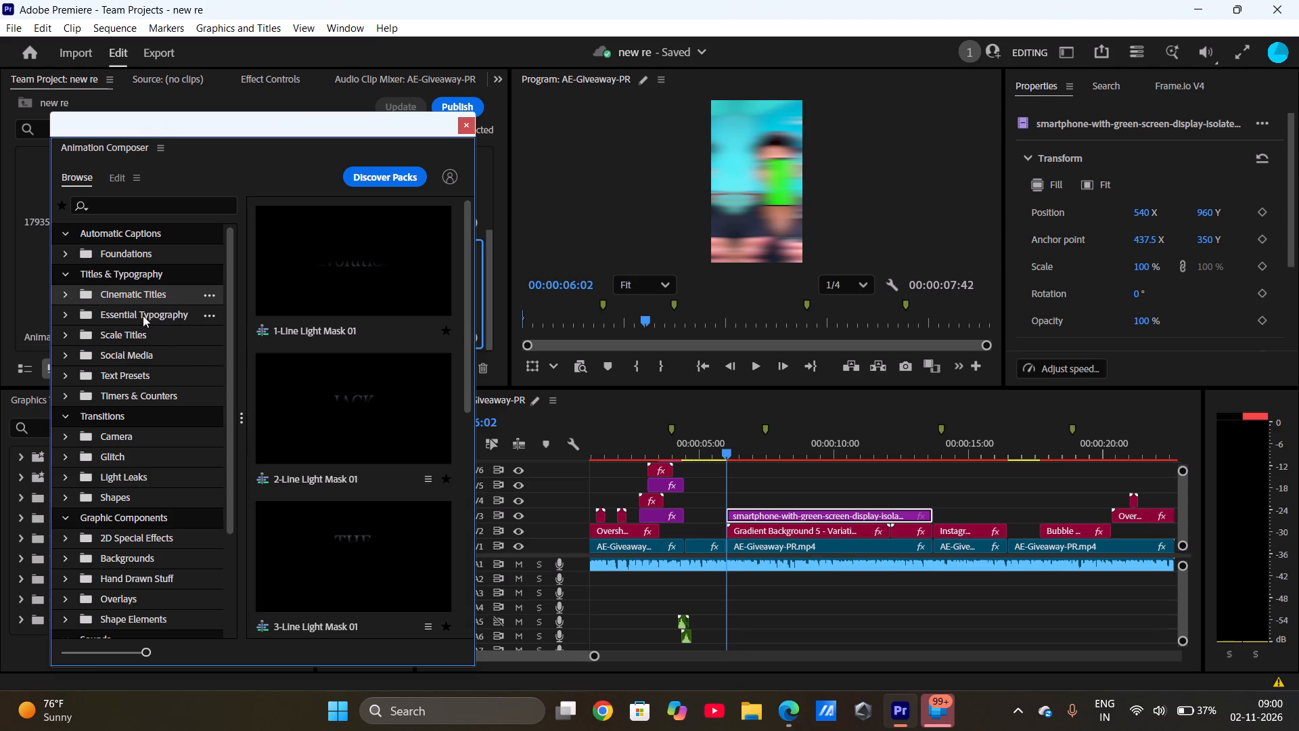
click(143, 315)
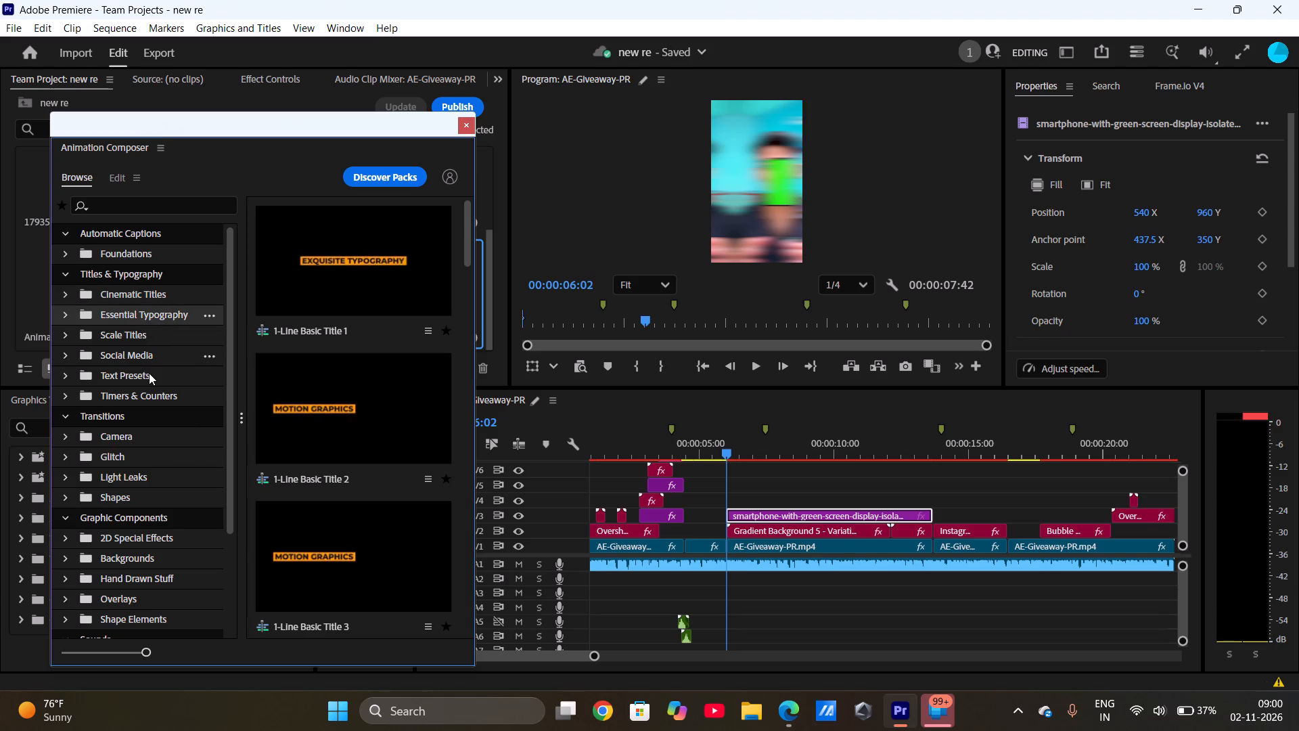
click(135, 535)
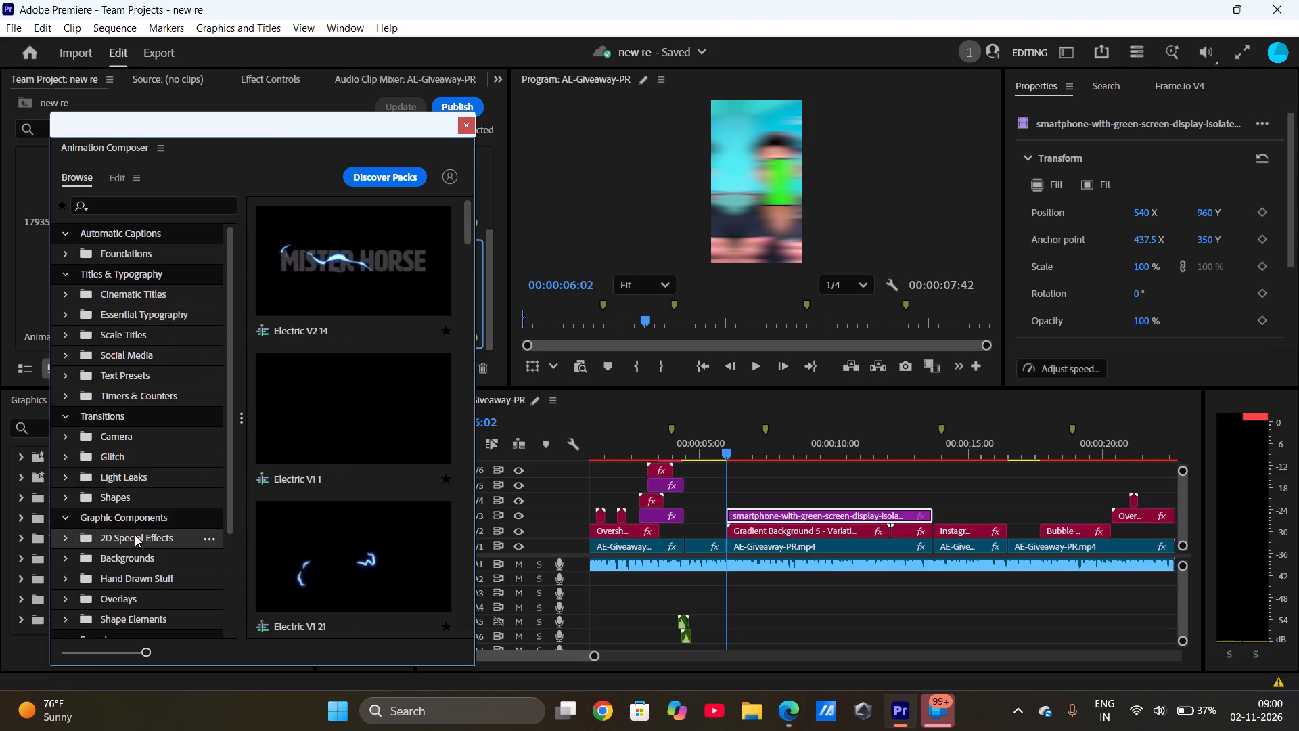
click(117, 503)
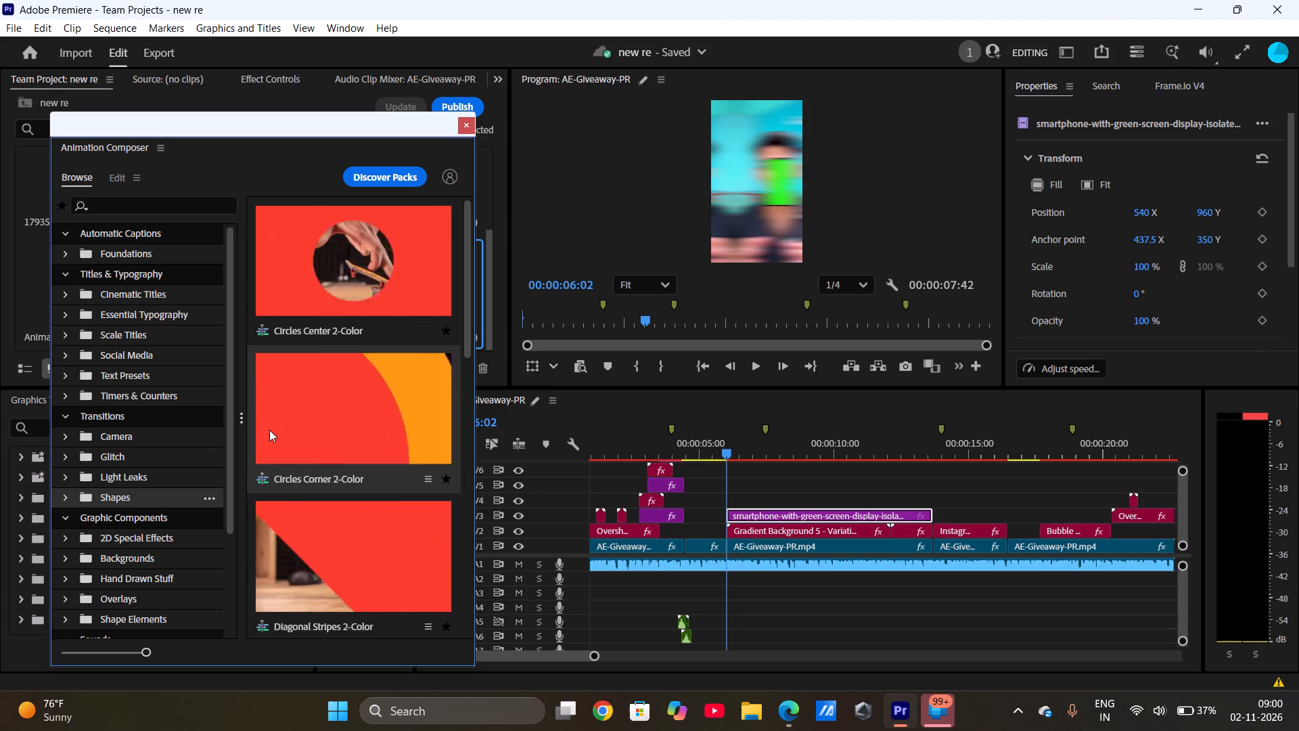
click(147, 471)
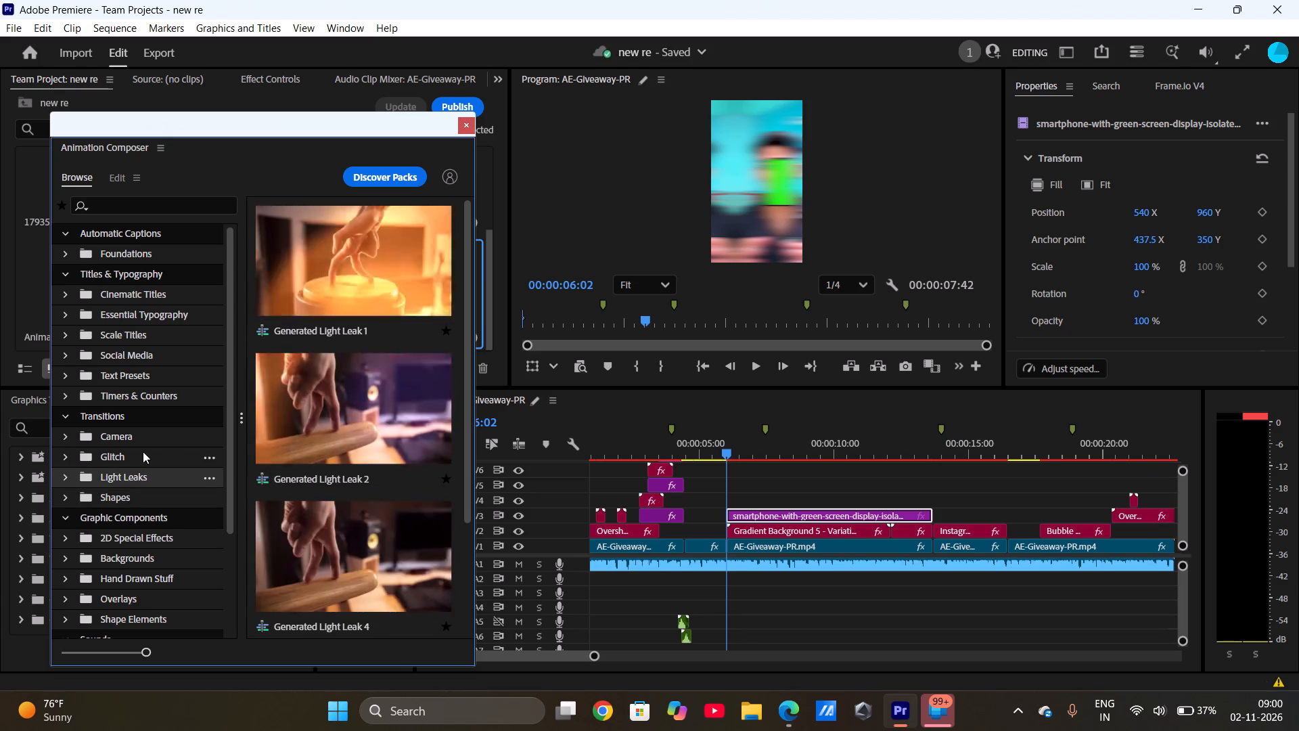
click(135, 438)
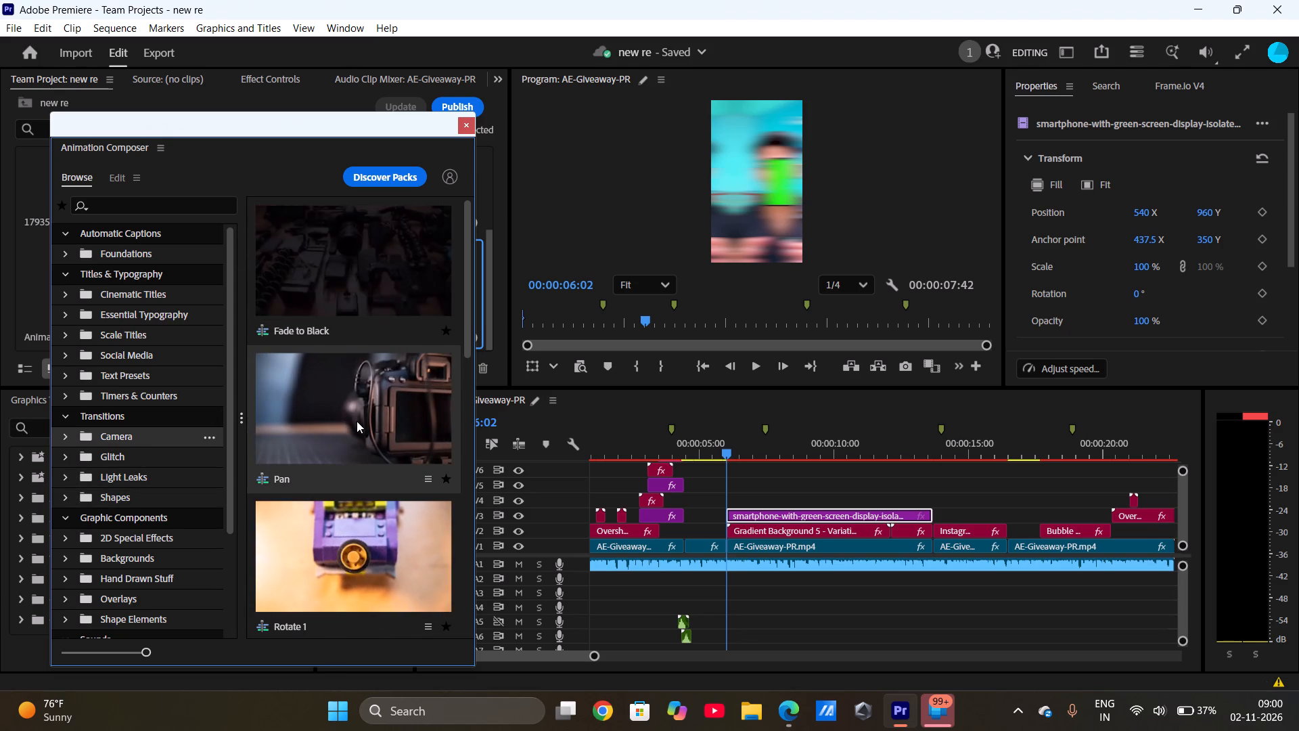
click(357, 421)
drag(357, 421, 731, 483)
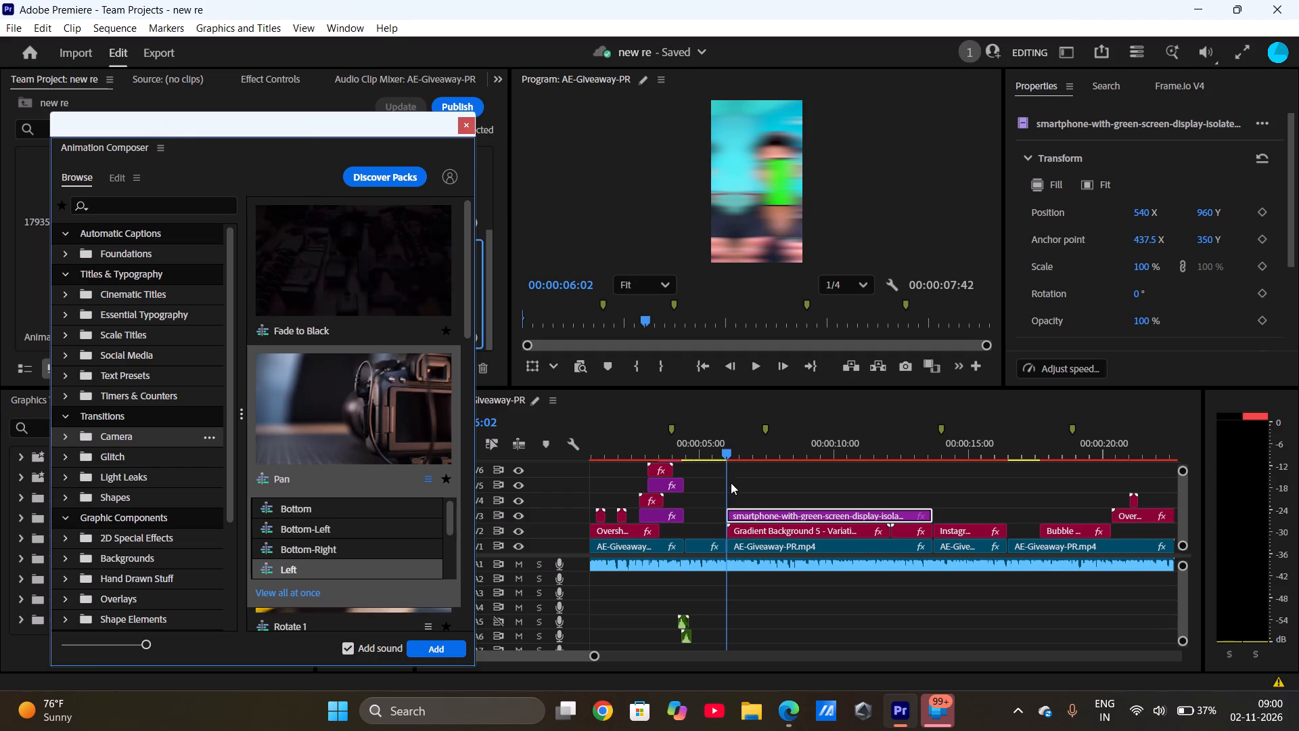
drag(731, 483, 385, 426)
drag(377, 424, 614, 456)
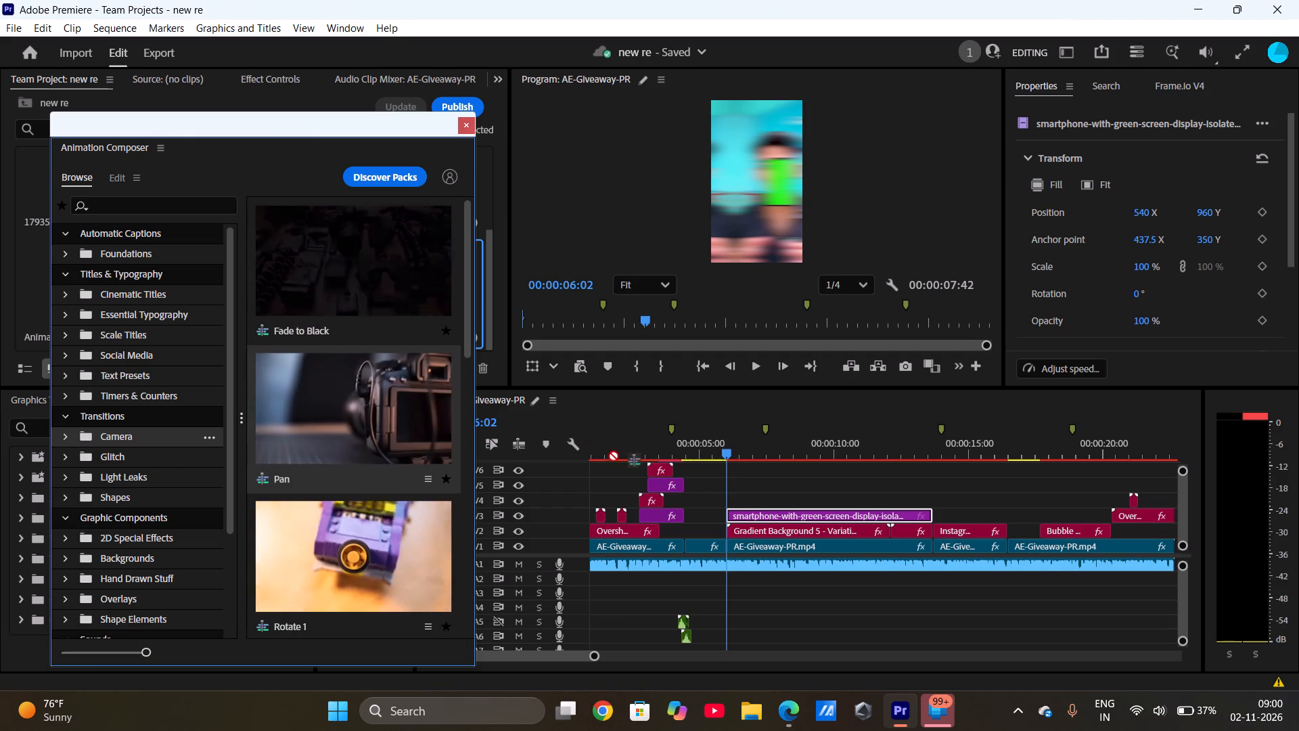
drag(614, 456, 722, 493)
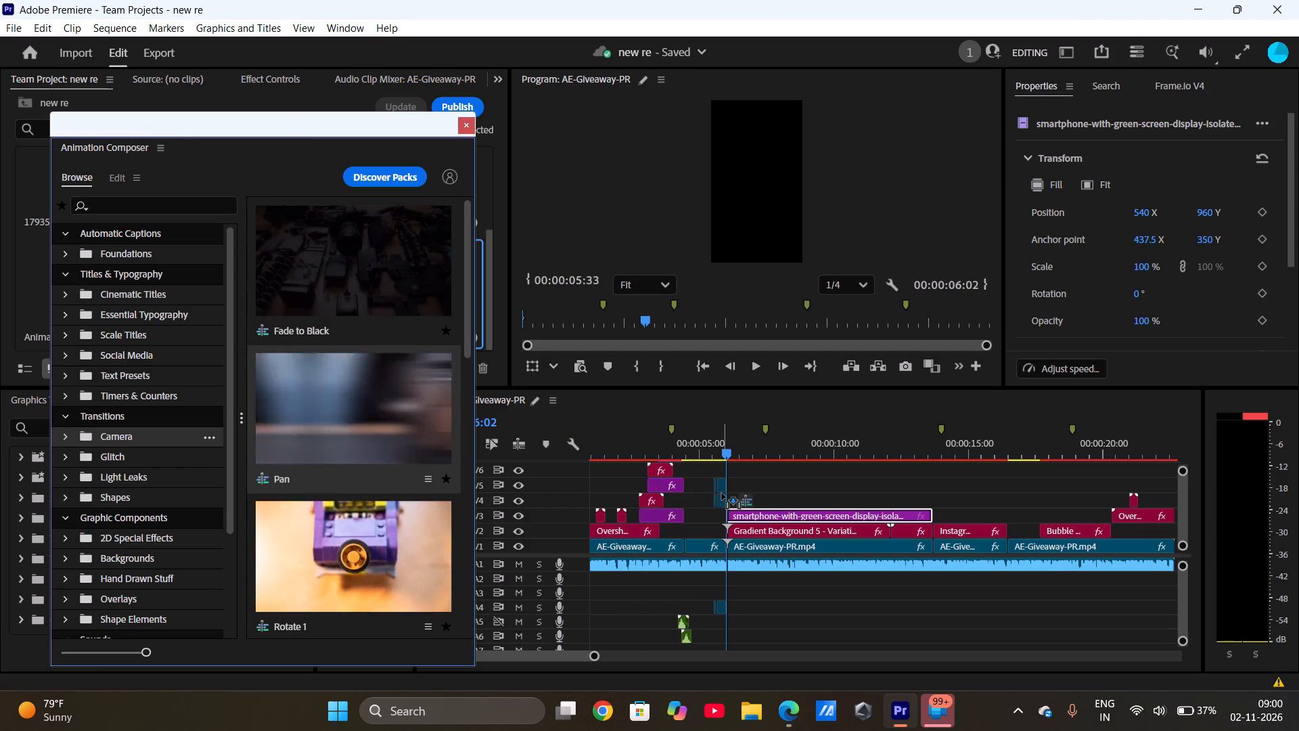
drag(722, 493, 731, 496)
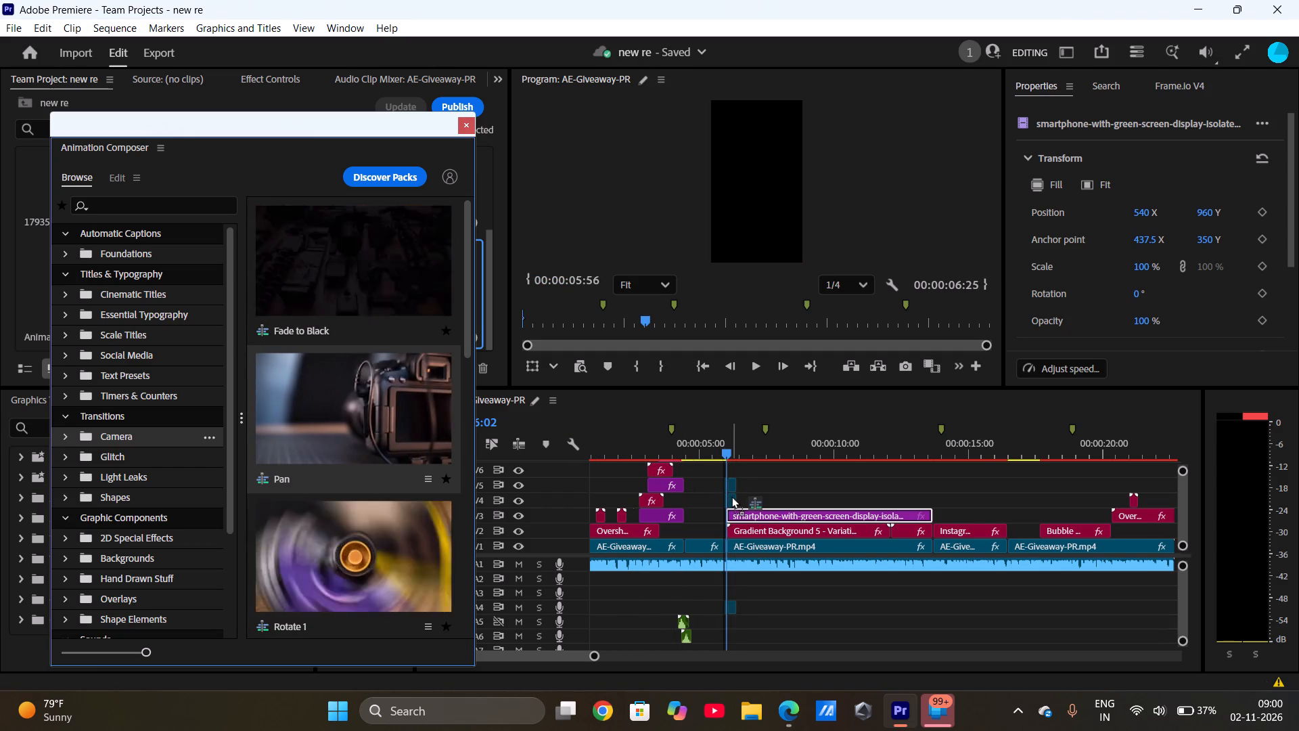
drag(731, 496, 729, 497)
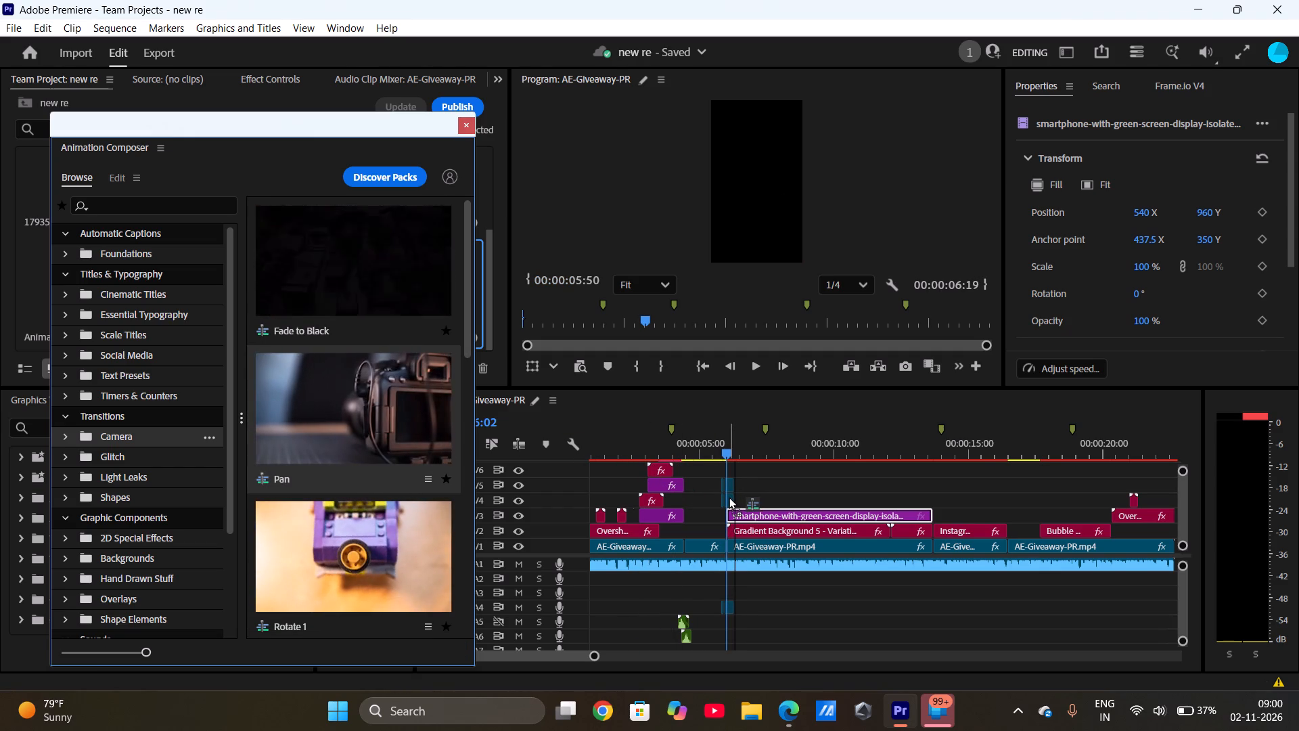
drag(729, 497, 730, 497)
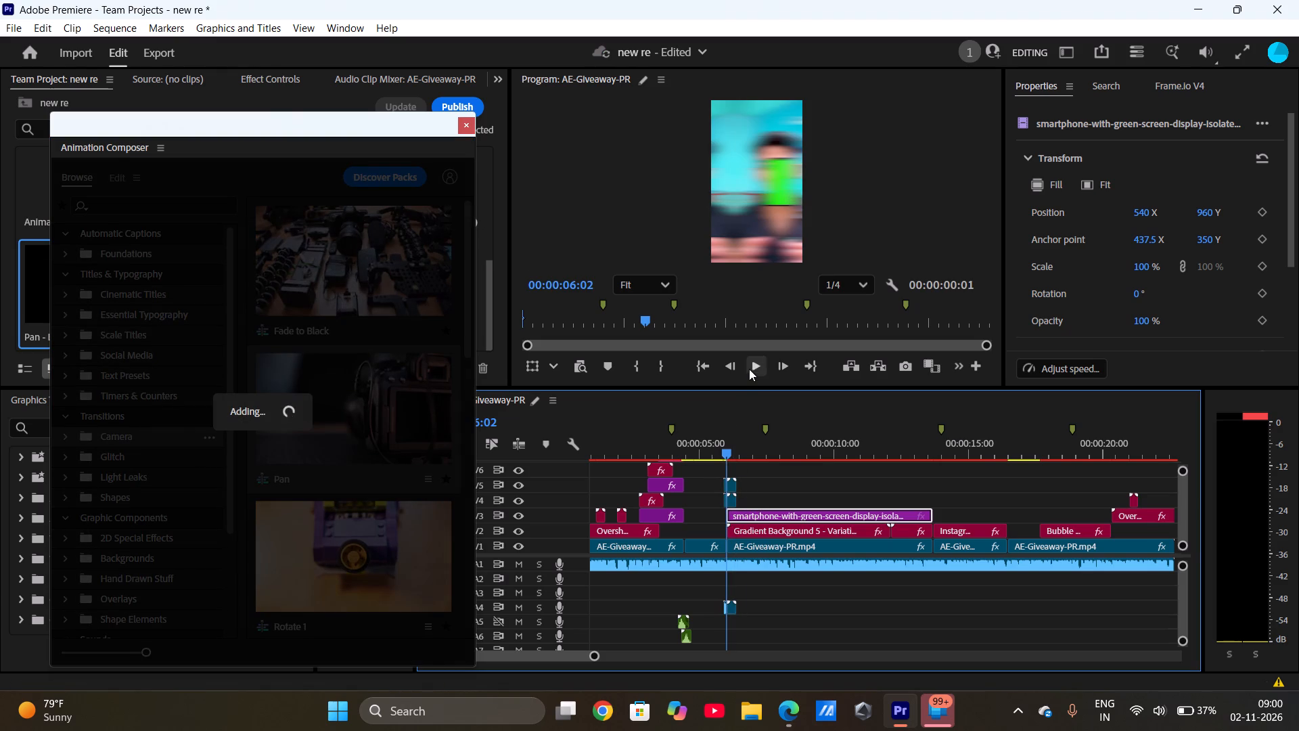
Play the new Pan transition from 00:00:05:07 to 00:00:07:47, and close Animation Composer.
click(704, 368)
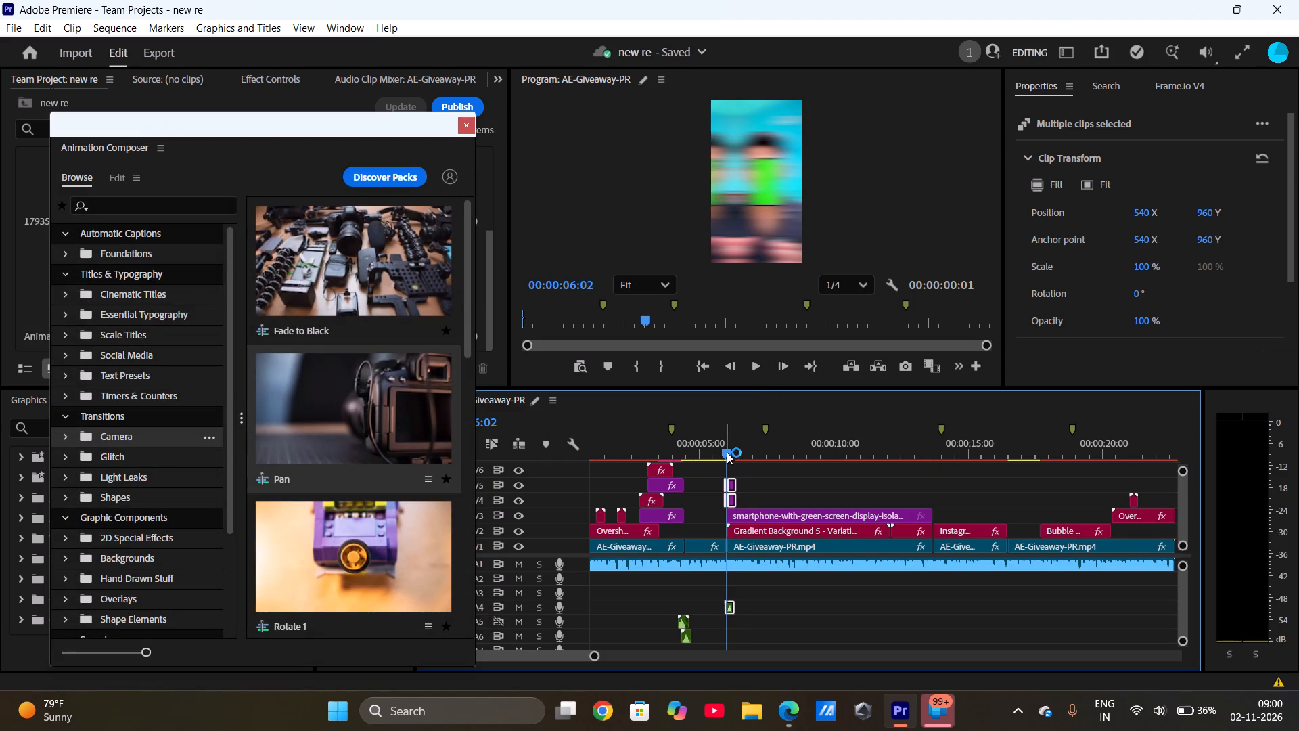
drag(727, 452, 703, 447)
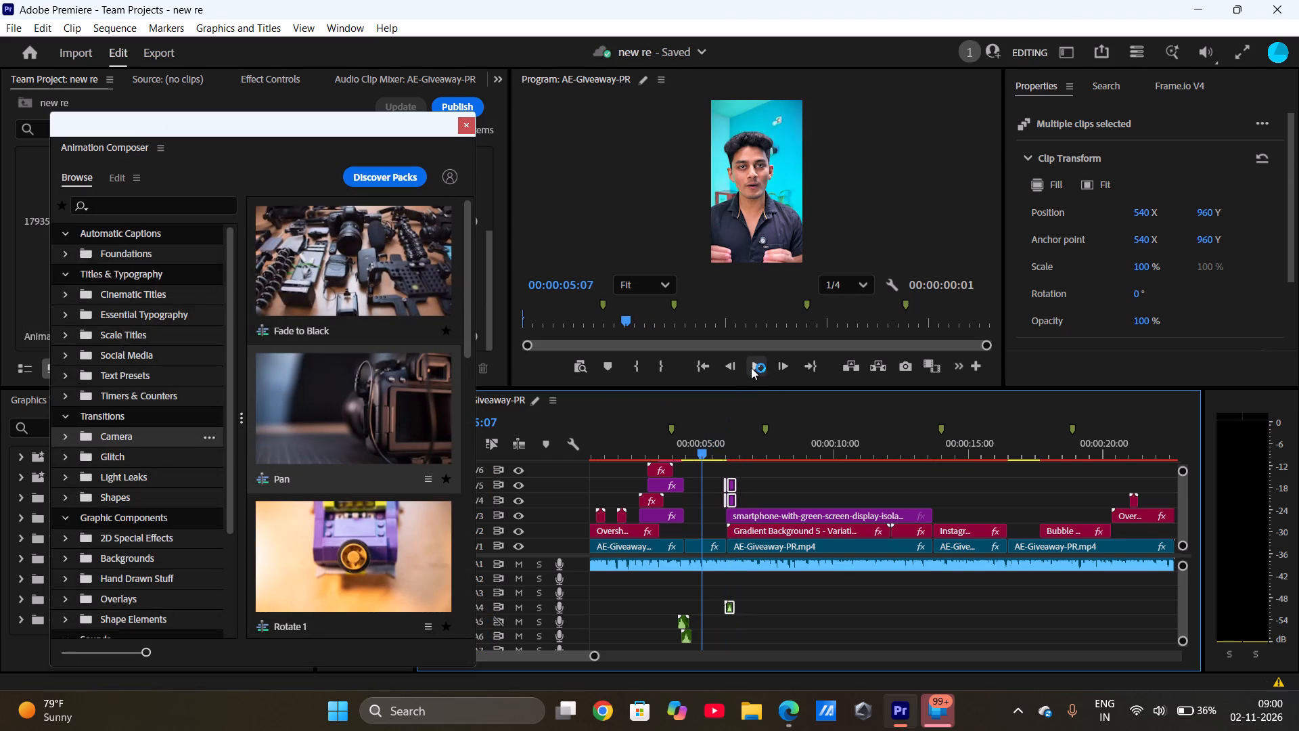
click(751, 368)
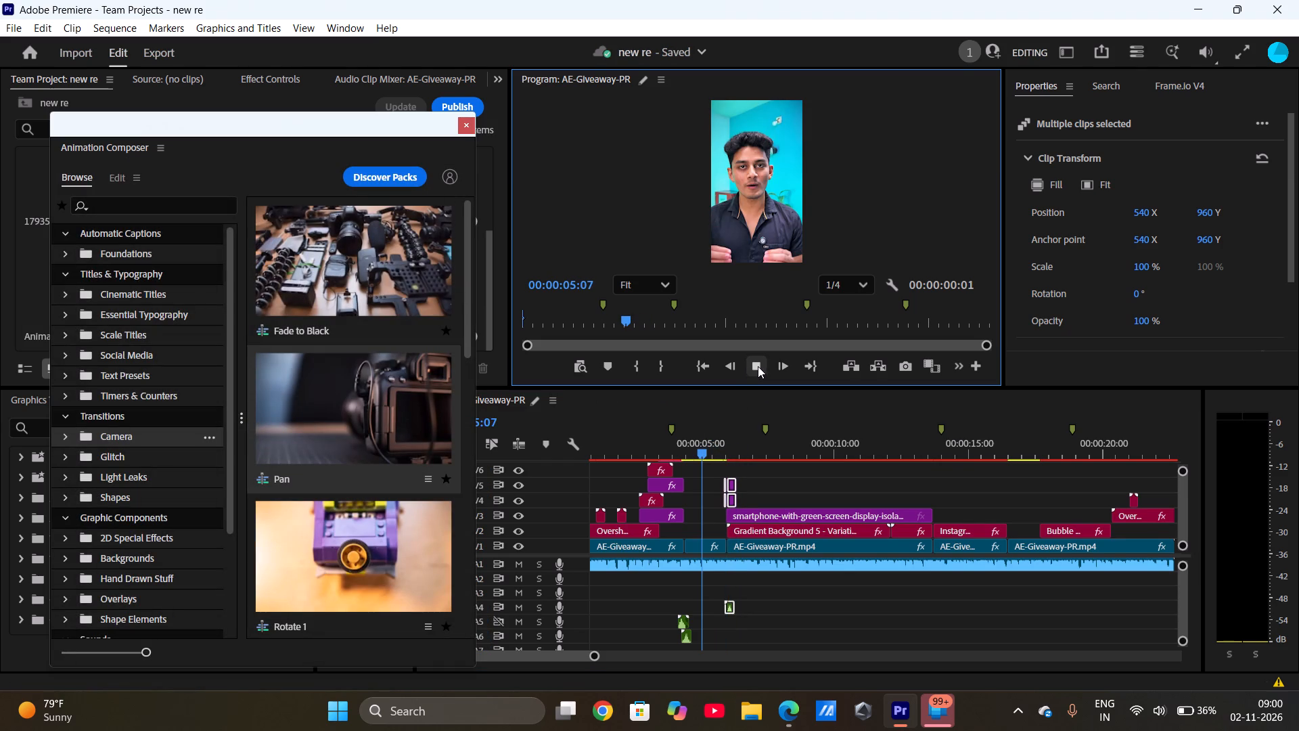
click(758, 366)
click(758, 366)
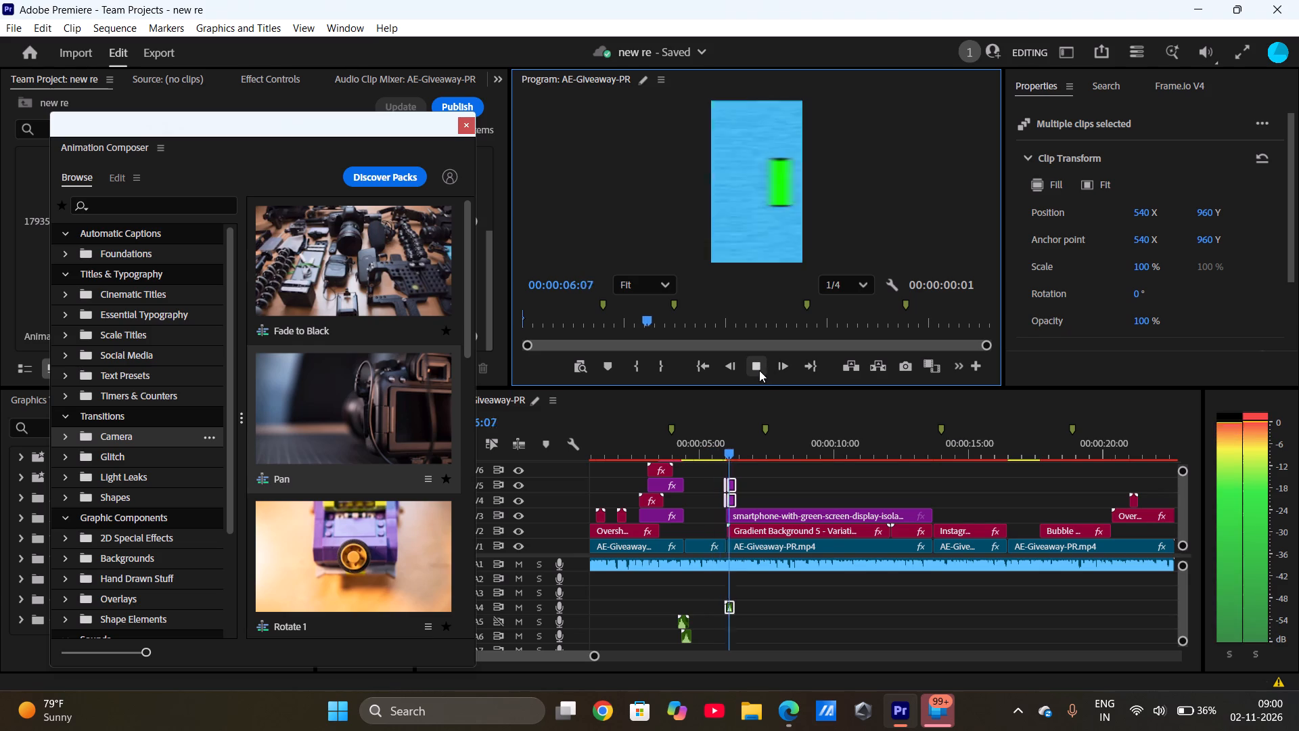
click(760, 371)
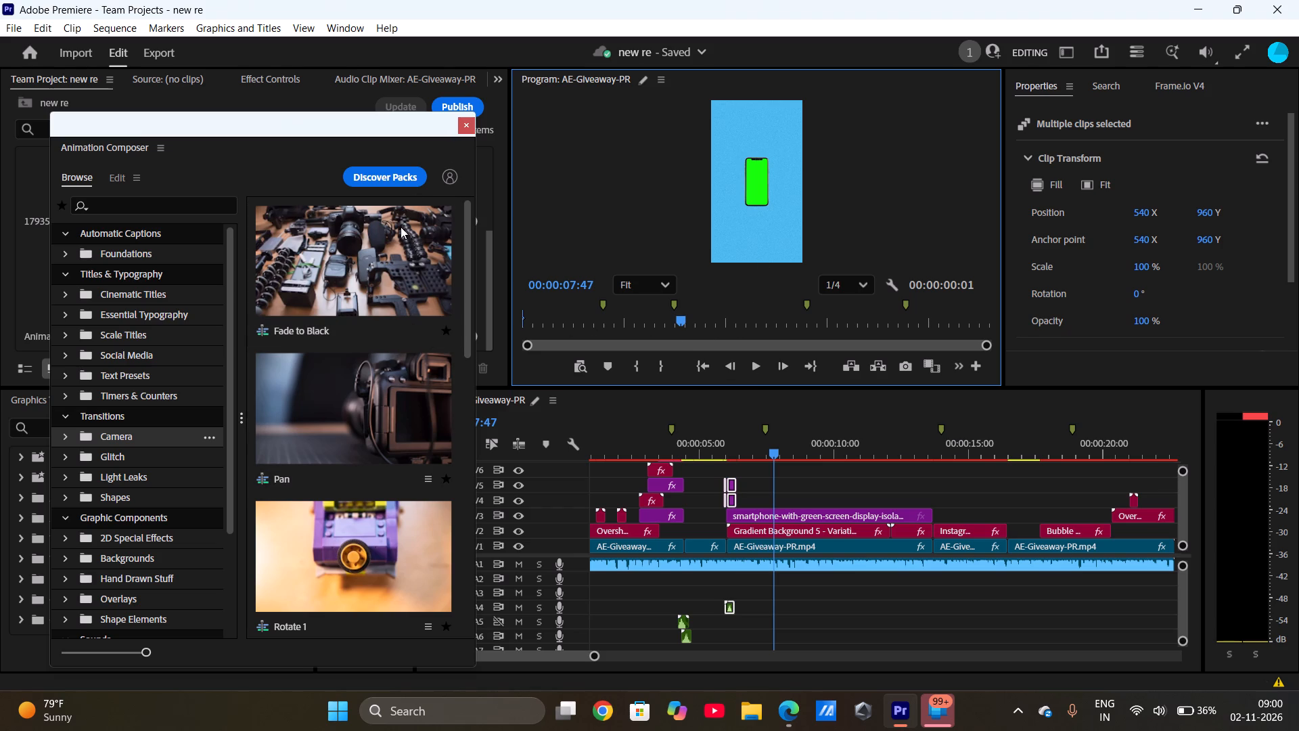
click(469, 129)
click(444, 266)
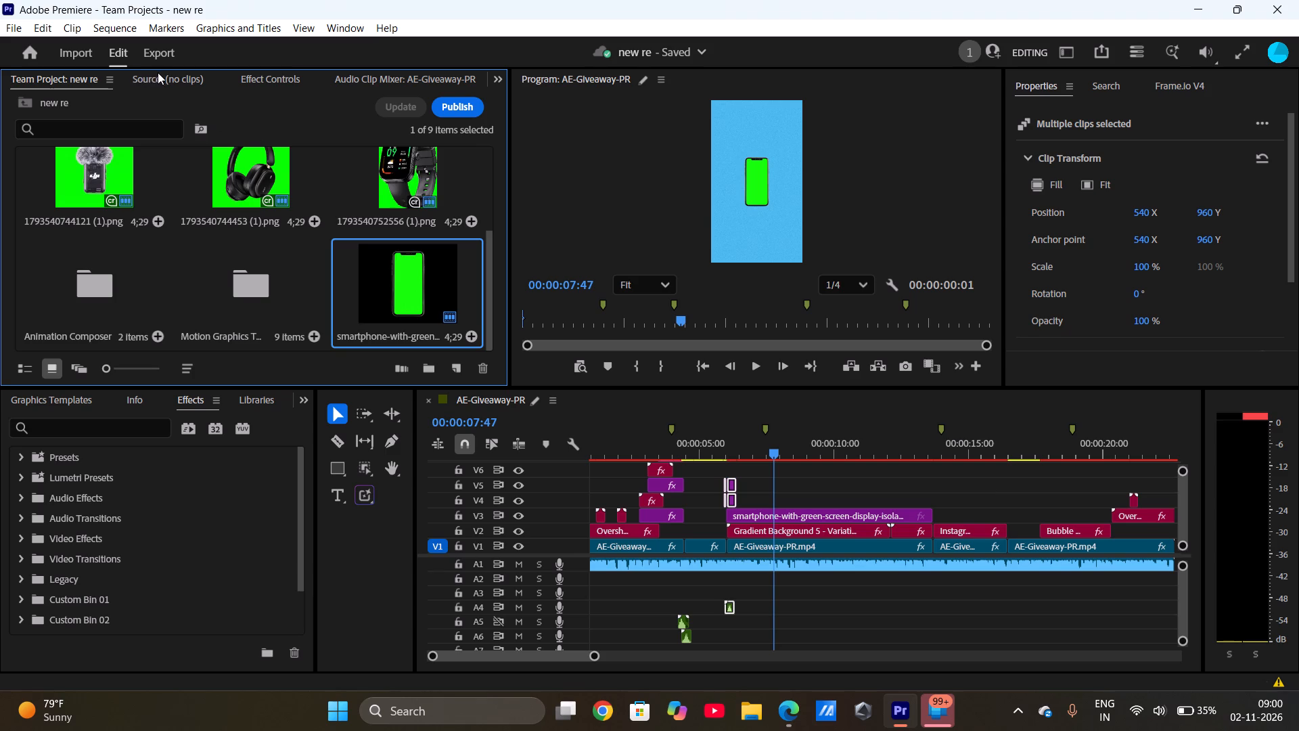
Scale the smartphone clip on V3 up to 322% so the phone nearly fills the frame.
click(801, 514)
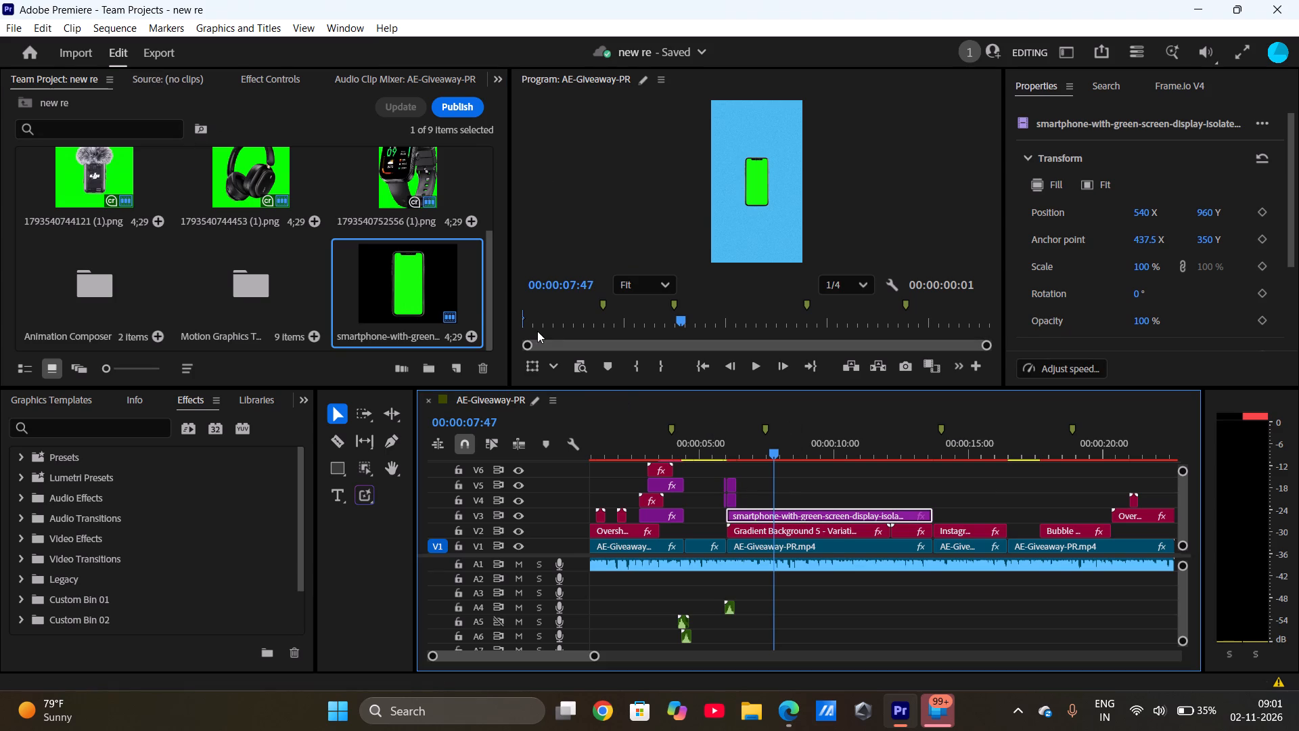
click(498, 76)
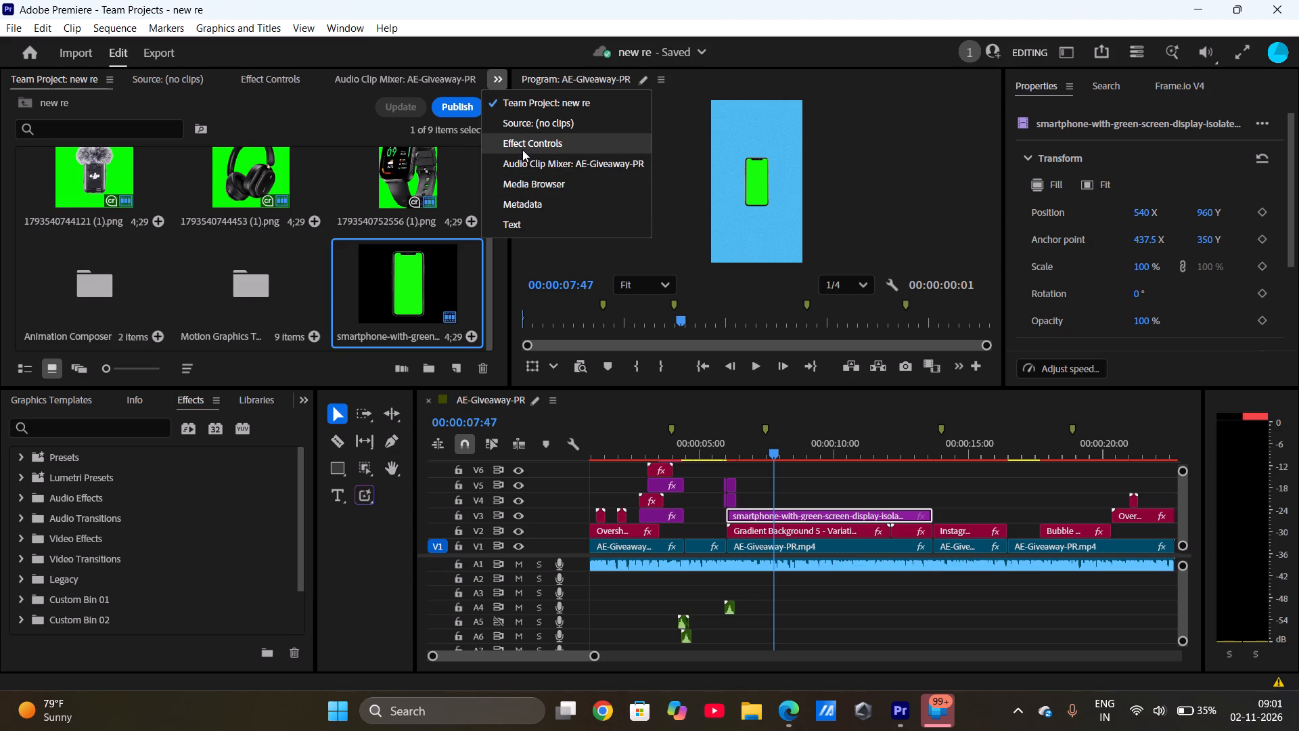
click(523, 147)
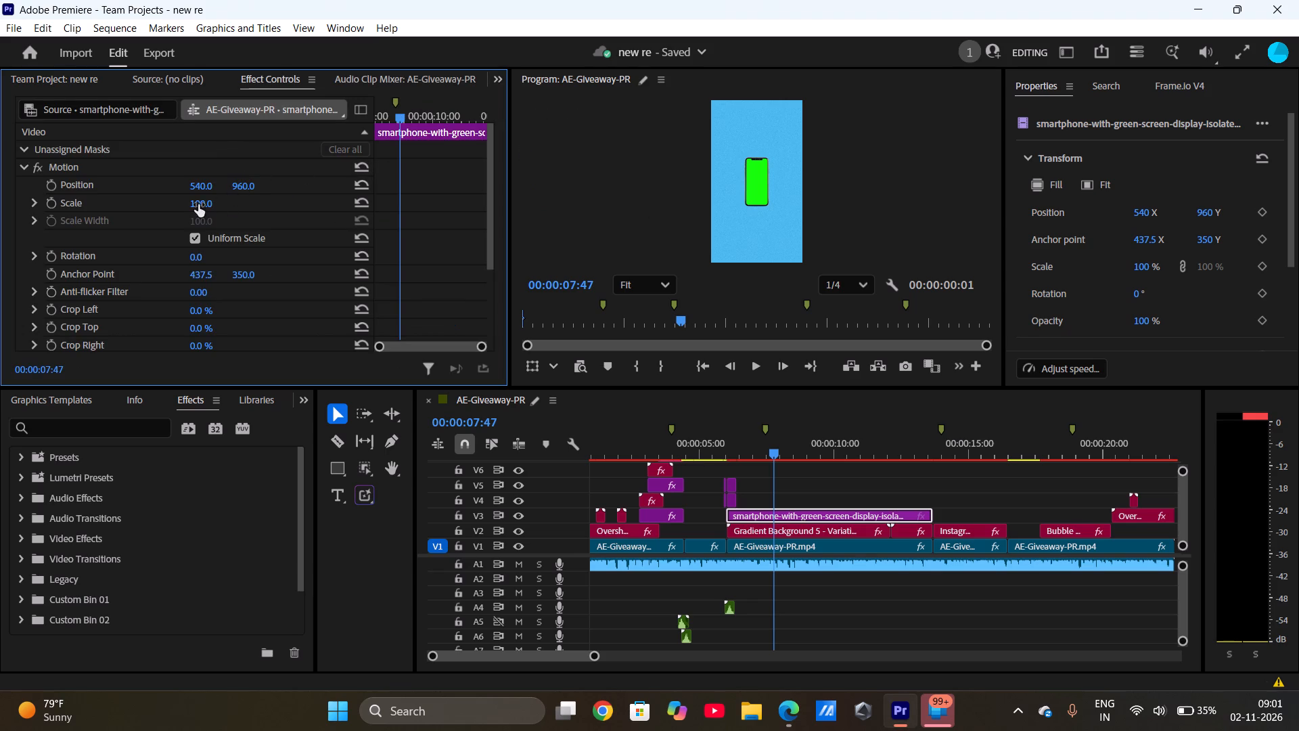
drag(198, 204, 338, 202)
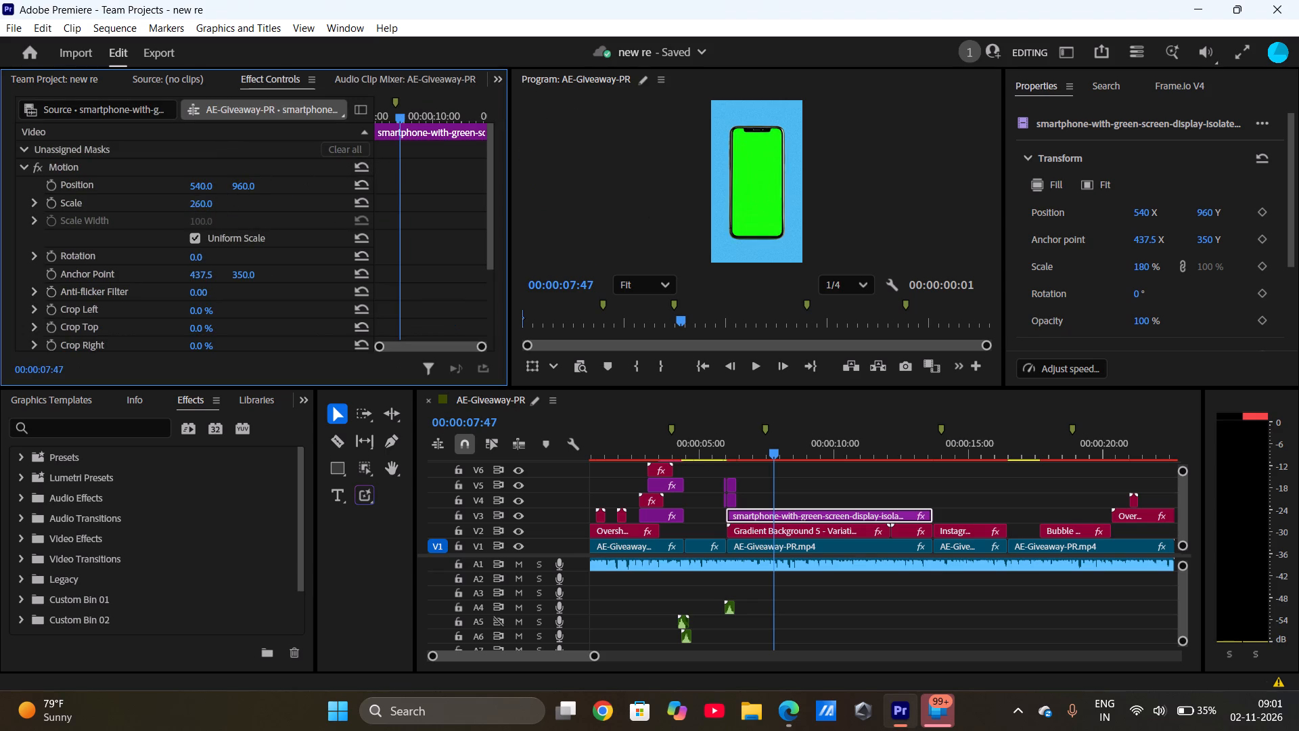
drag(338, 202, 380, 201)
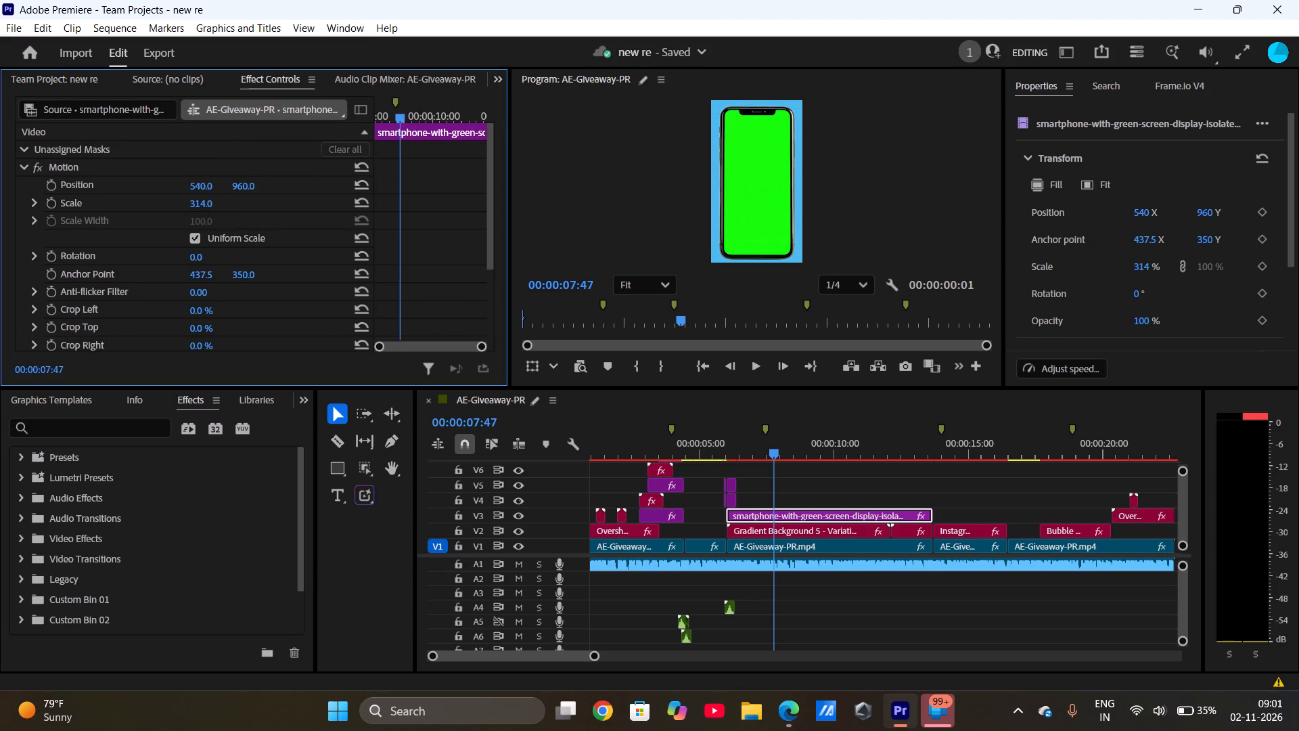
drag(380, 201, 389, 201)
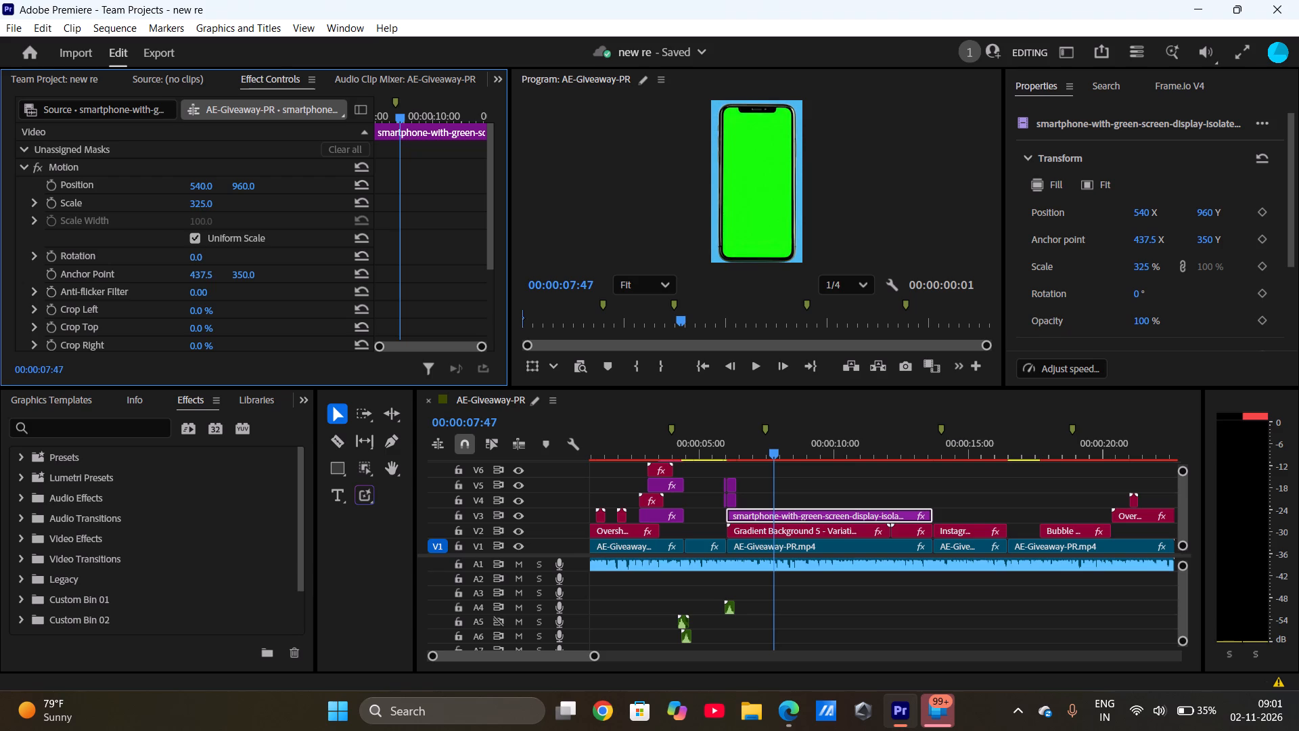
drag(389, 201, 388, 201)
drag(388, 201, 381, 200)
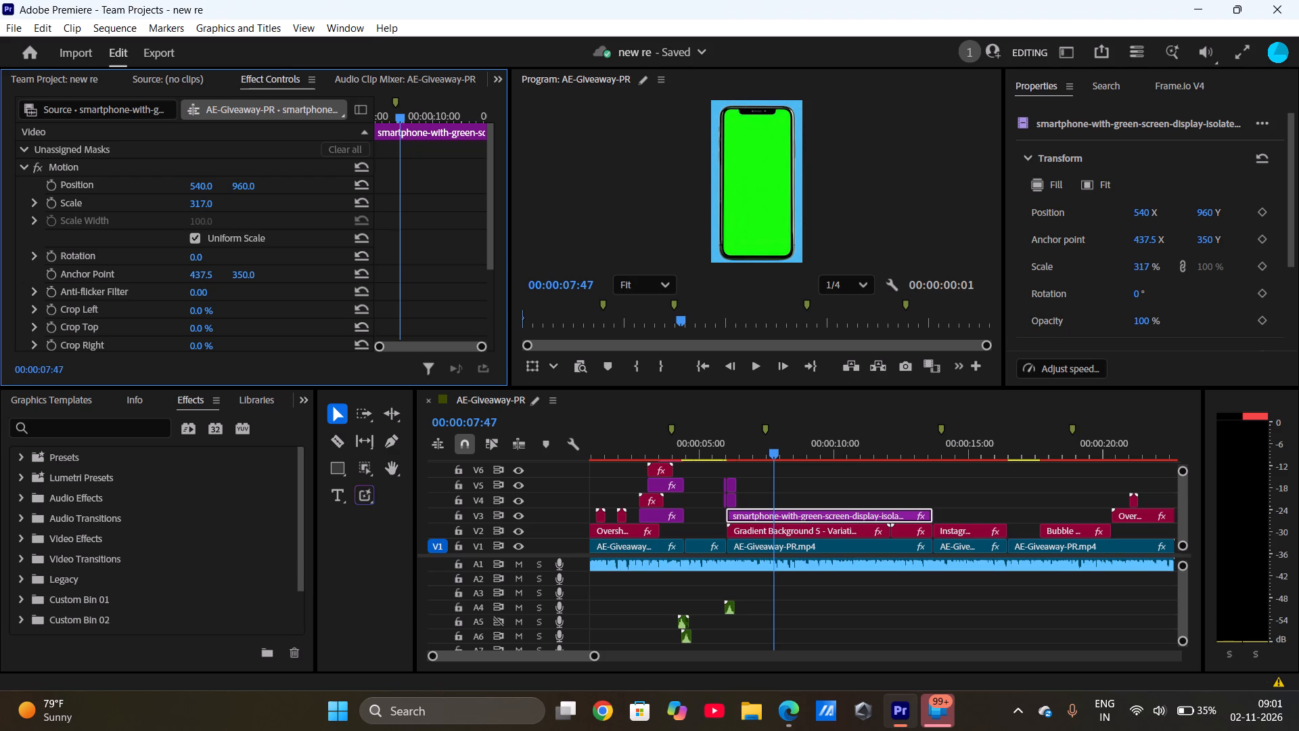
drag(381, 200, 379, 200)
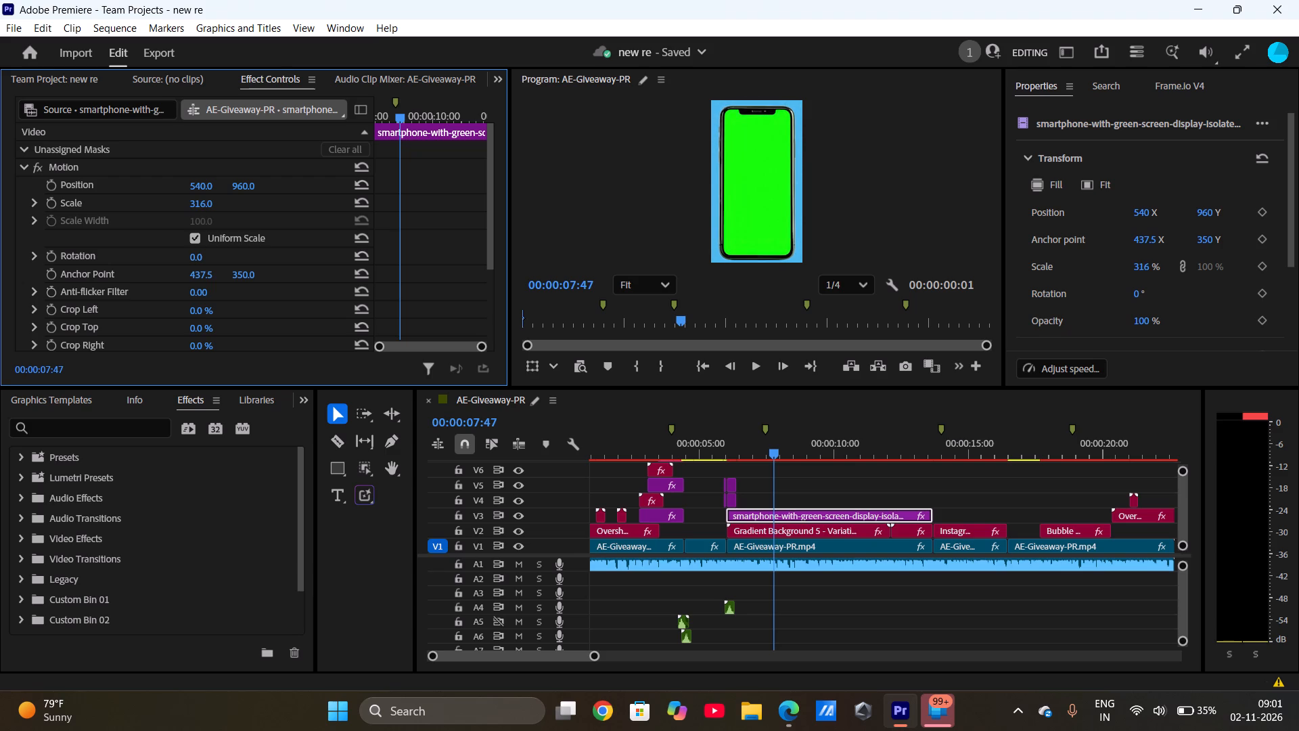
drag(379, 200, 384, 200)
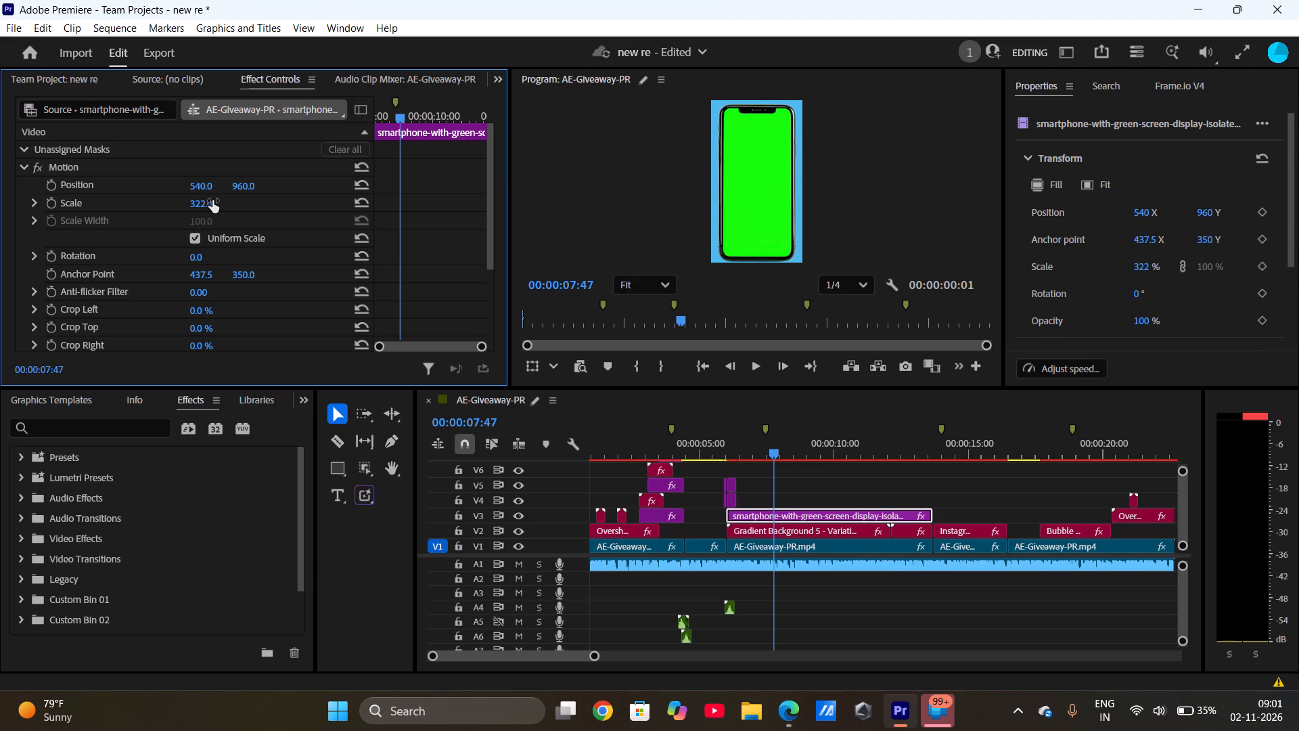
Move the smartphone clip vertically to a Y position of 949.
drag(240, 189, 248, 188)
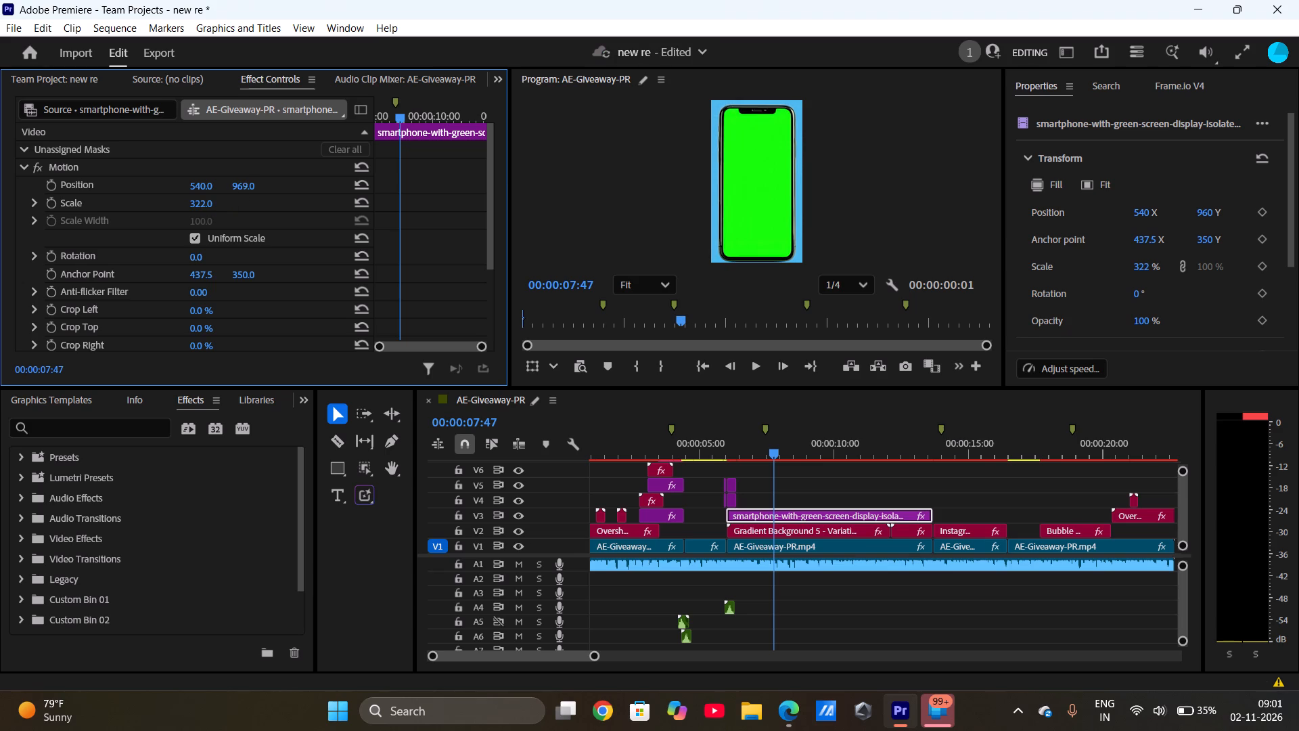
drag(248, 188, 256, 187)
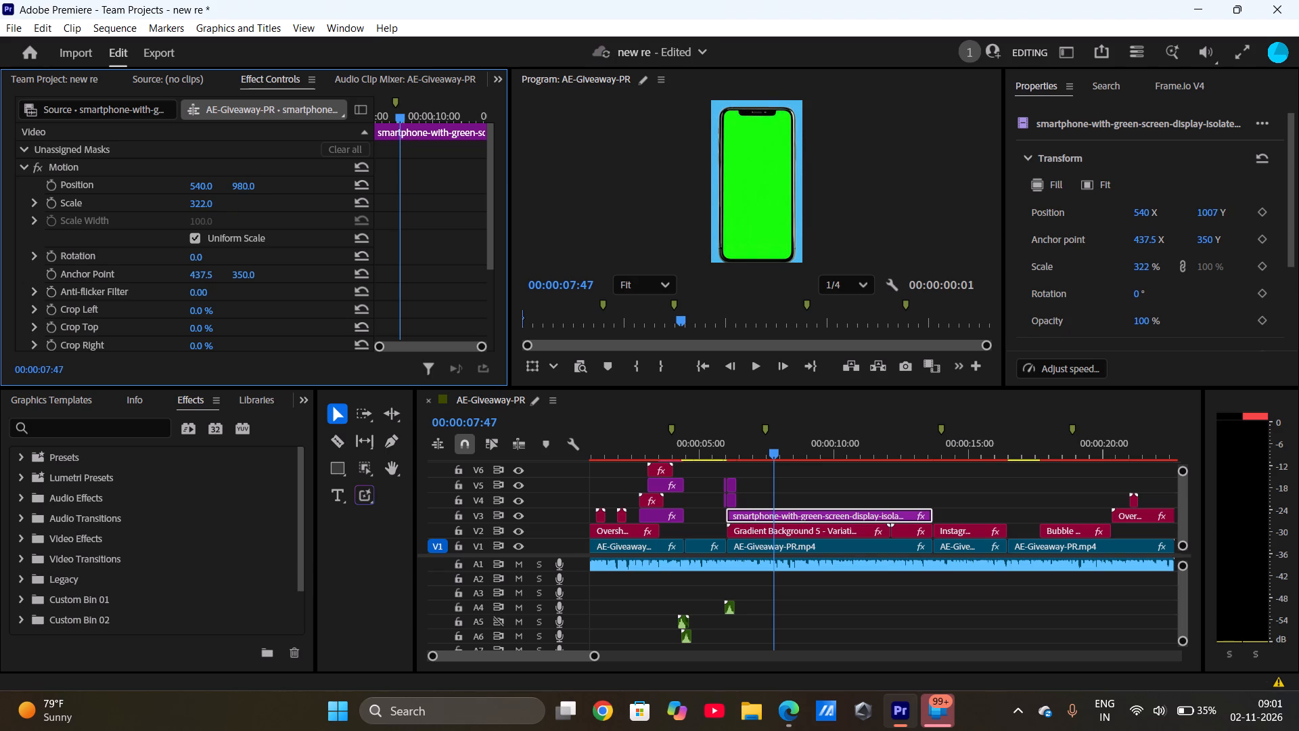
drag(256, 187, 232, 183)
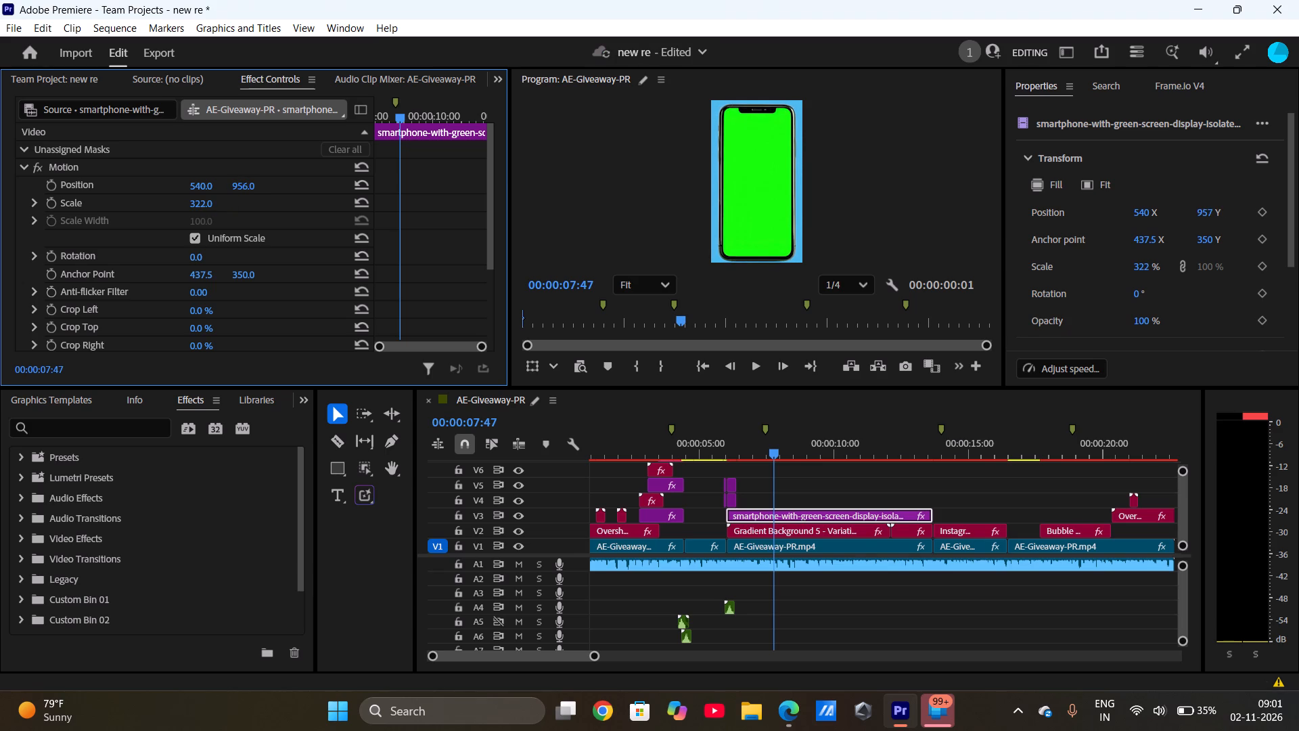
drag(232, 183, 223, 179)
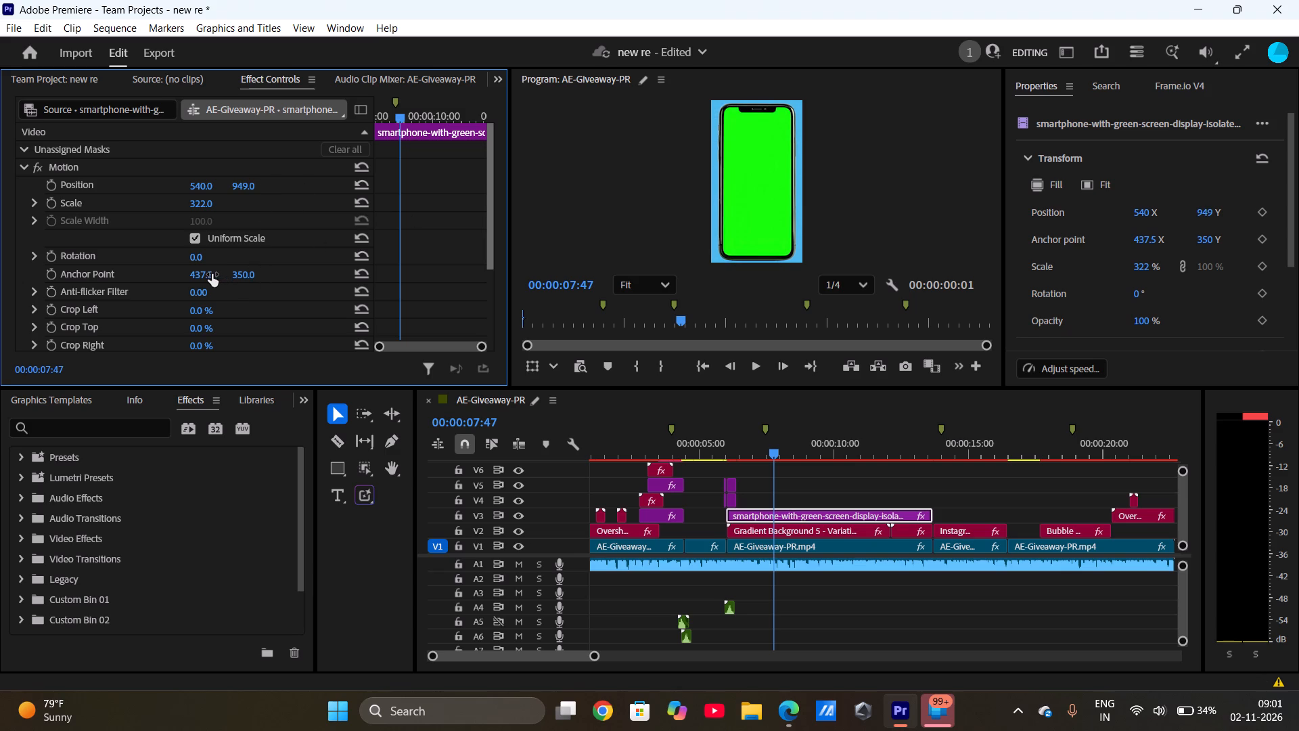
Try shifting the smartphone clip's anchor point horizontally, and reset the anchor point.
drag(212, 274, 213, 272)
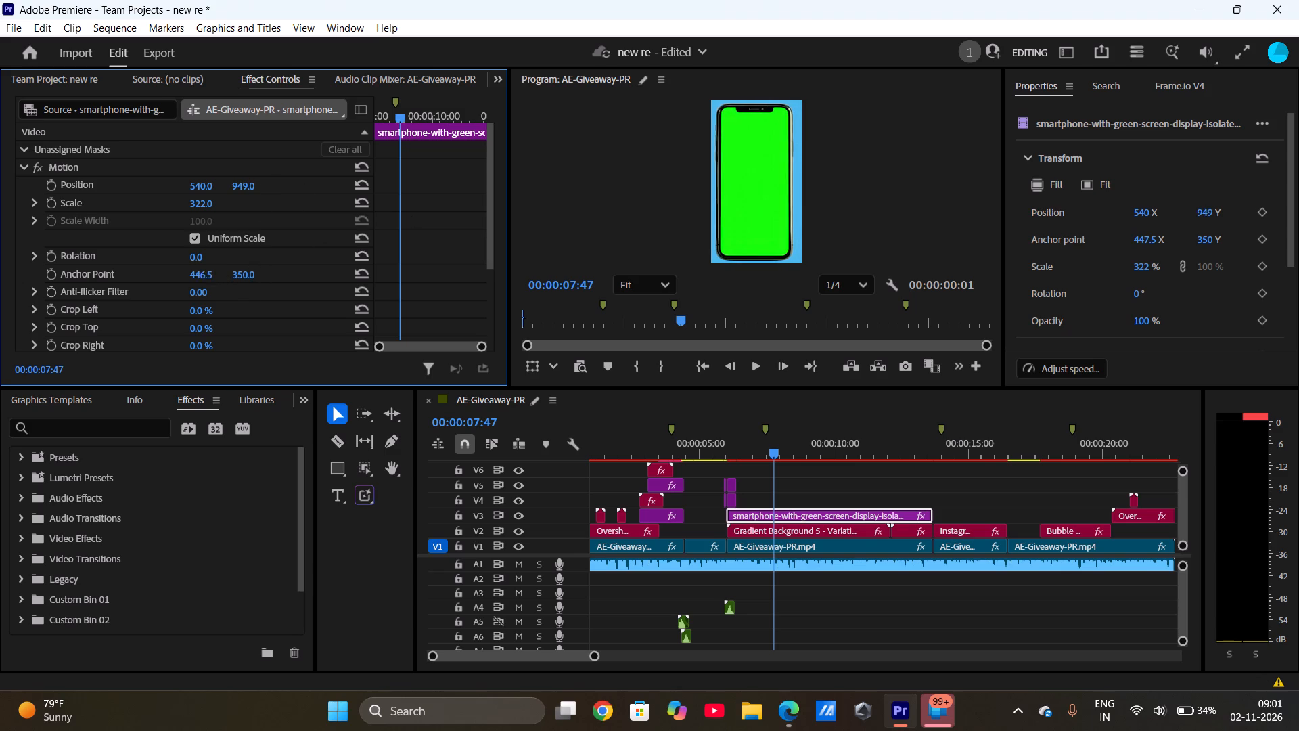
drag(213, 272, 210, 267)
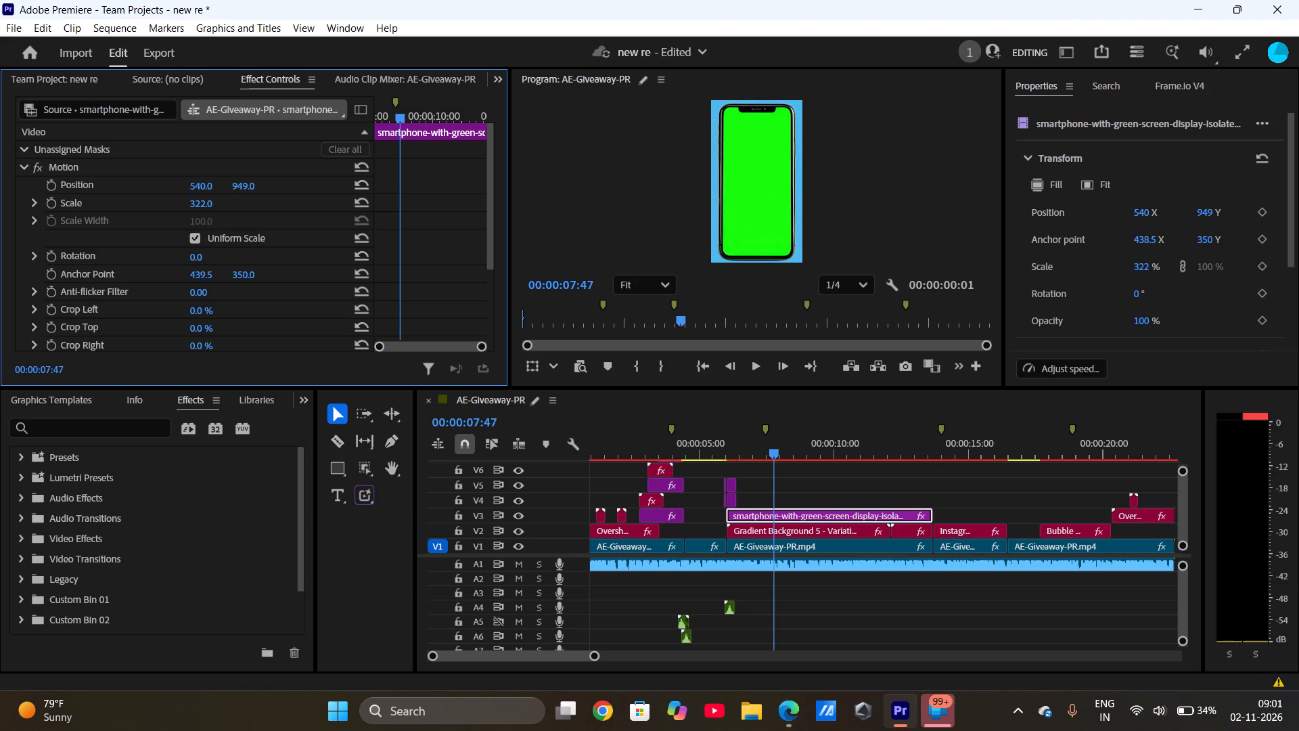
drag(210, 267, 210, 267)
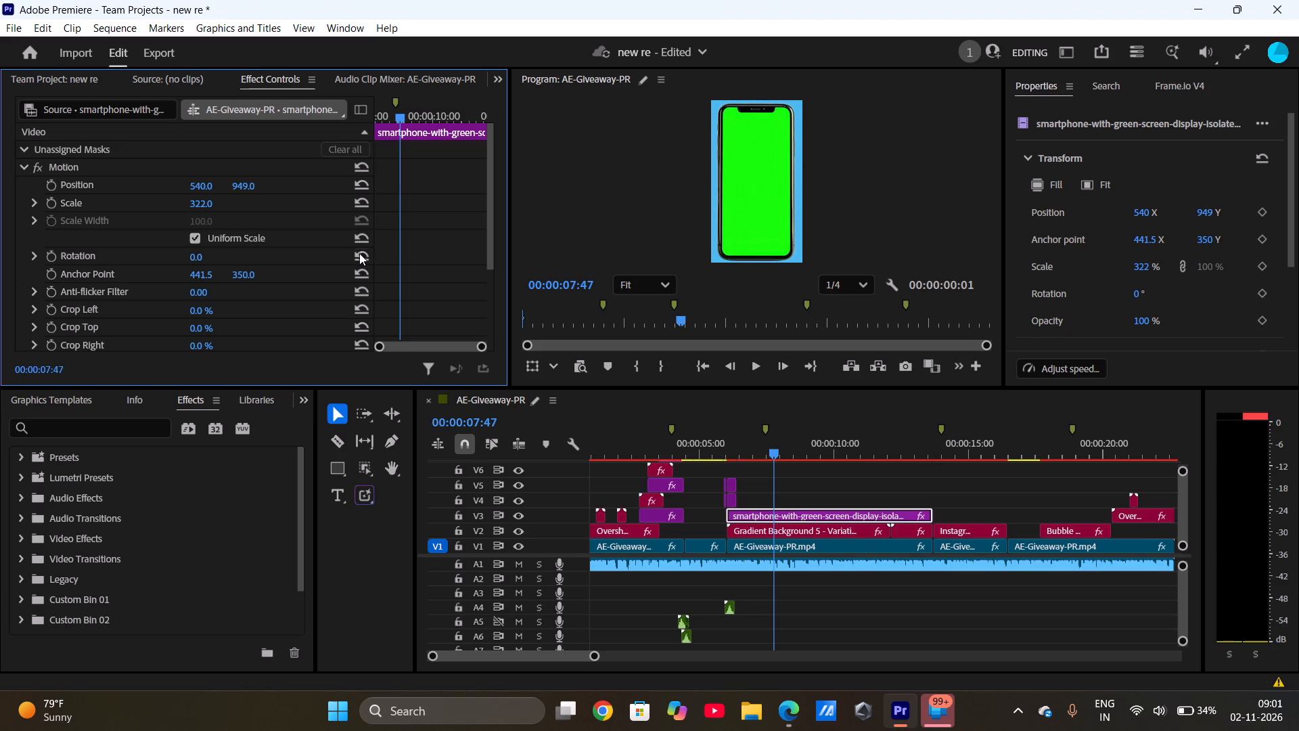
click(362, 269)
Reset the smartphone clip's Motion effect and scale the clip up to 321%.
click(355, 169)
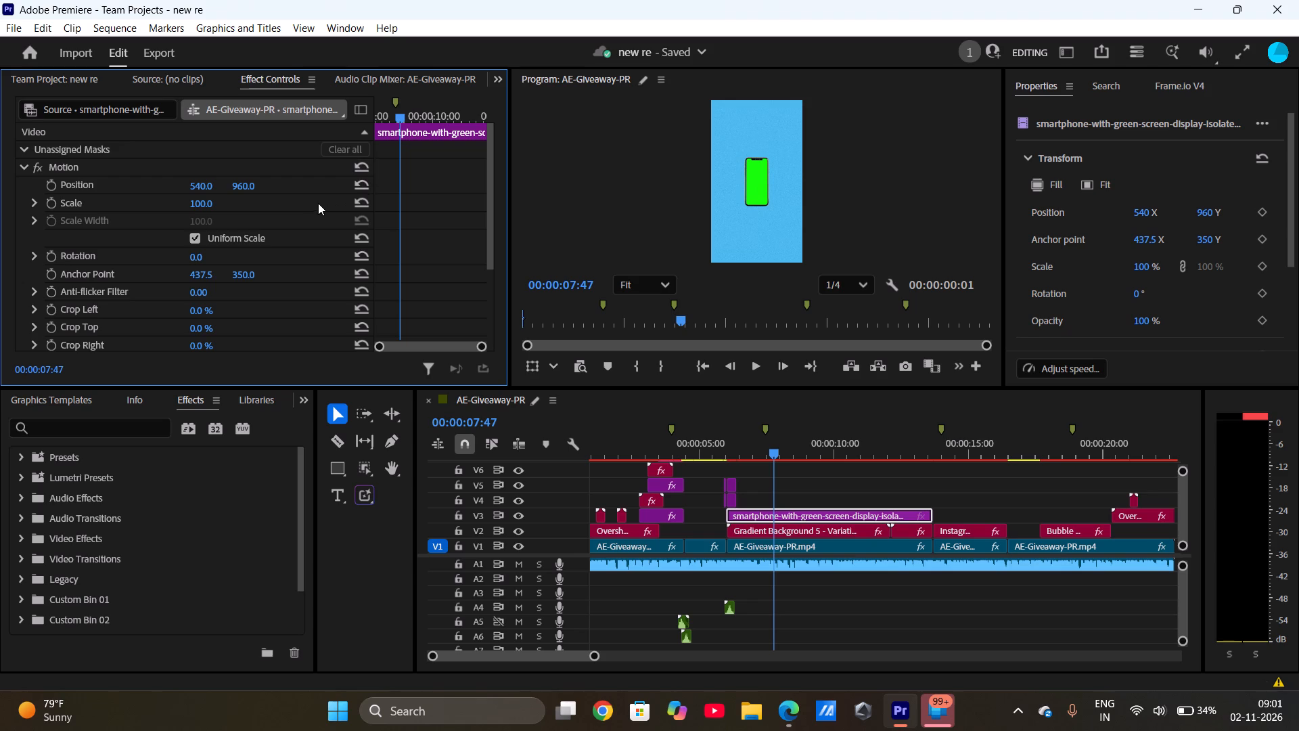
drag(206, 200, 261, 200)
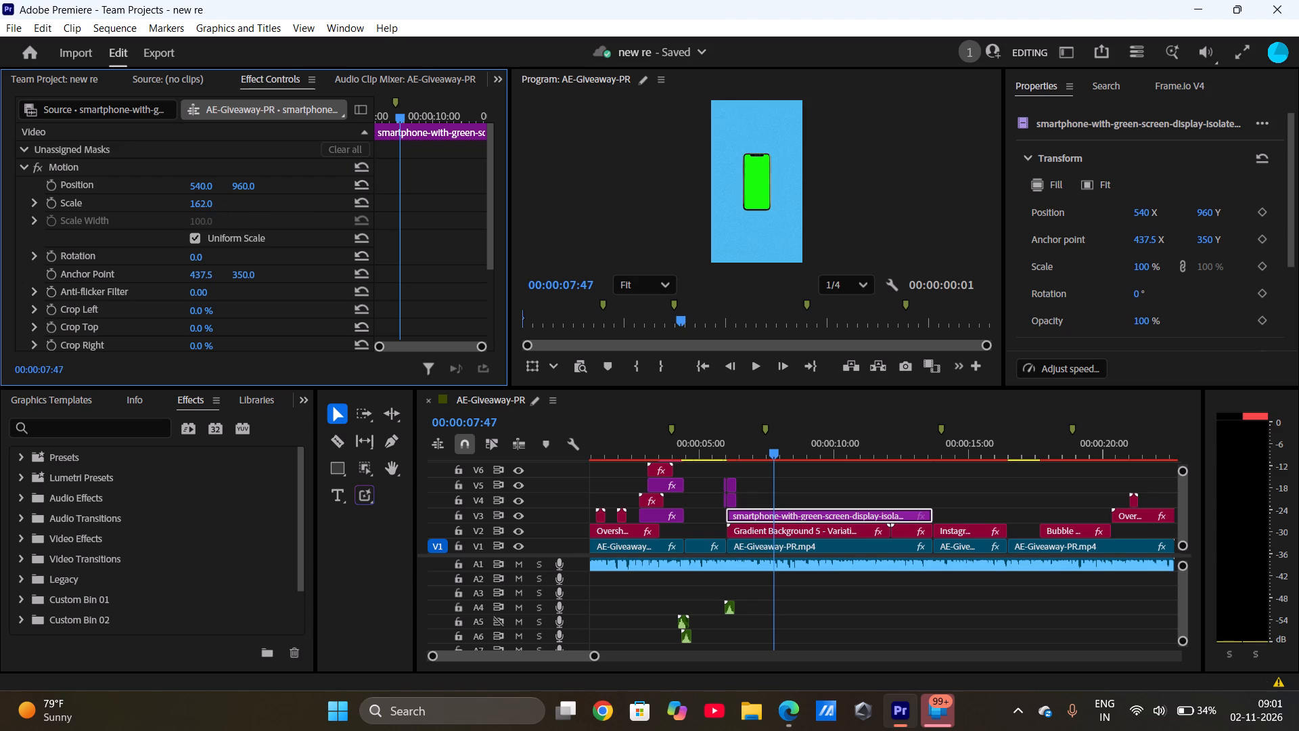
drag(261, 200, 398, 201)
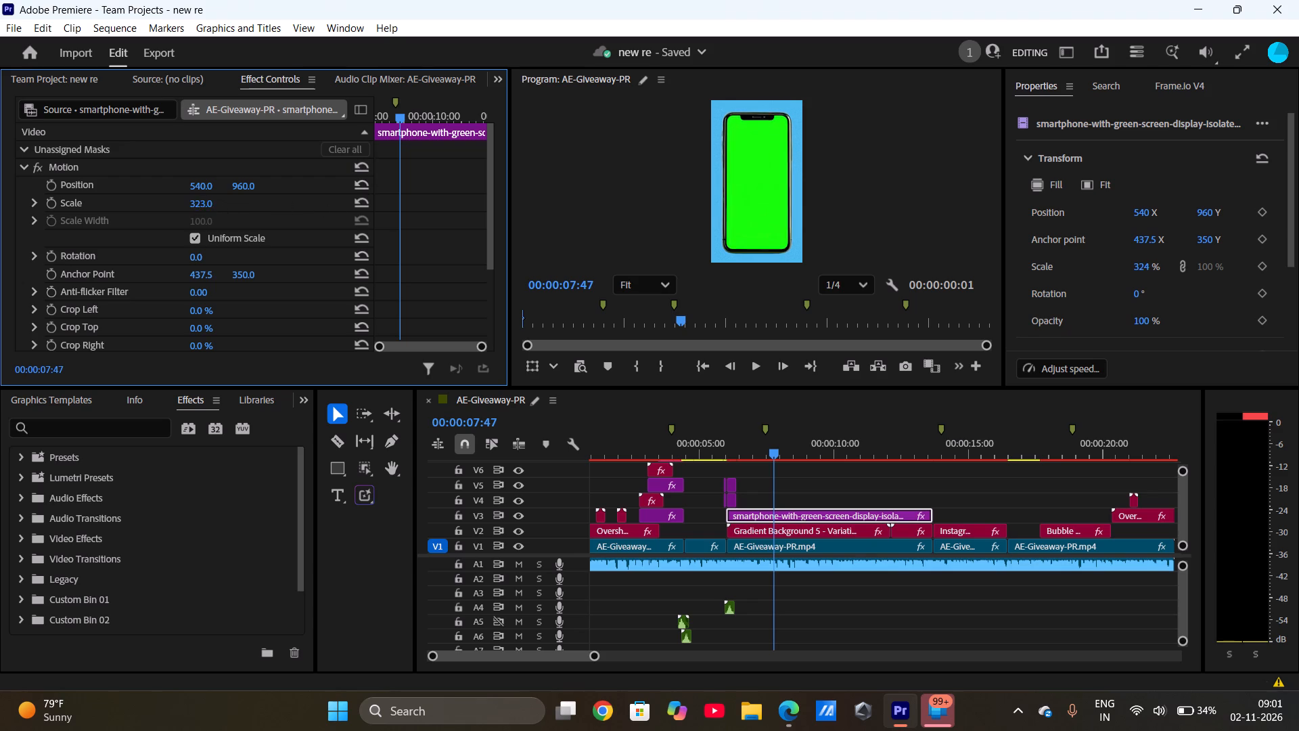
drag(398, 201, 396, 202)
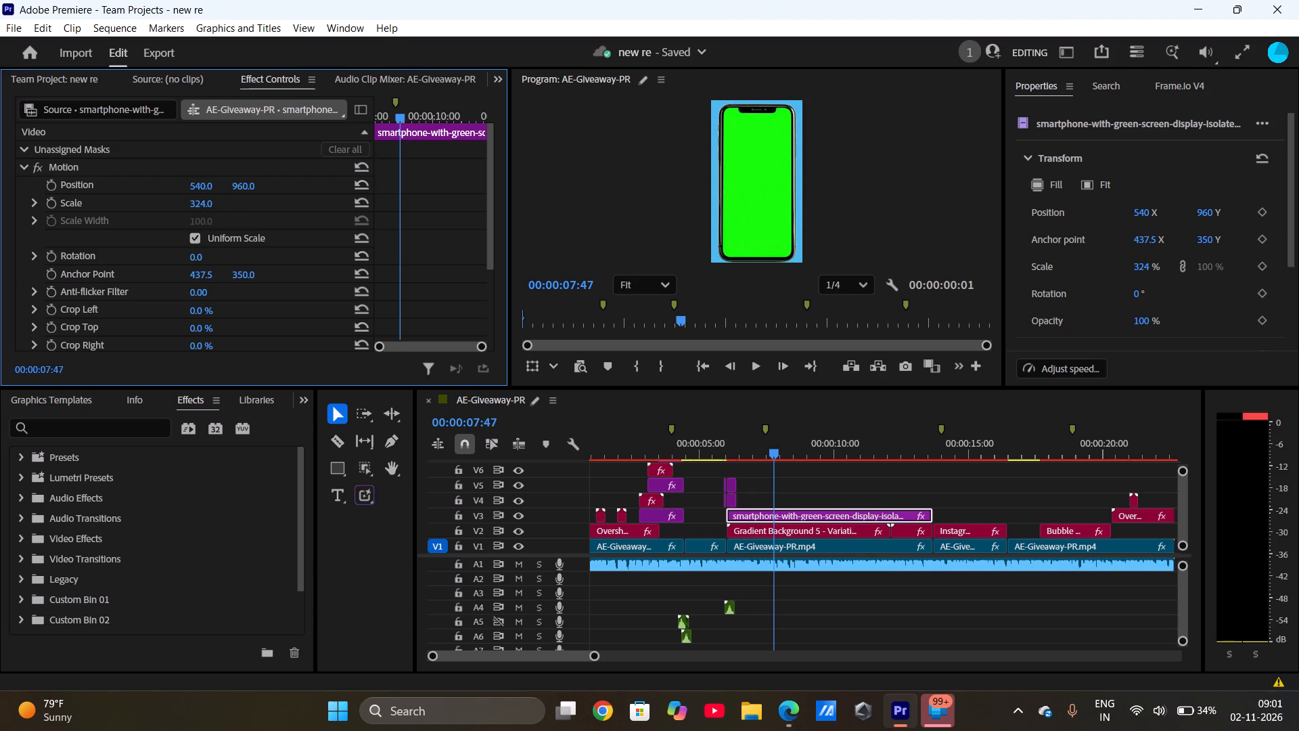
drag(396, 202, 392, 201)
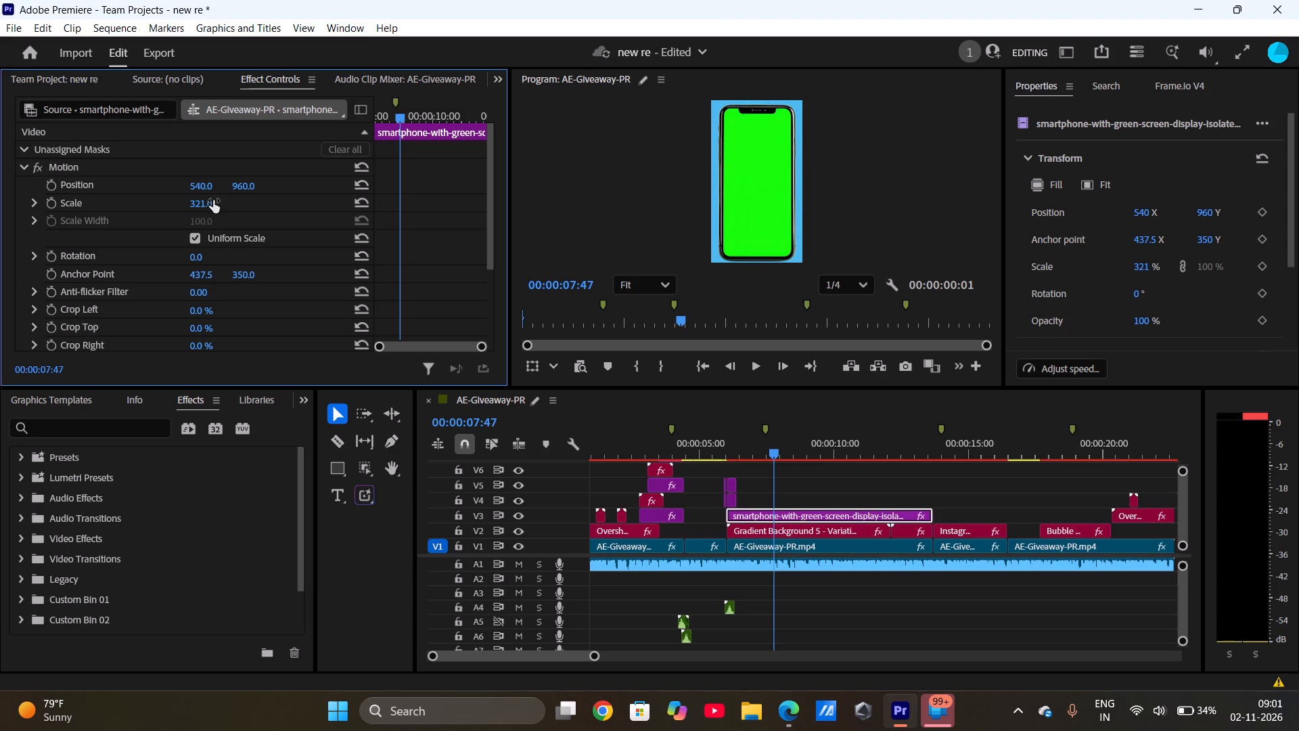
click(768, 172)
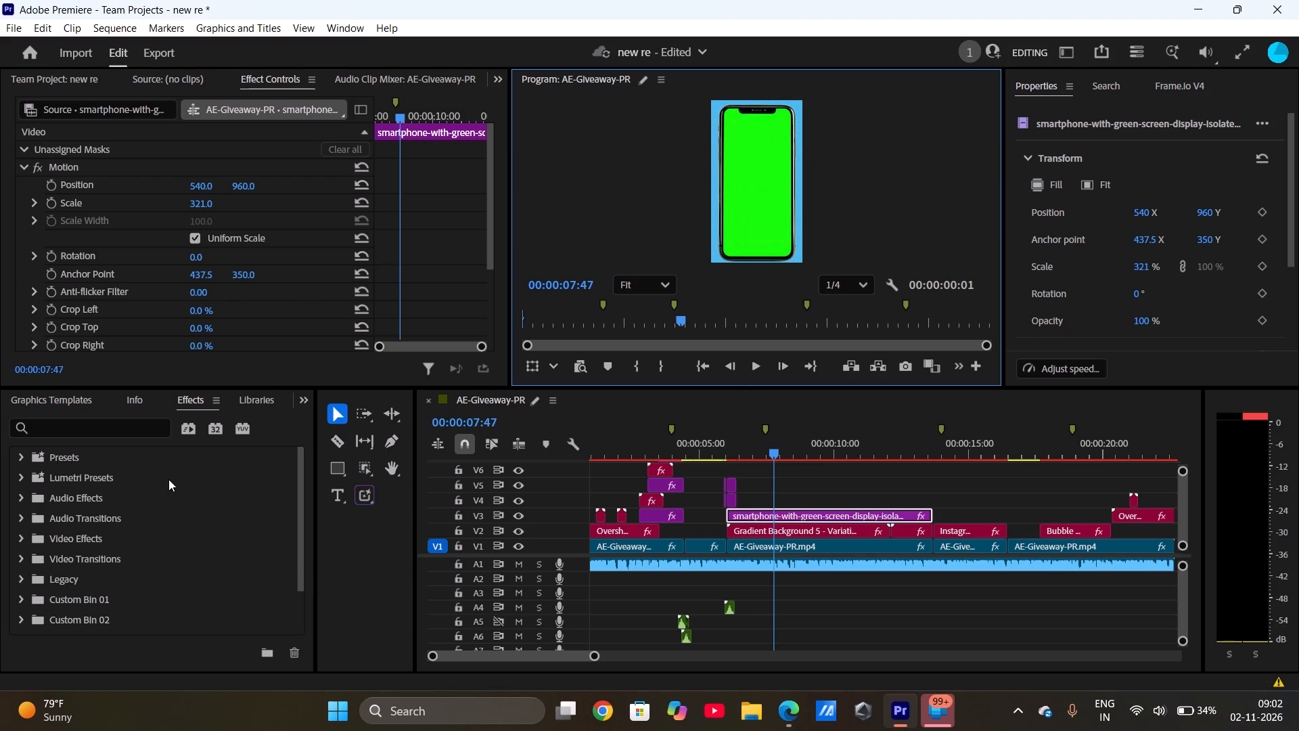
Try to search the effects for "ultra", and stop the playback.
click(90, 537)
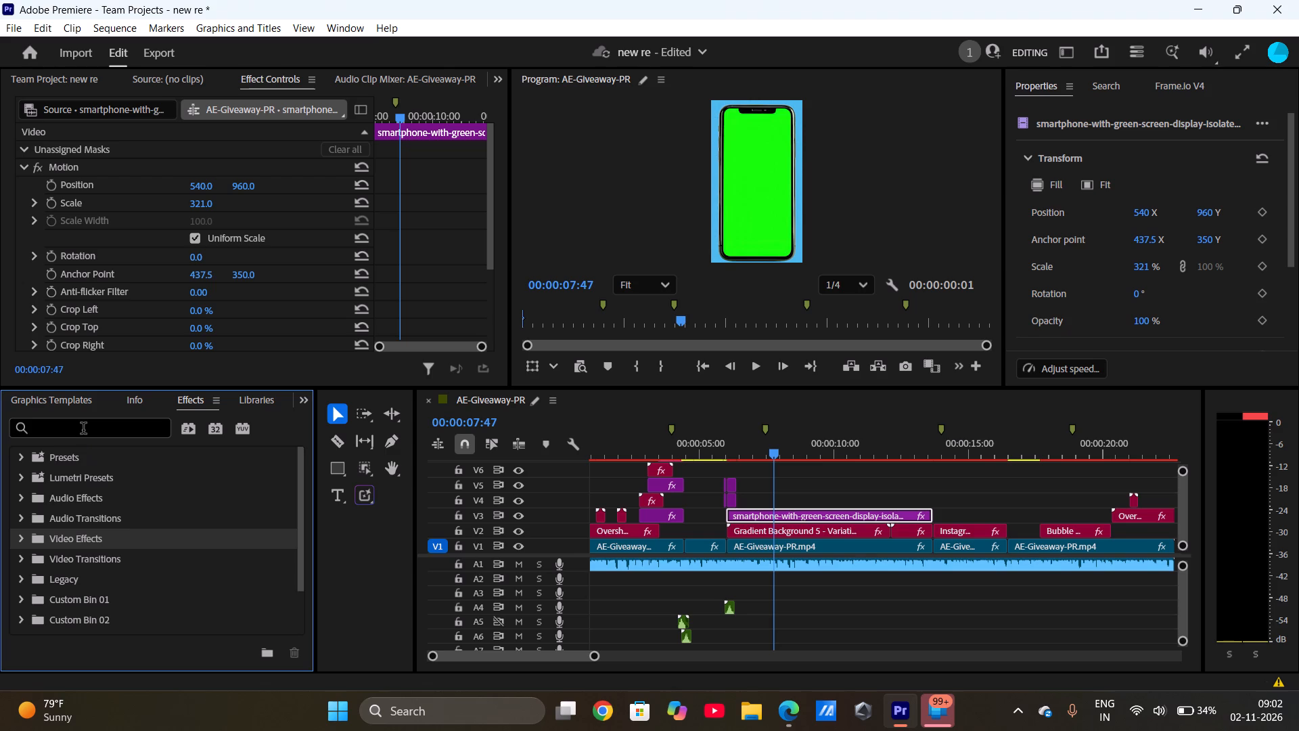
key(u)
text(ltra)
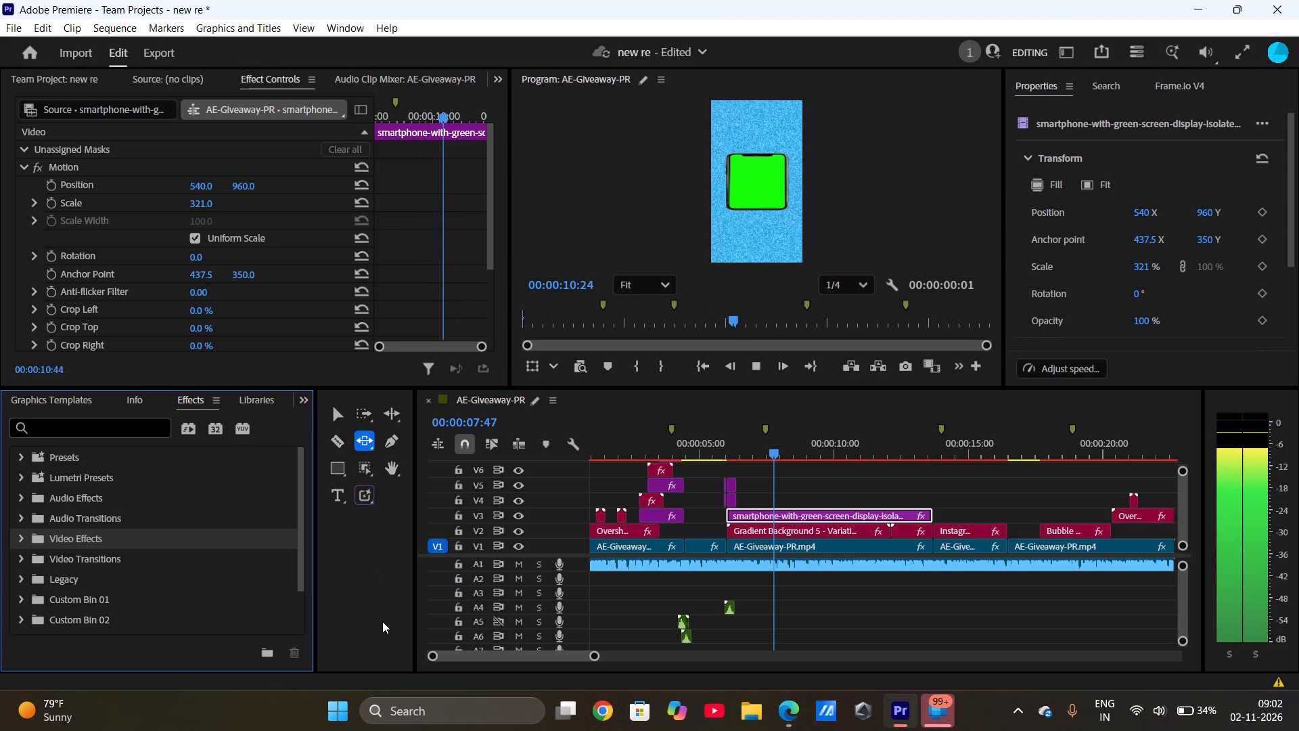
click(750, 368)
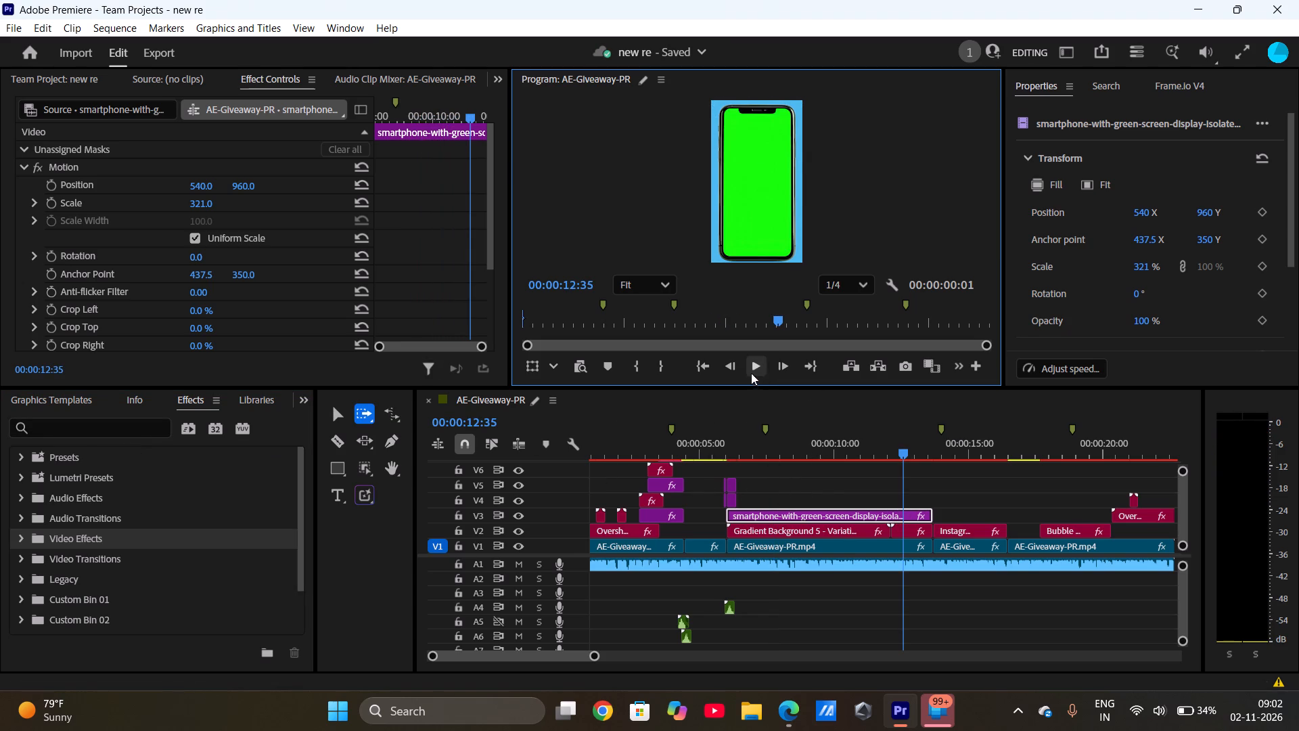
Examine the smartphone clip frame by frame back from 00:00:12:35 and in playback from 00:00:09:11 past its end, returning to 00:00:09:45.
click(727, 368)
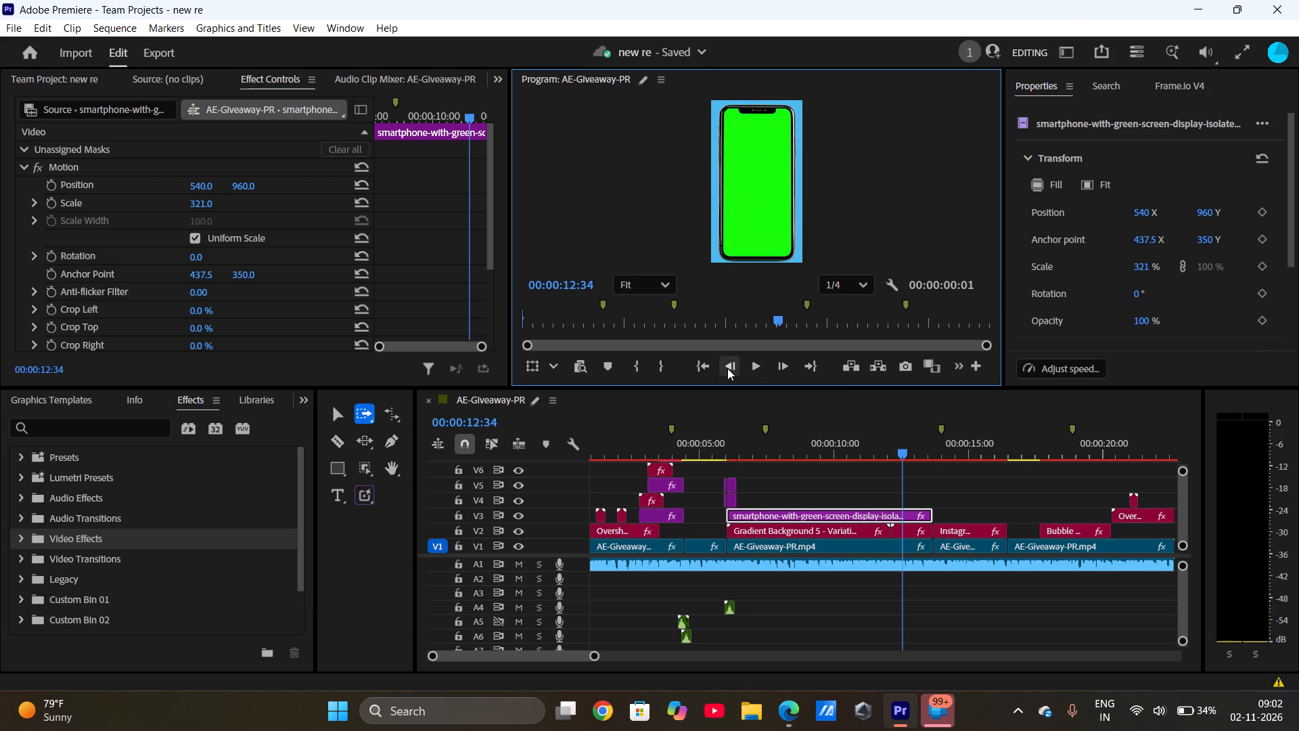
click(727, 368)
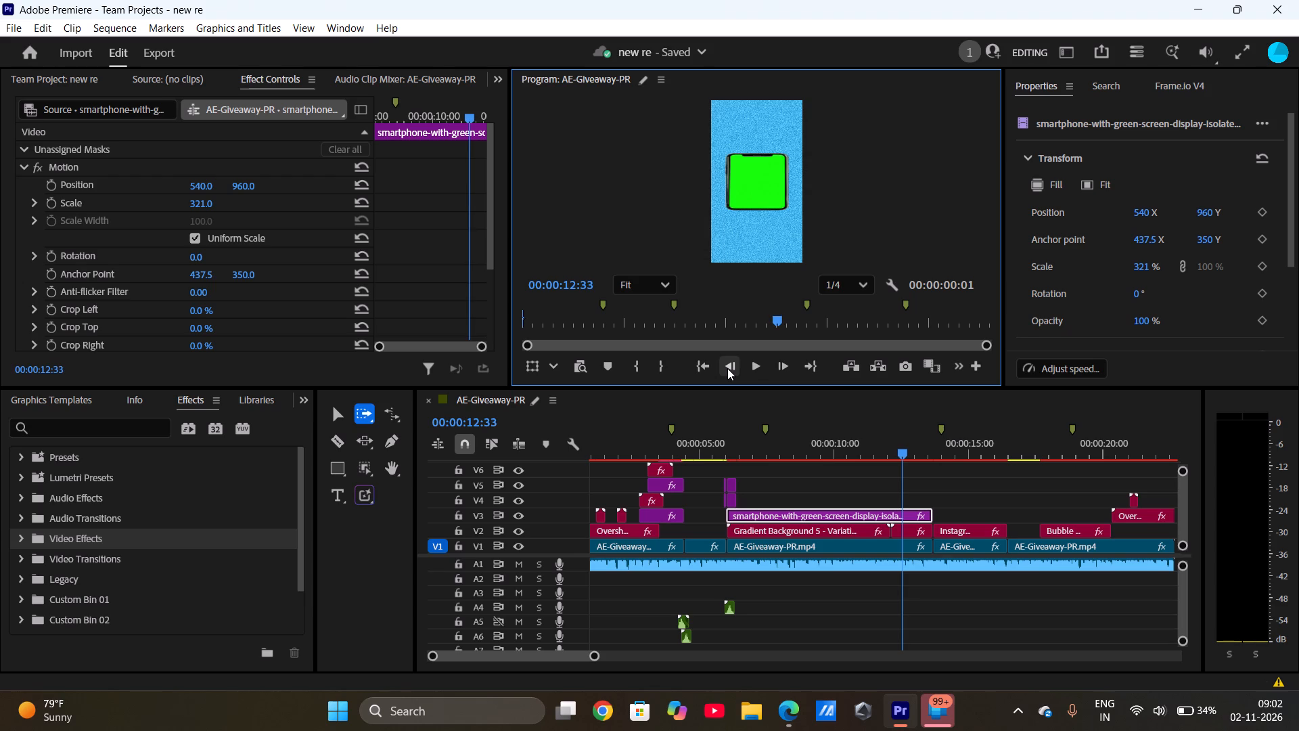
click(727, 368)
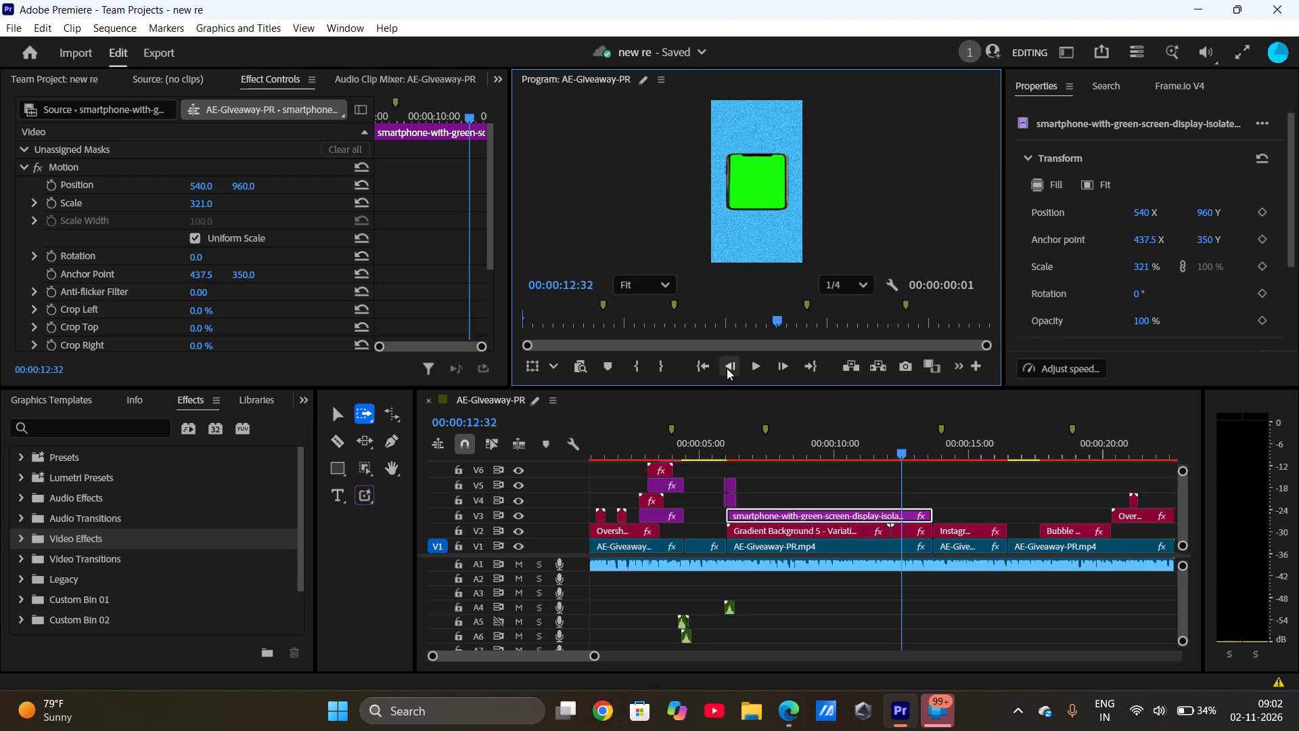
click(727, 368)
click(727, 368)
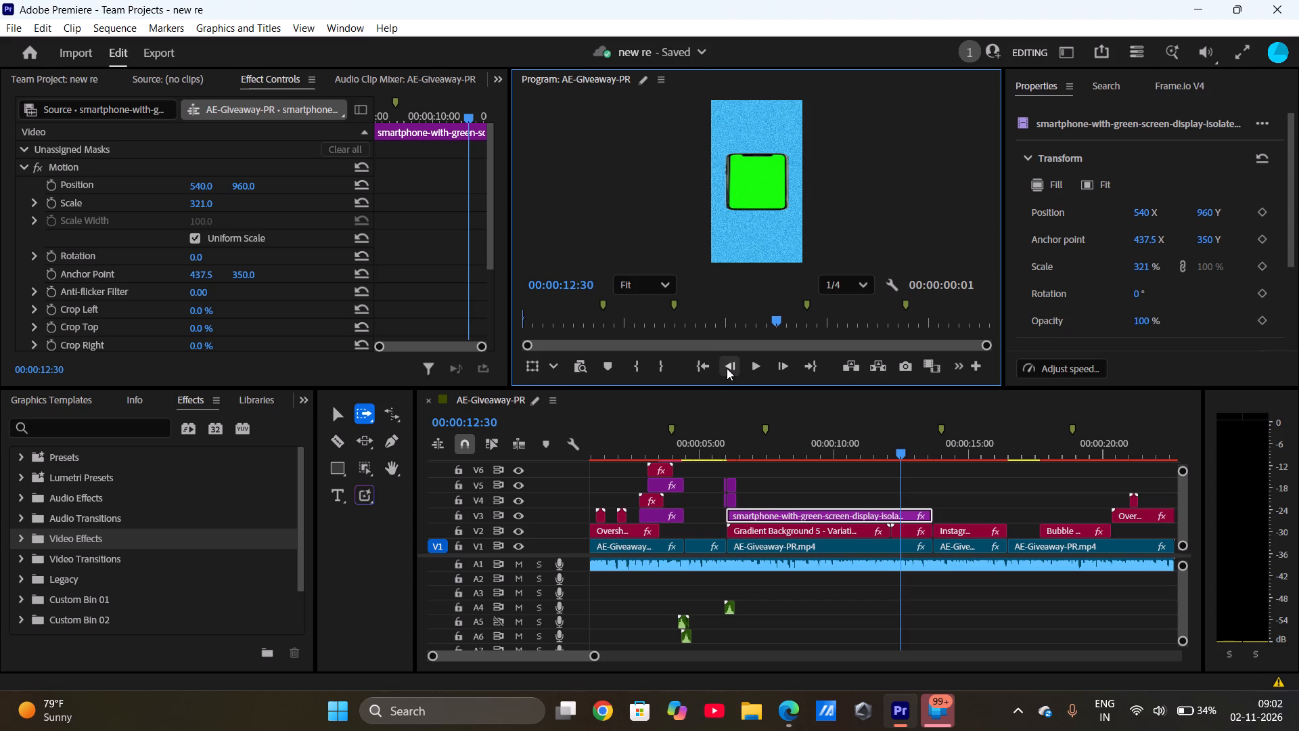
click(727, 368)
click(727, 368)
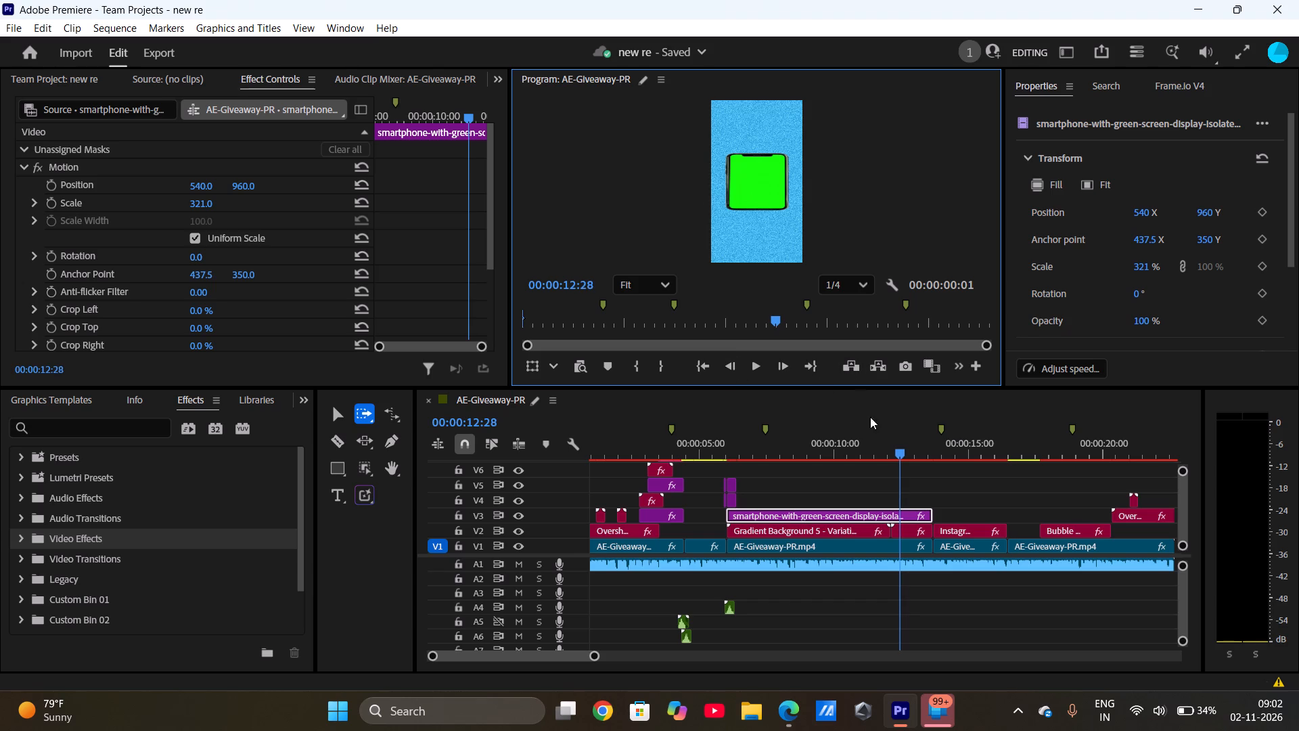
drag(903, 453, 861, 458)
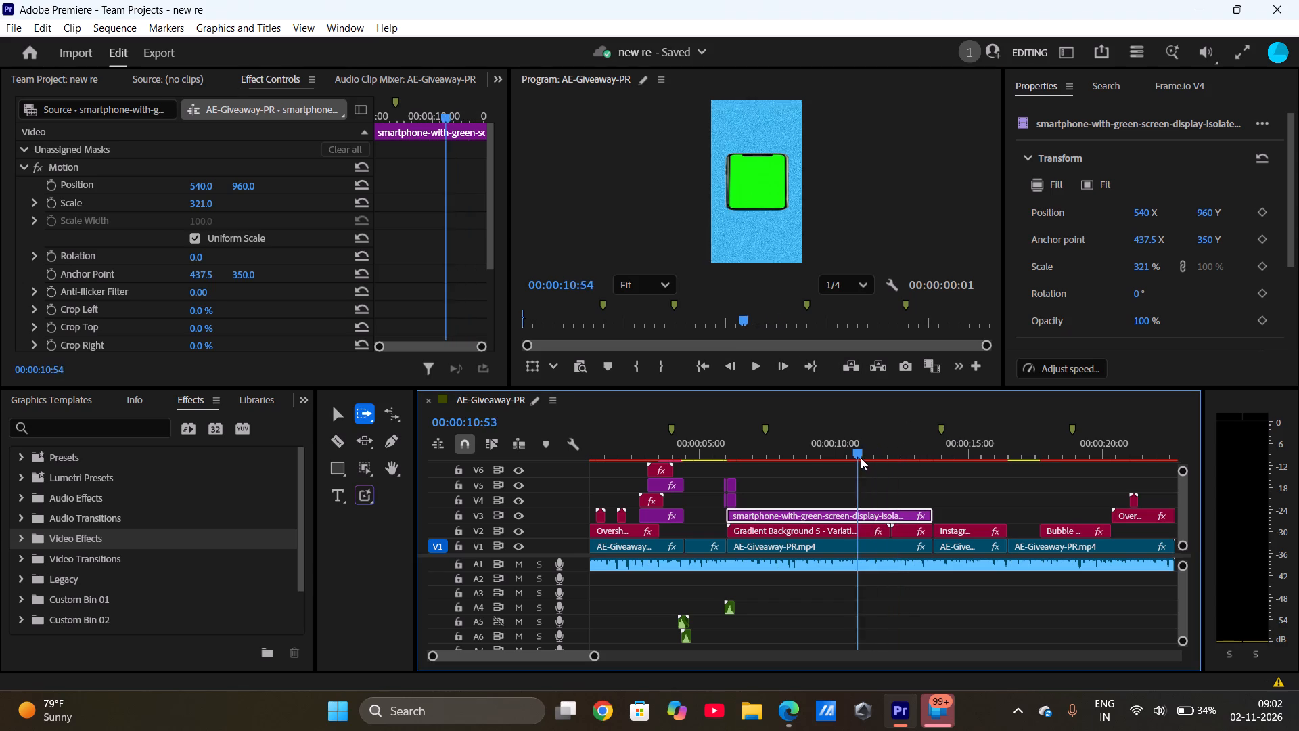
drag(861, 458, 815, 456)
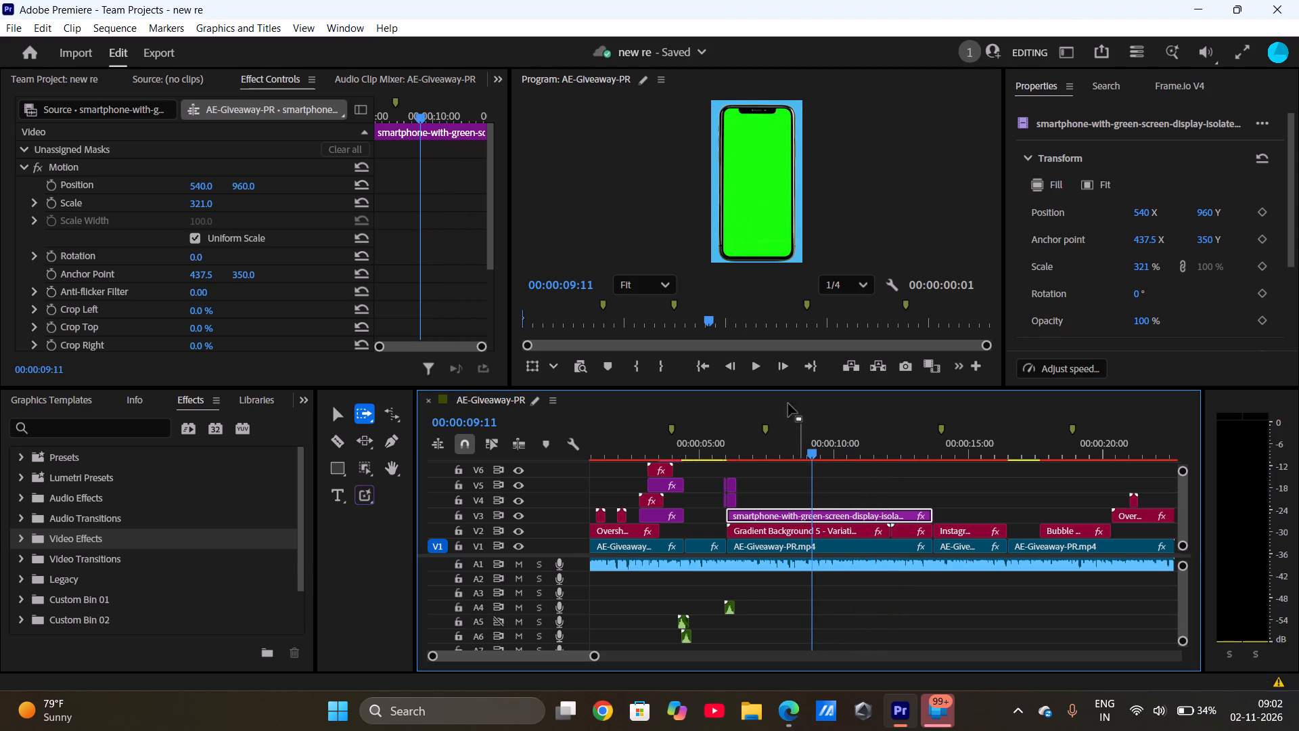
click(760, 370)
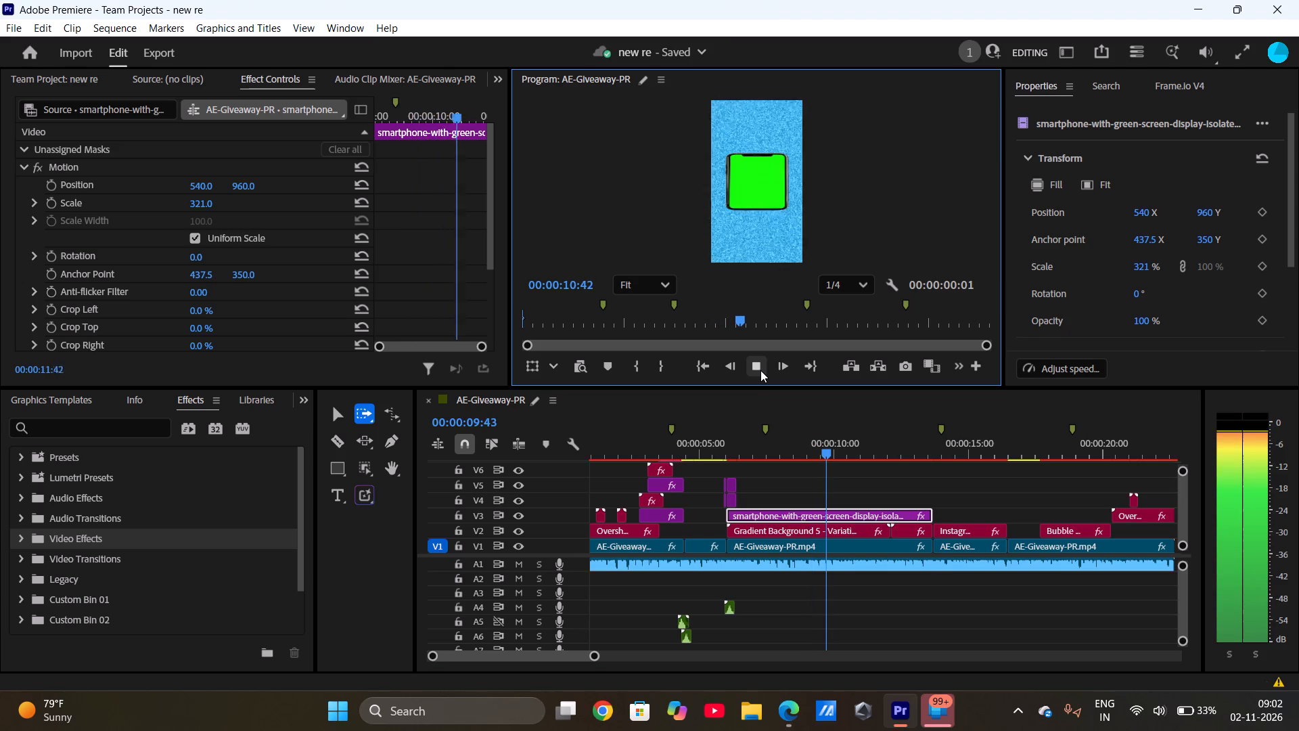
click(764, 196)
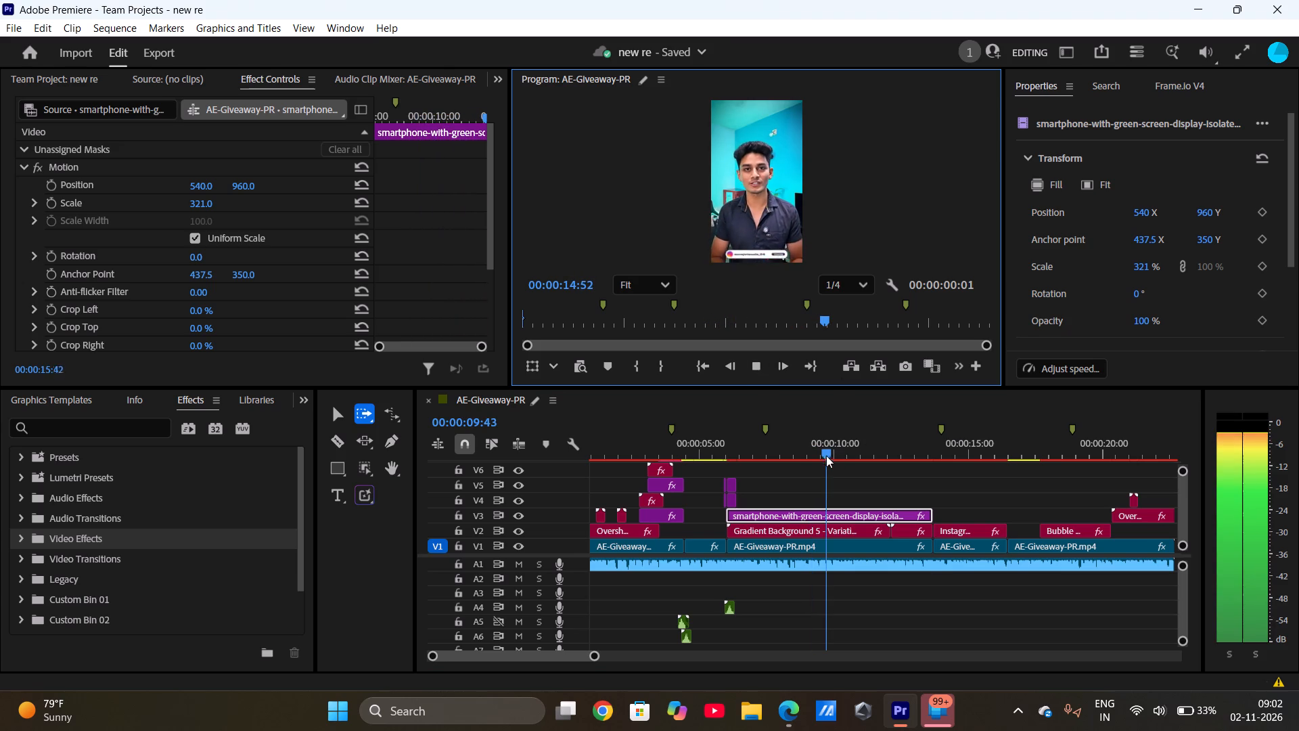
click(827, 450)
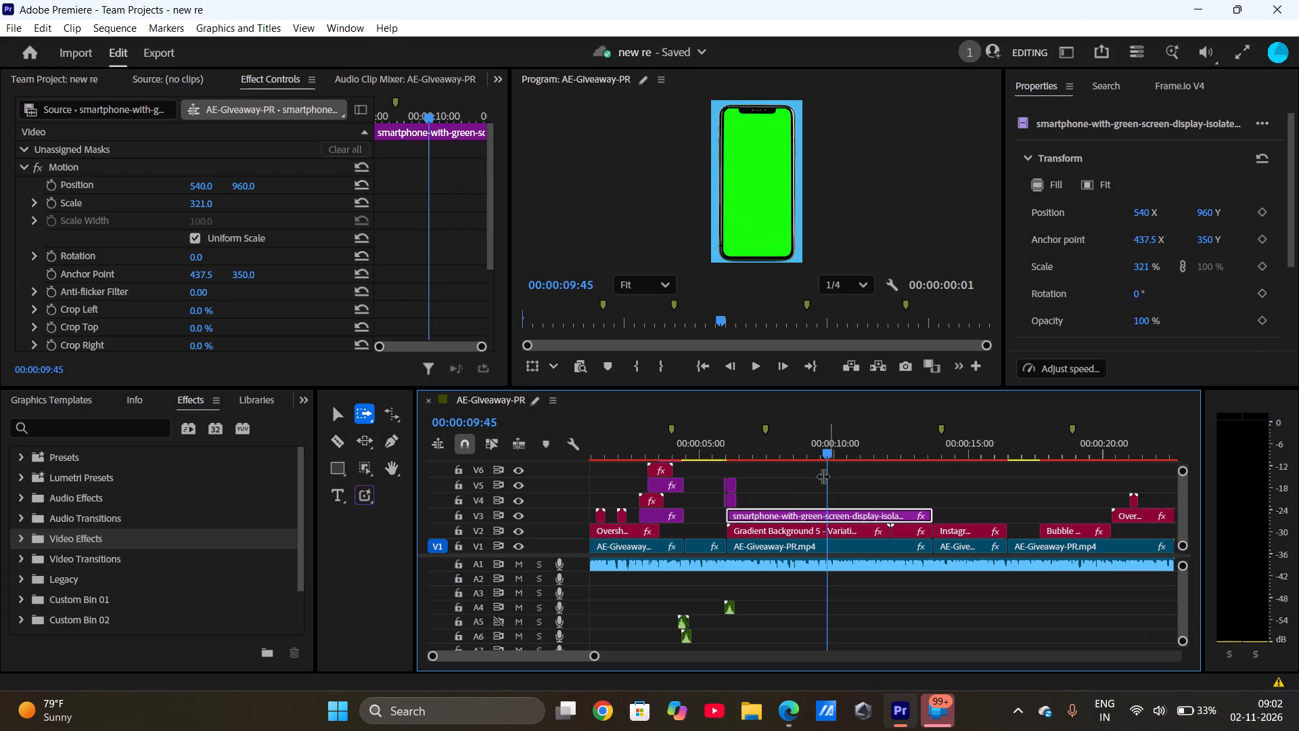
Switch back to the Selection tool and try to select only the smartphone clip on V3.
click(792, 510)
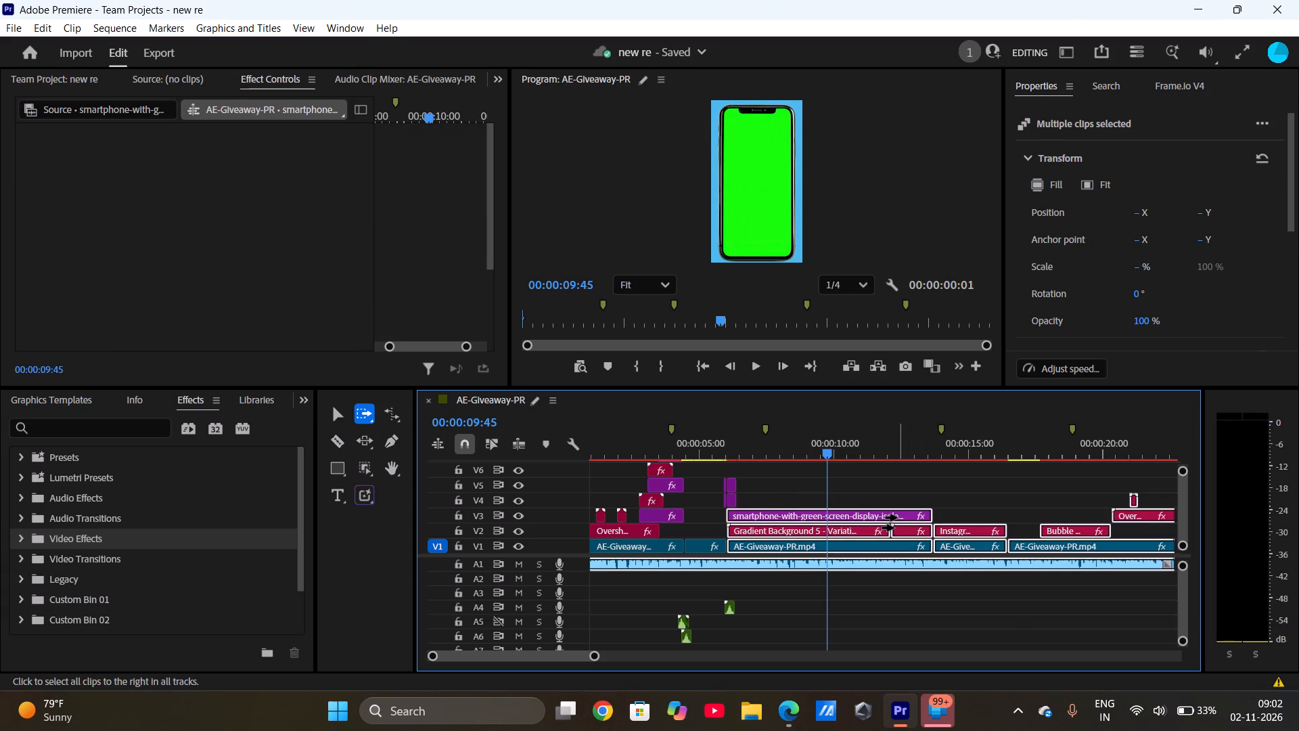
click(897, 518)
click(916, 527)
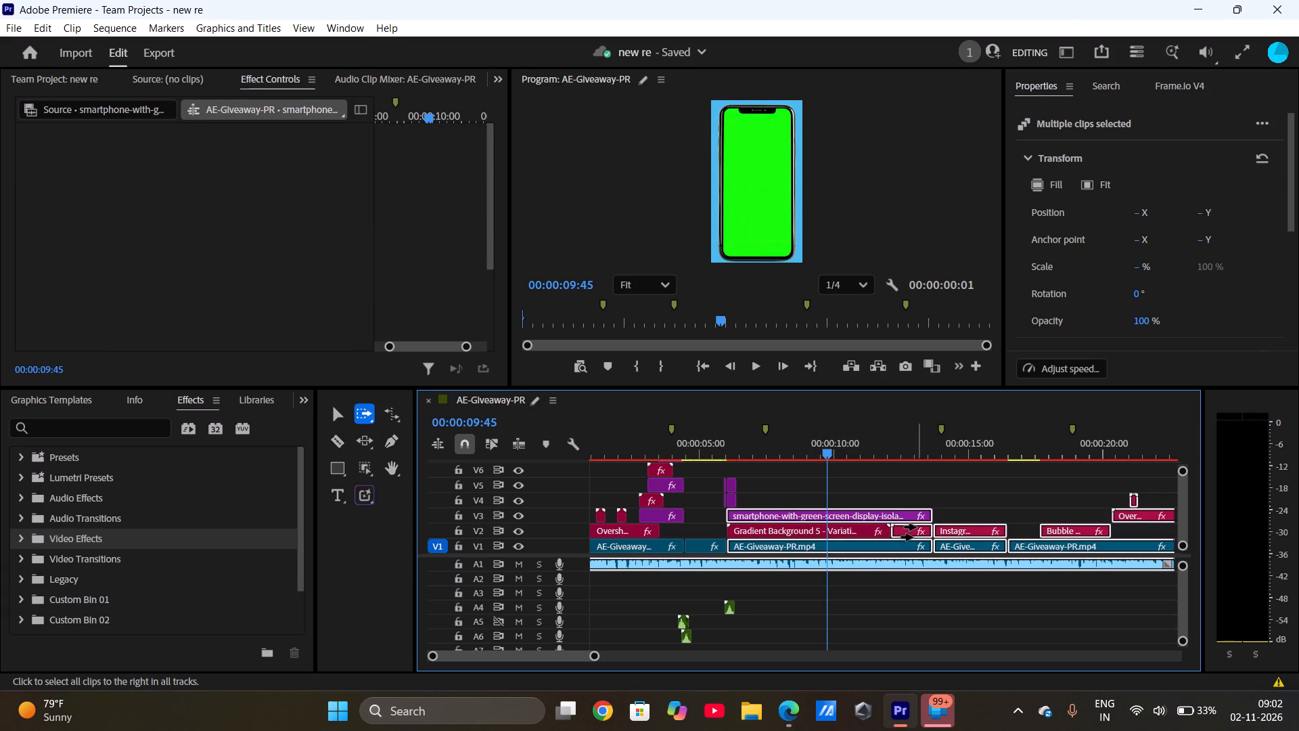
click(883, 513)
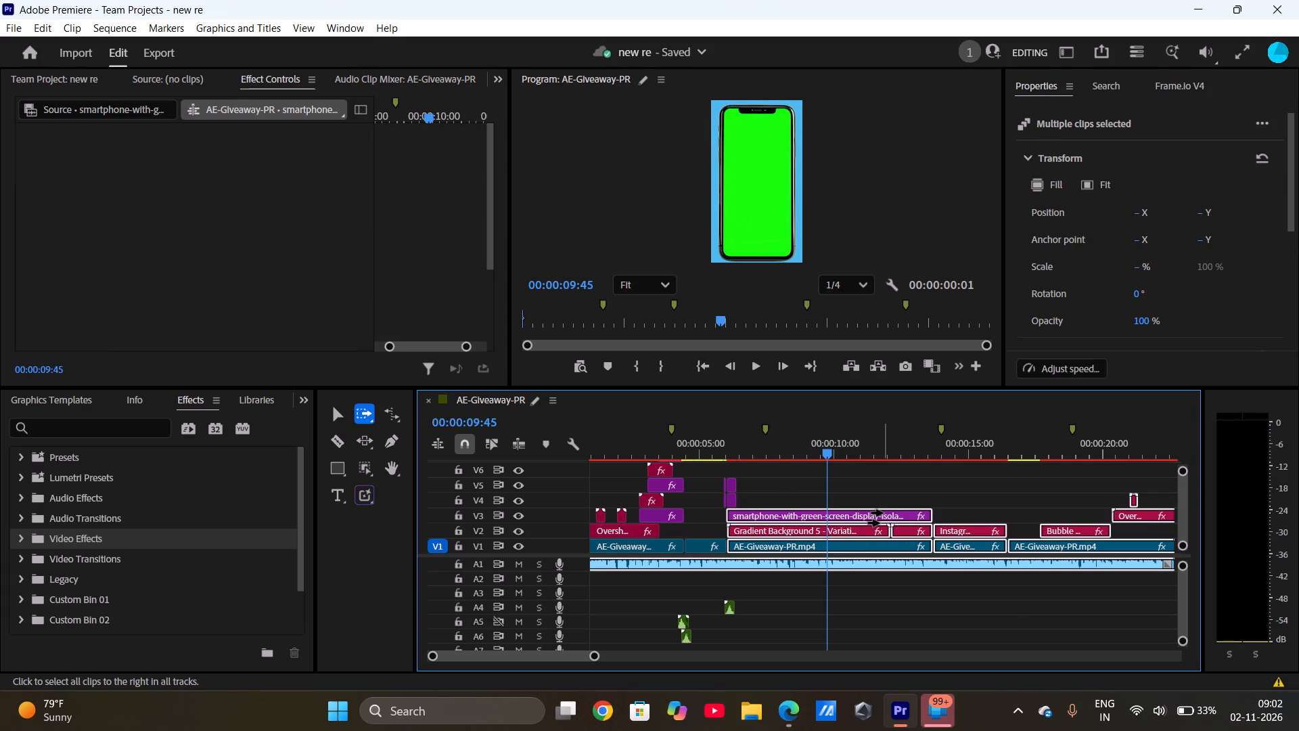
click(804, 516)
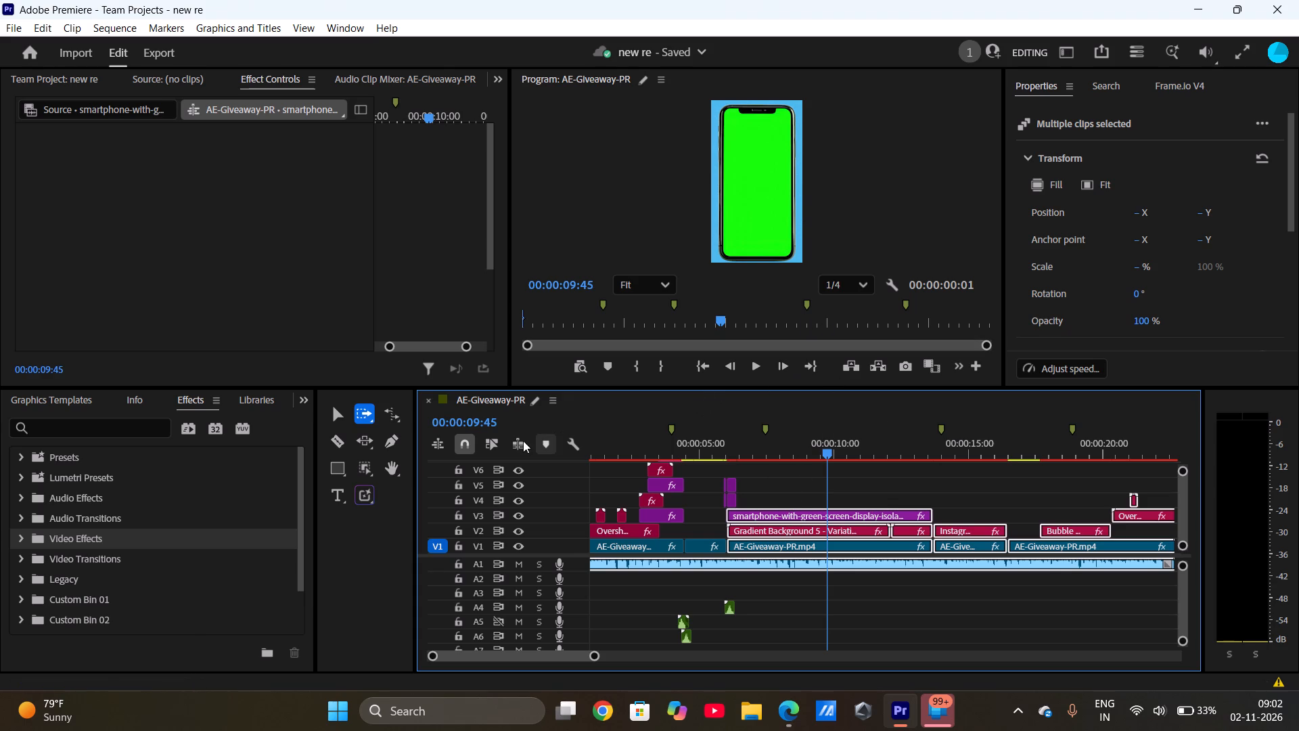
click(341, 416)
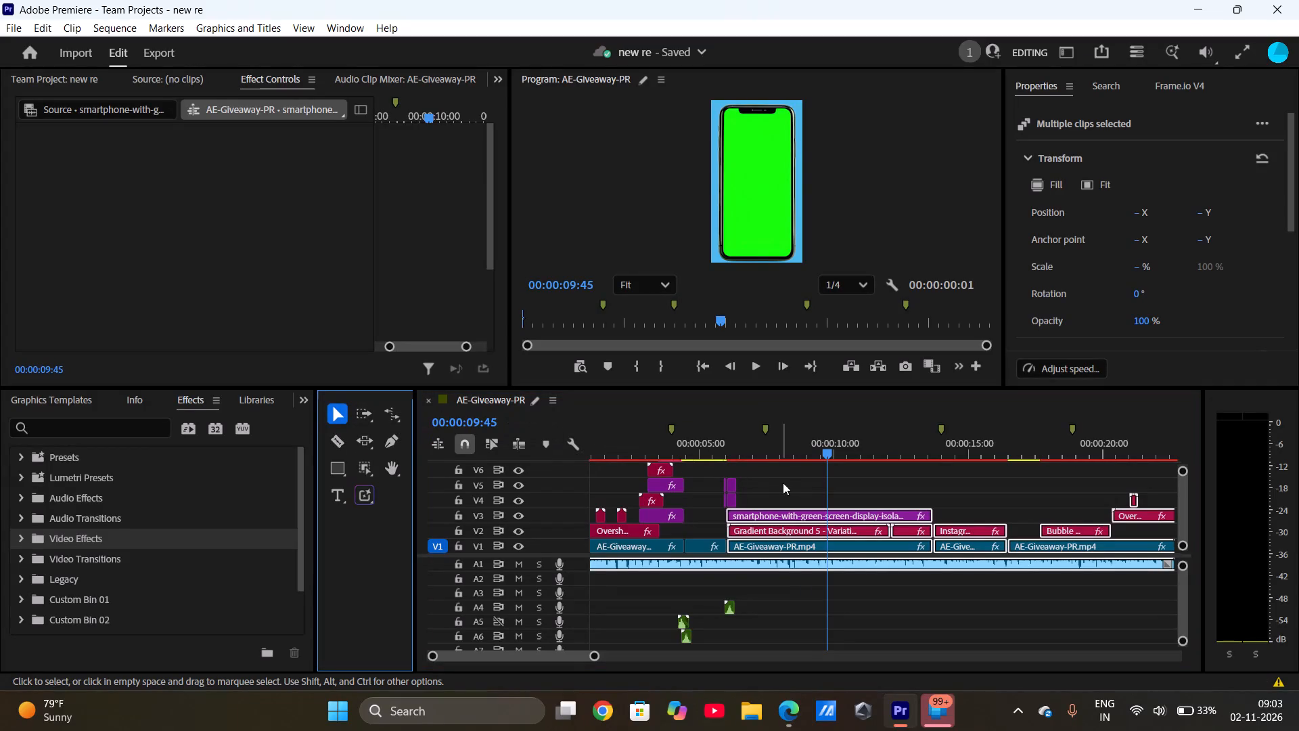
click(779, 510)
click(779, 510)
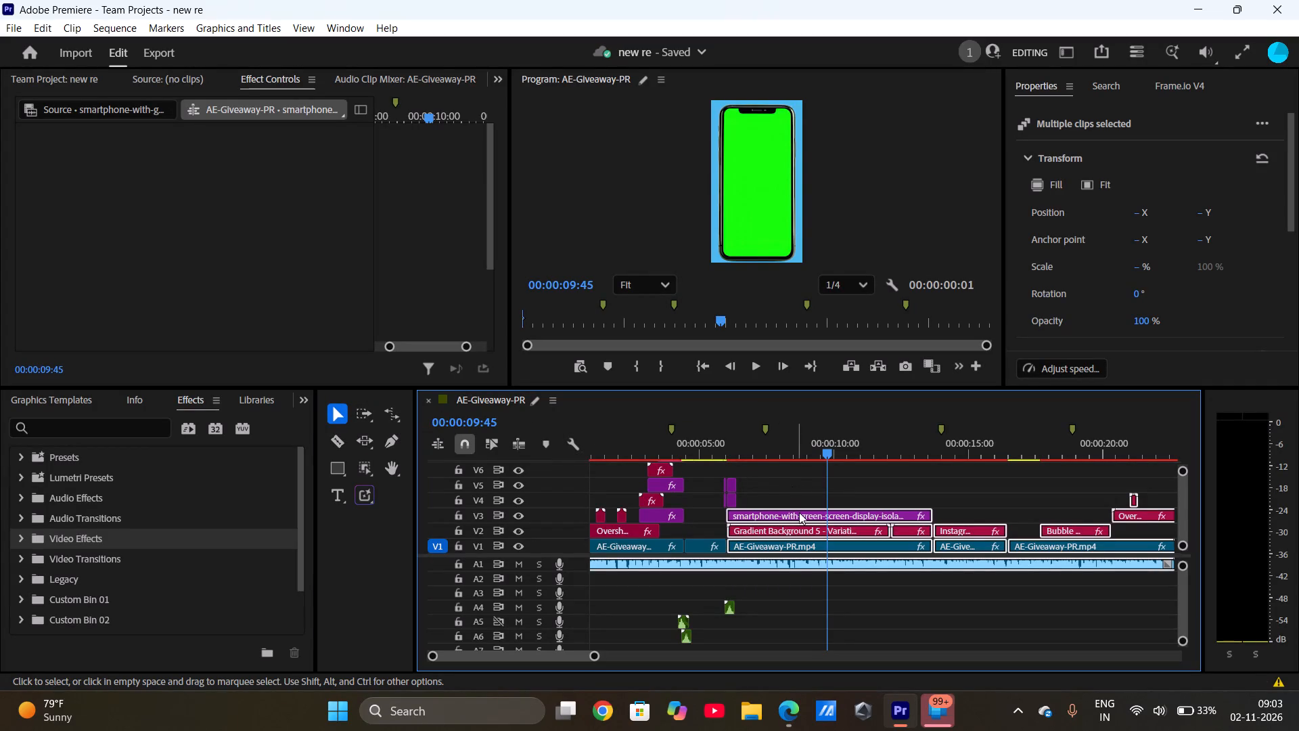
click(773, 571)
click(785, 556)
Play the sequence from 00:00:09:45 through the end of the smartphone clip to 00:00:14:03.
click(754, 368)
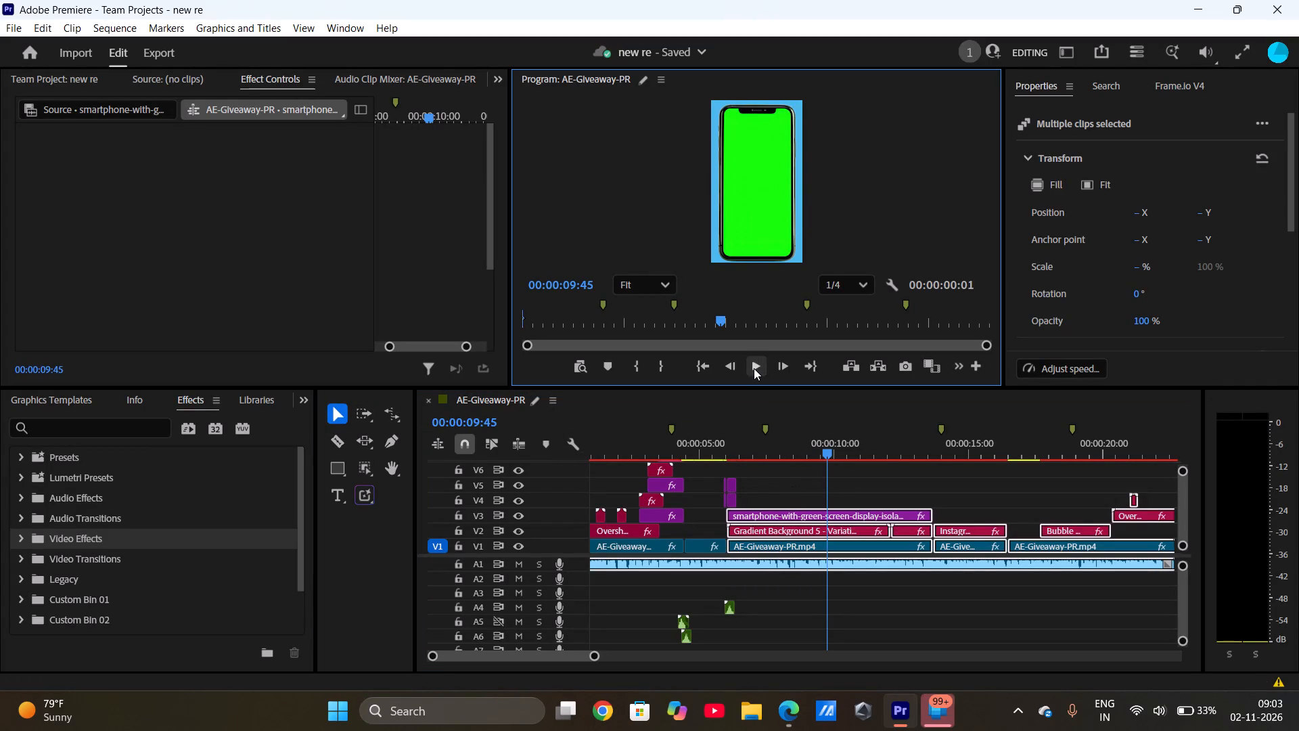
click(754, 368)
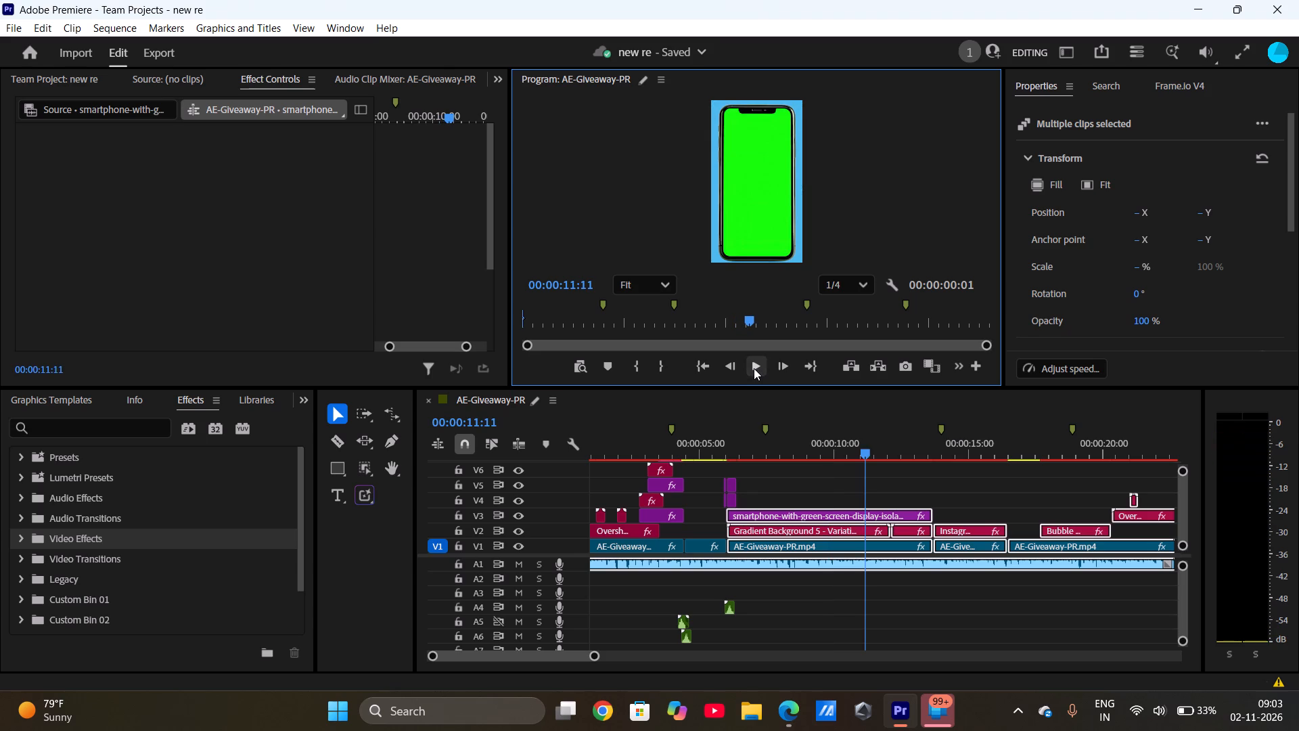
click(754, 368)
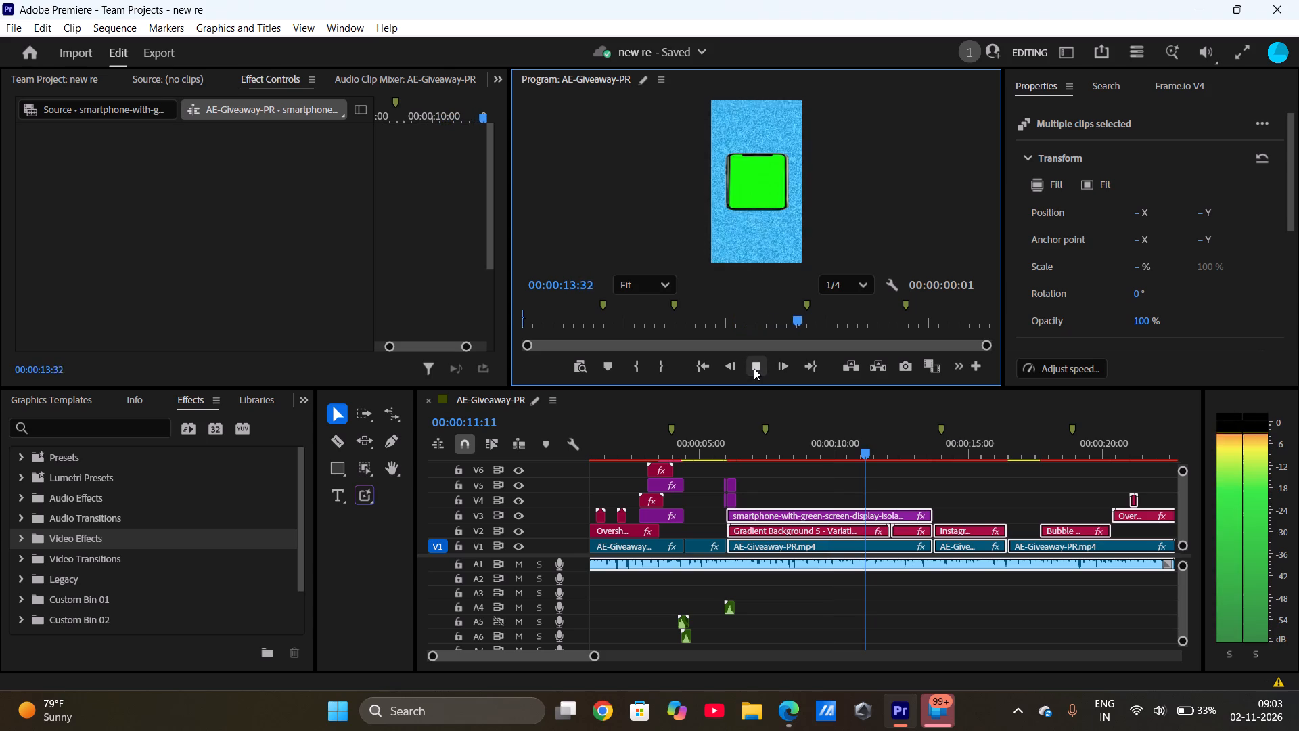
click(754, 368)
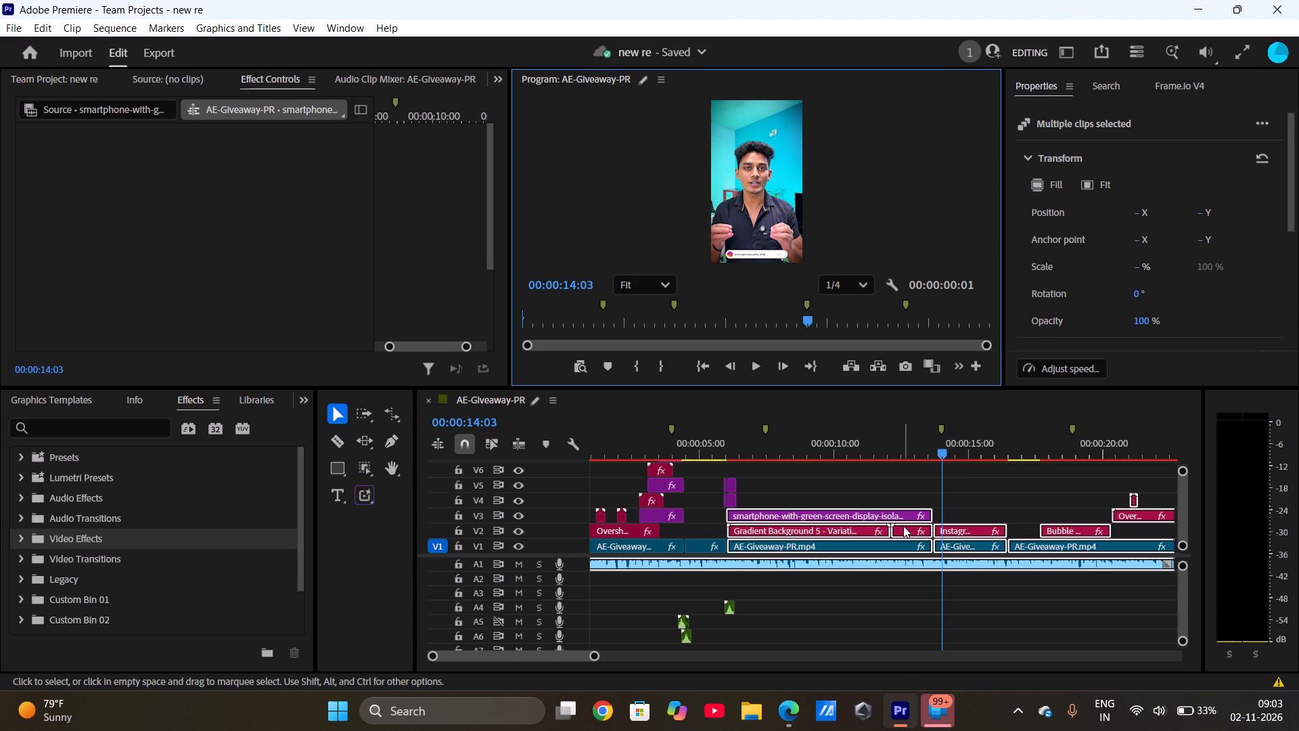
Scrub the sequence from 00:00:14:03 back to 00:00:03:29 and forward across the smartphone clip to 00:00:11:49.
click(809, 536)
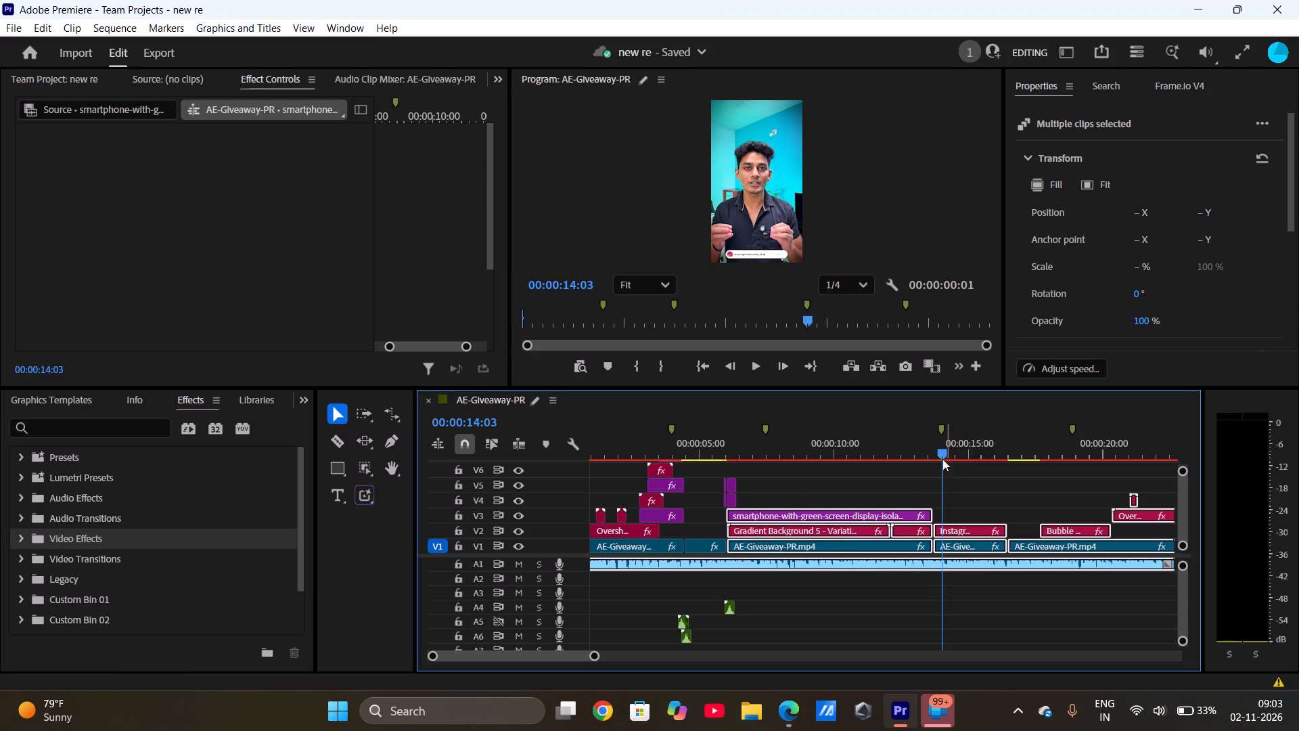
drag(940, 443, 660, 467)
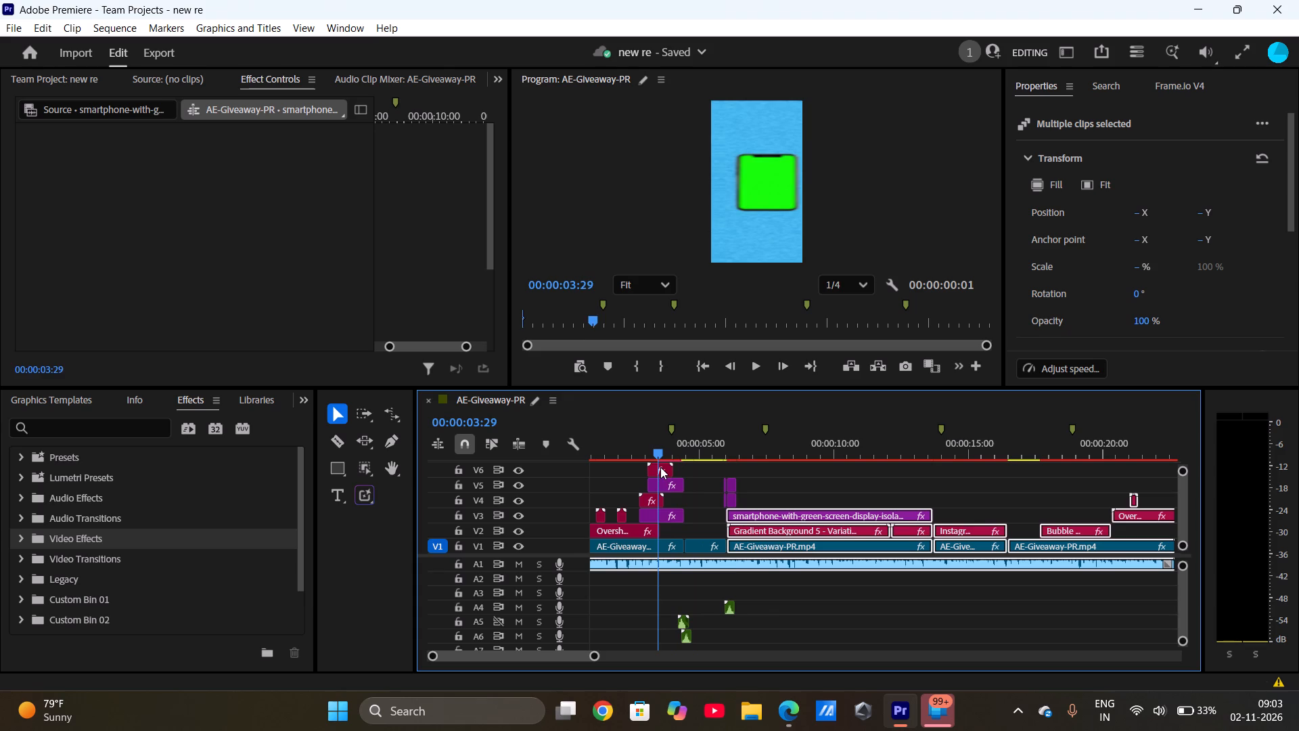
drag(660, 467, 693, 489)
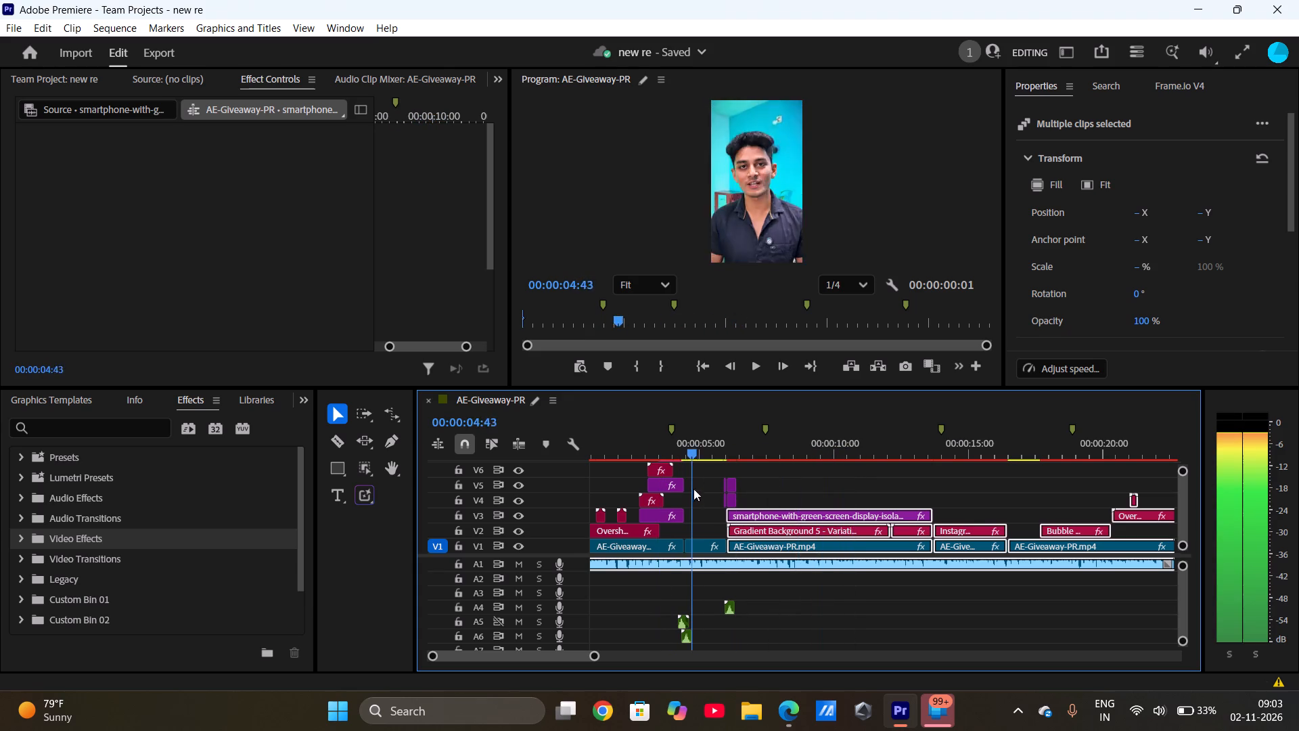
drag(693, 489, 871, 487)
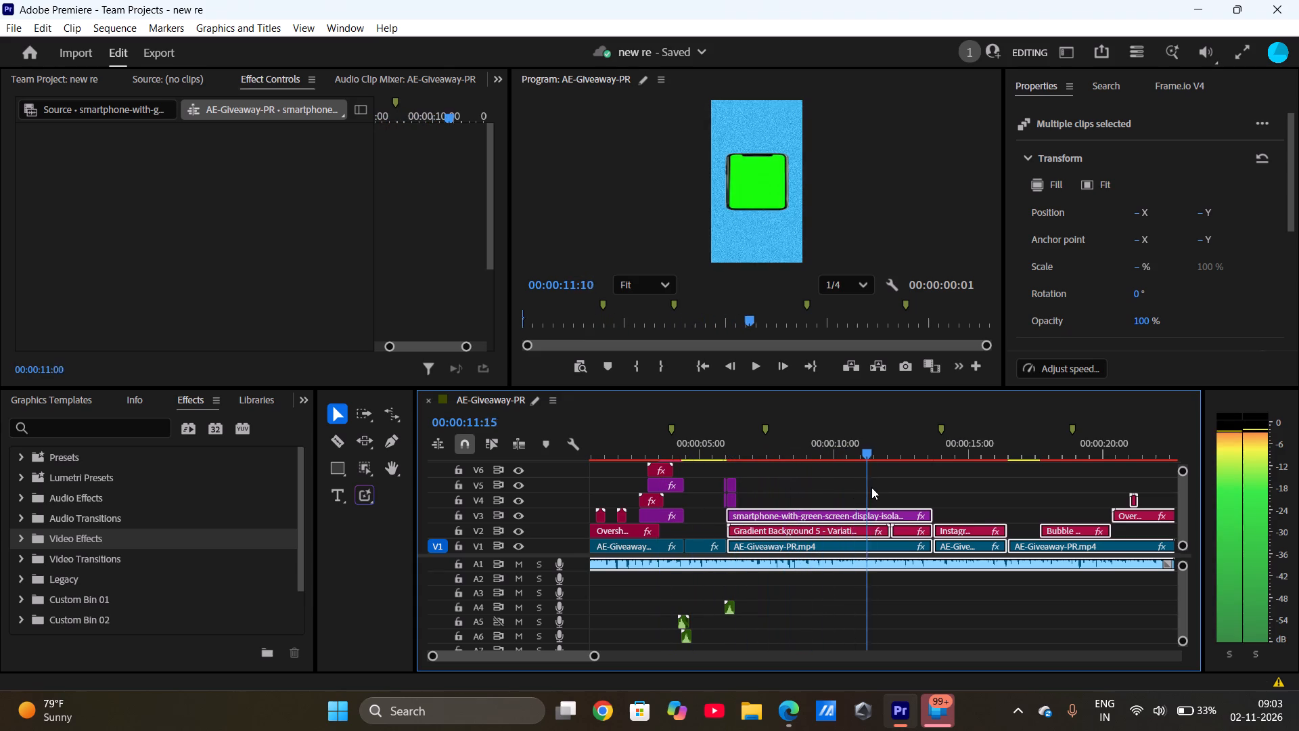
drag(871, 487, 884, 488)
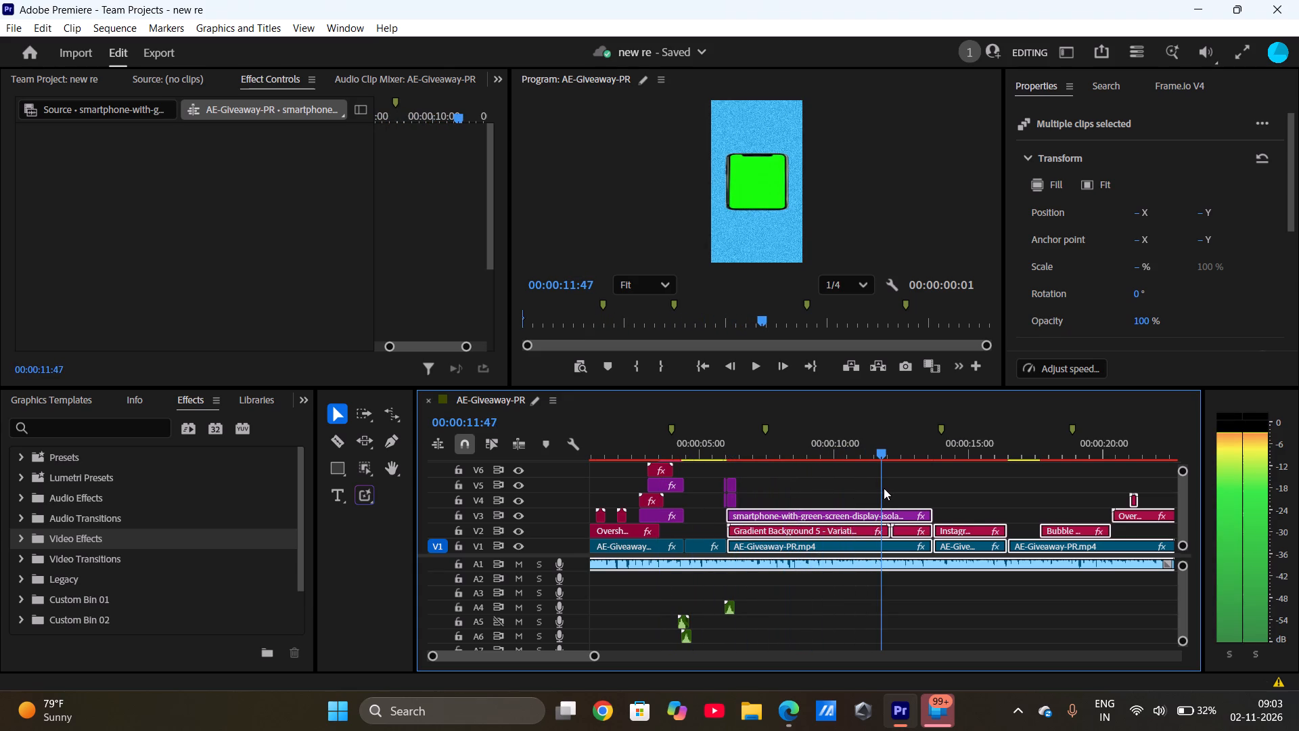
drag(884, 488, 884, 488)
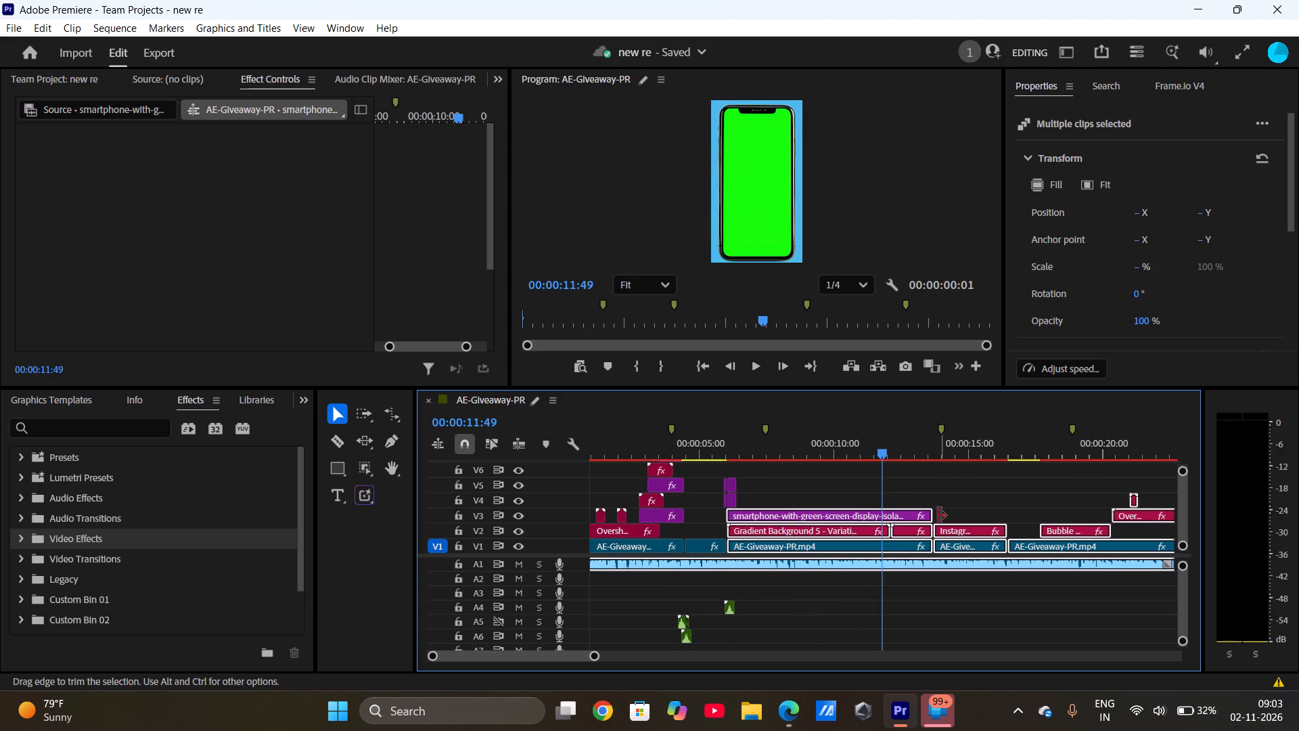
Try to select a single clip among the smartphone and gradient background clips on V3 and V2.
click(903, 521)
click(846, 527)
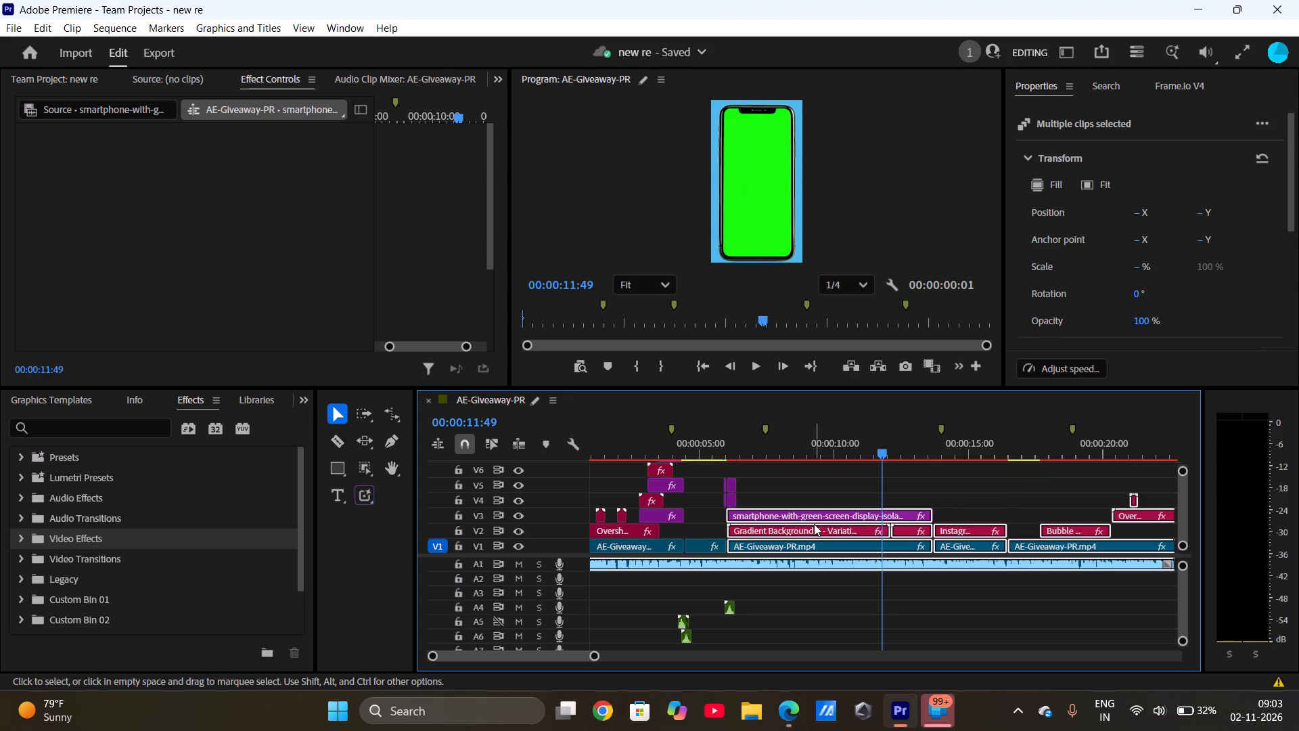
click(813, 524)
Undo the last size change of the smartphone clip on V3.
key(ctrl+z)
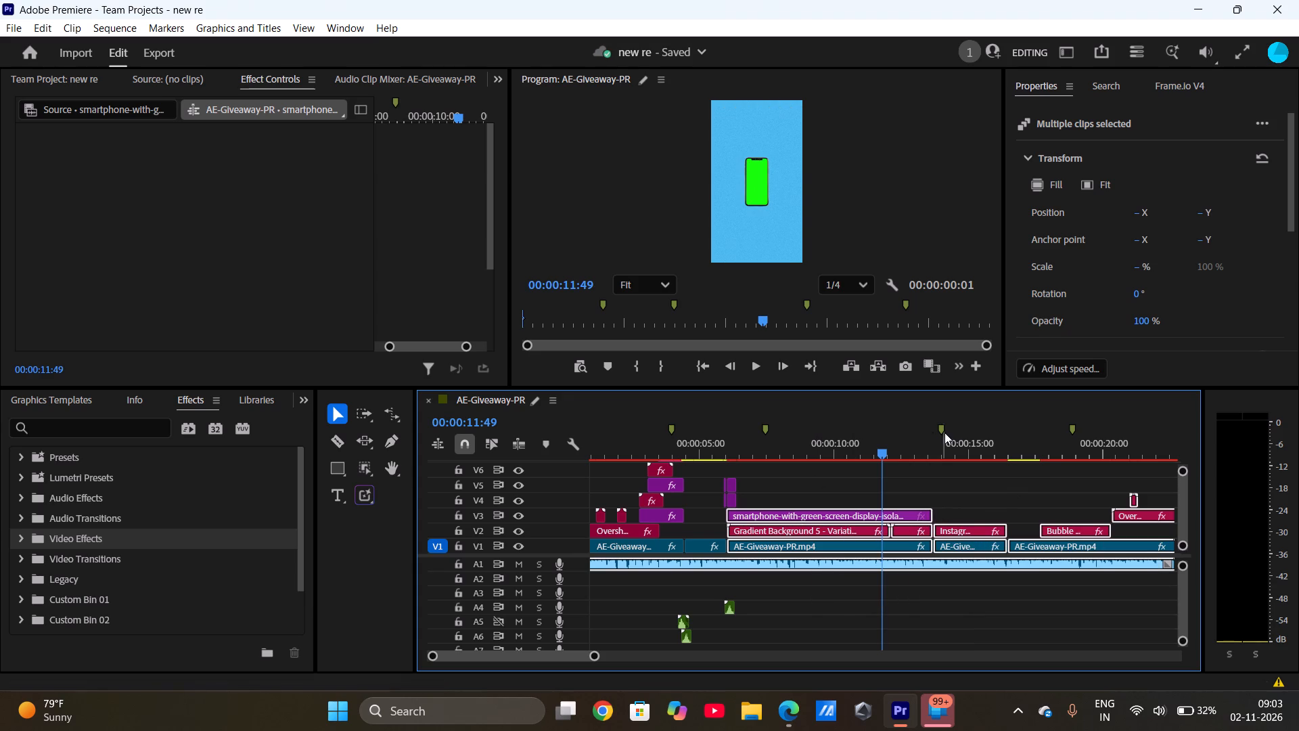
Play briefly from 00:00:11:49, play the sequence from its beginning to its end, and return to the start.
click(752, 367)
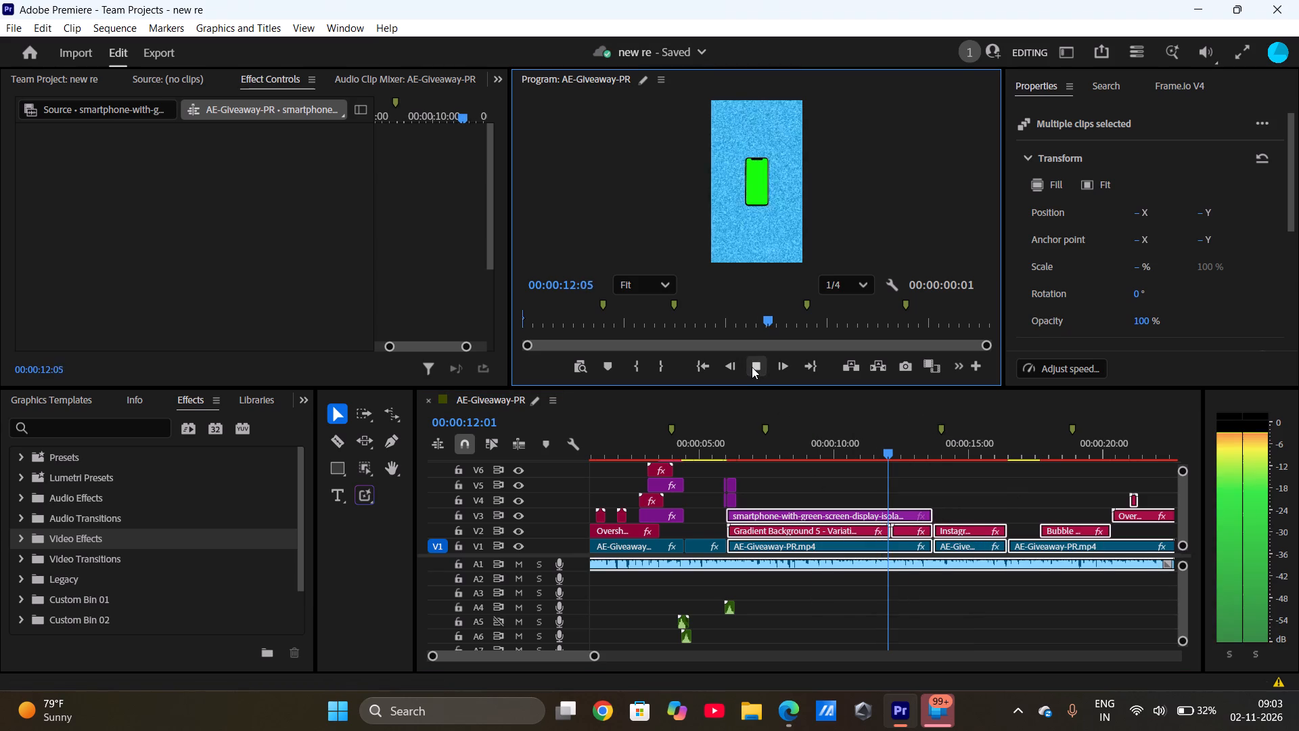
click(707, 367)
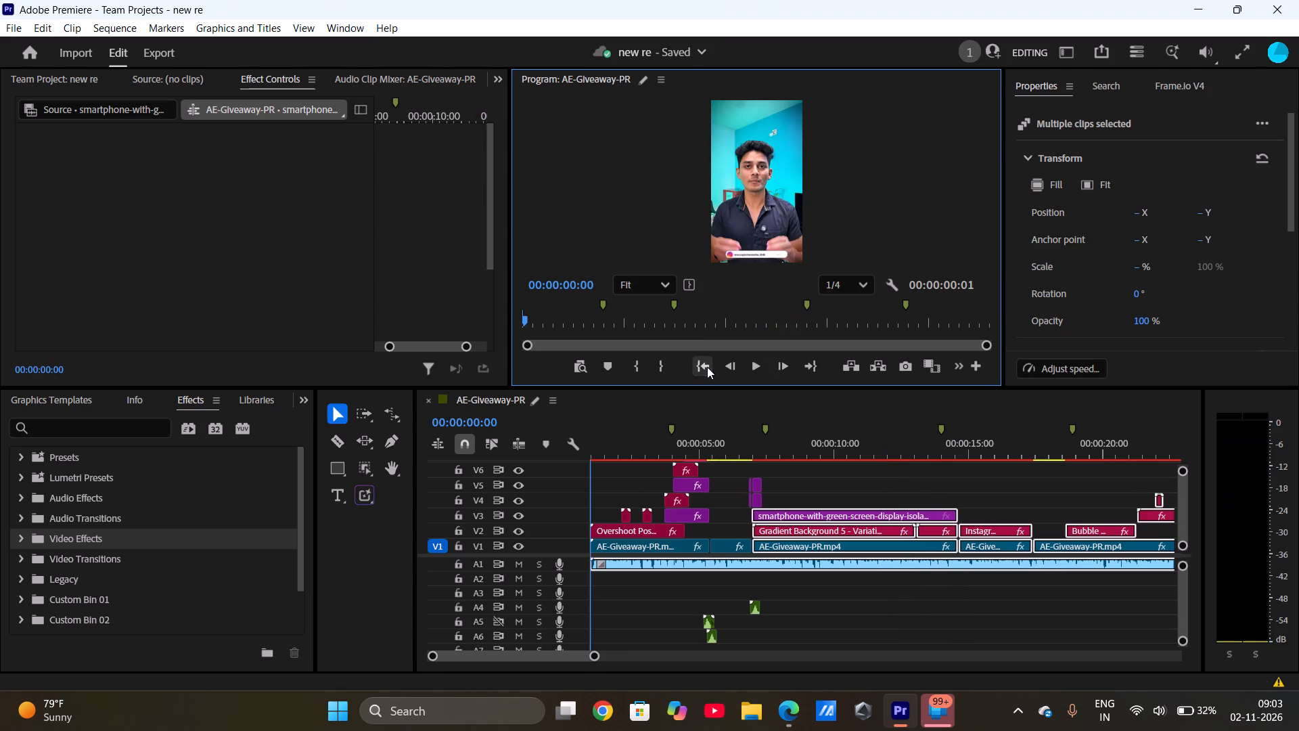
click(752, 364)
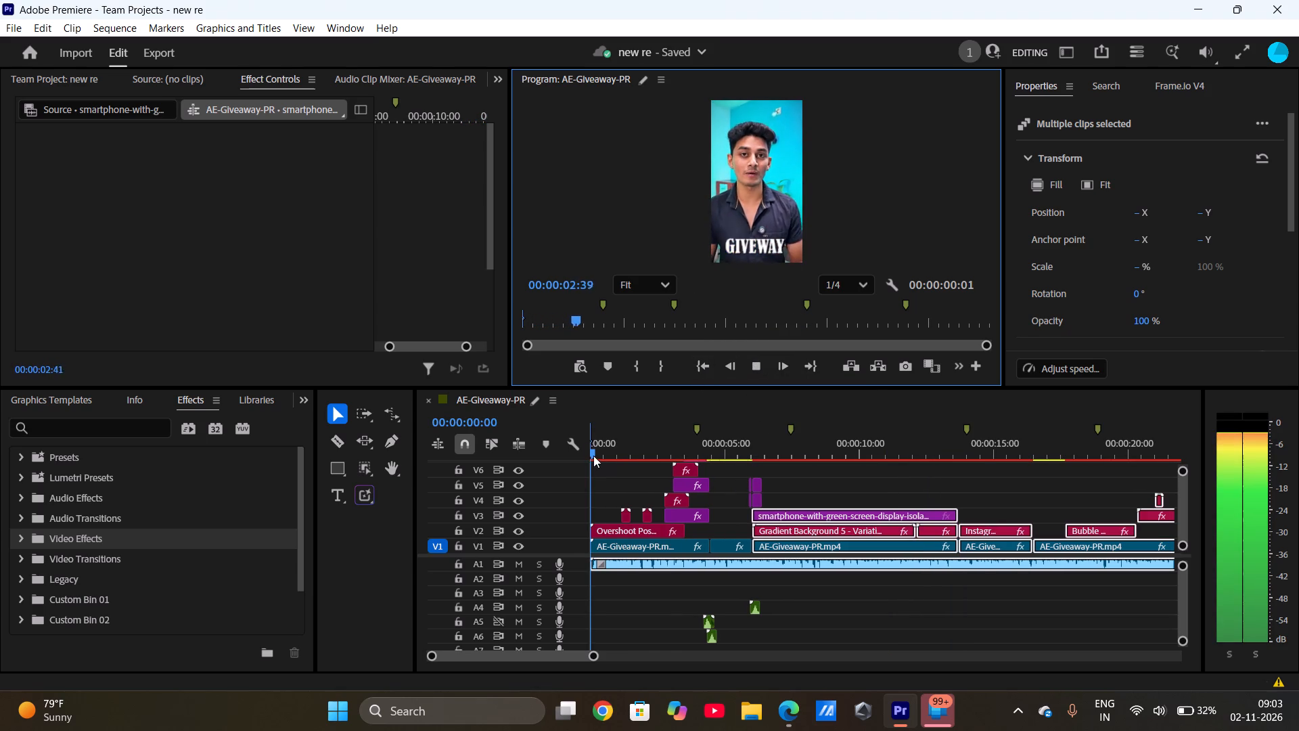
drag(591, 453, 677, 459)
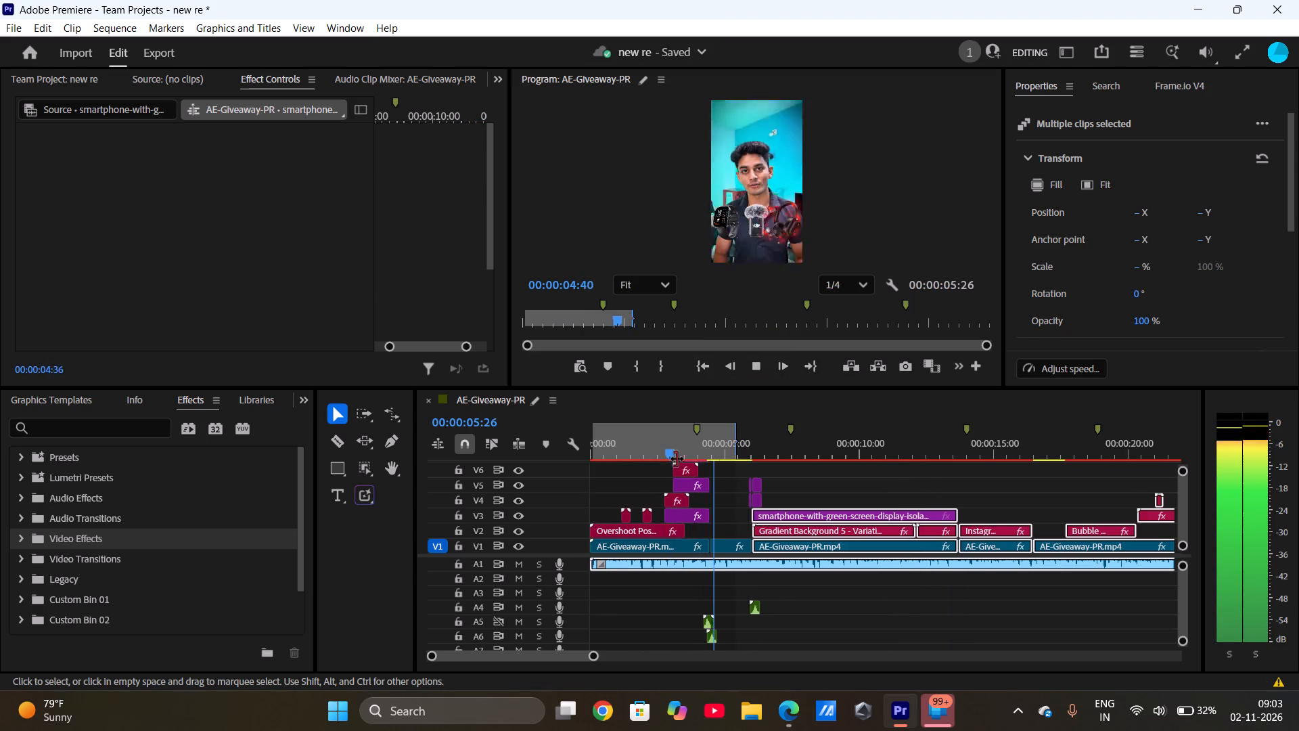
drag(677, 459, 583, 435)
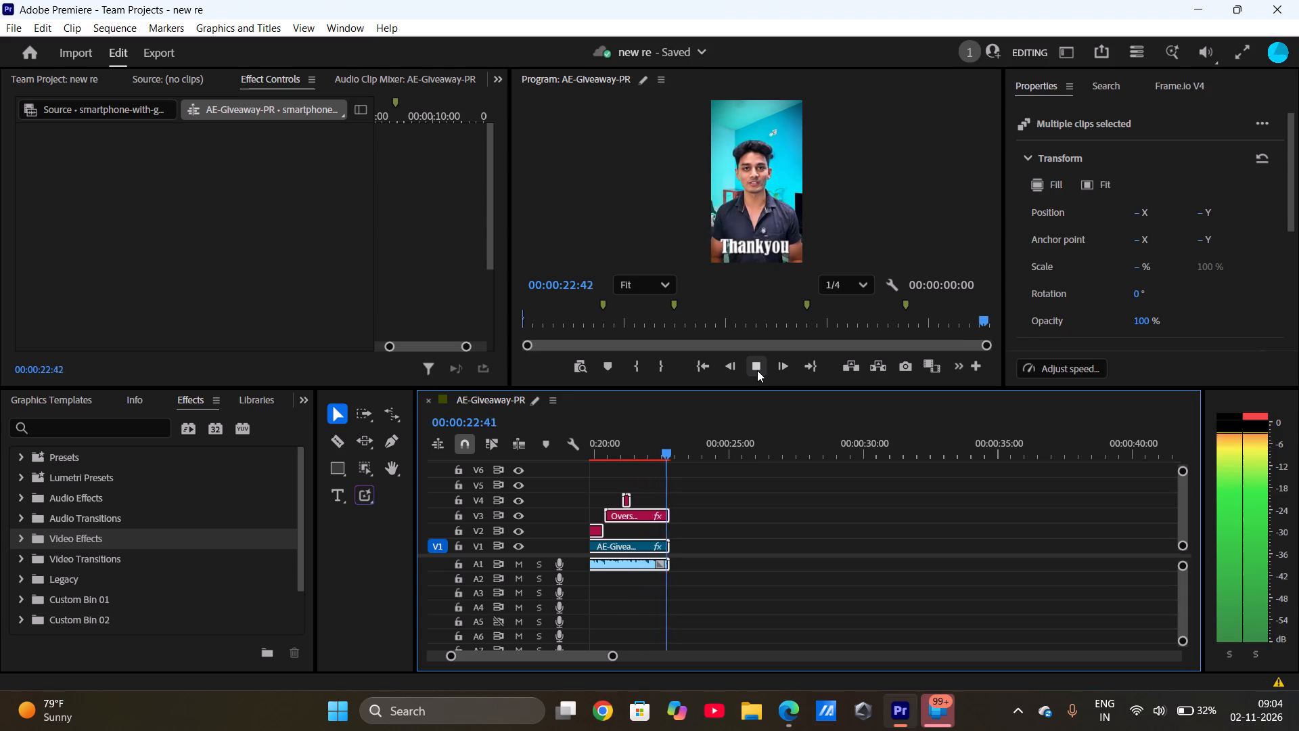
click(698, 373)
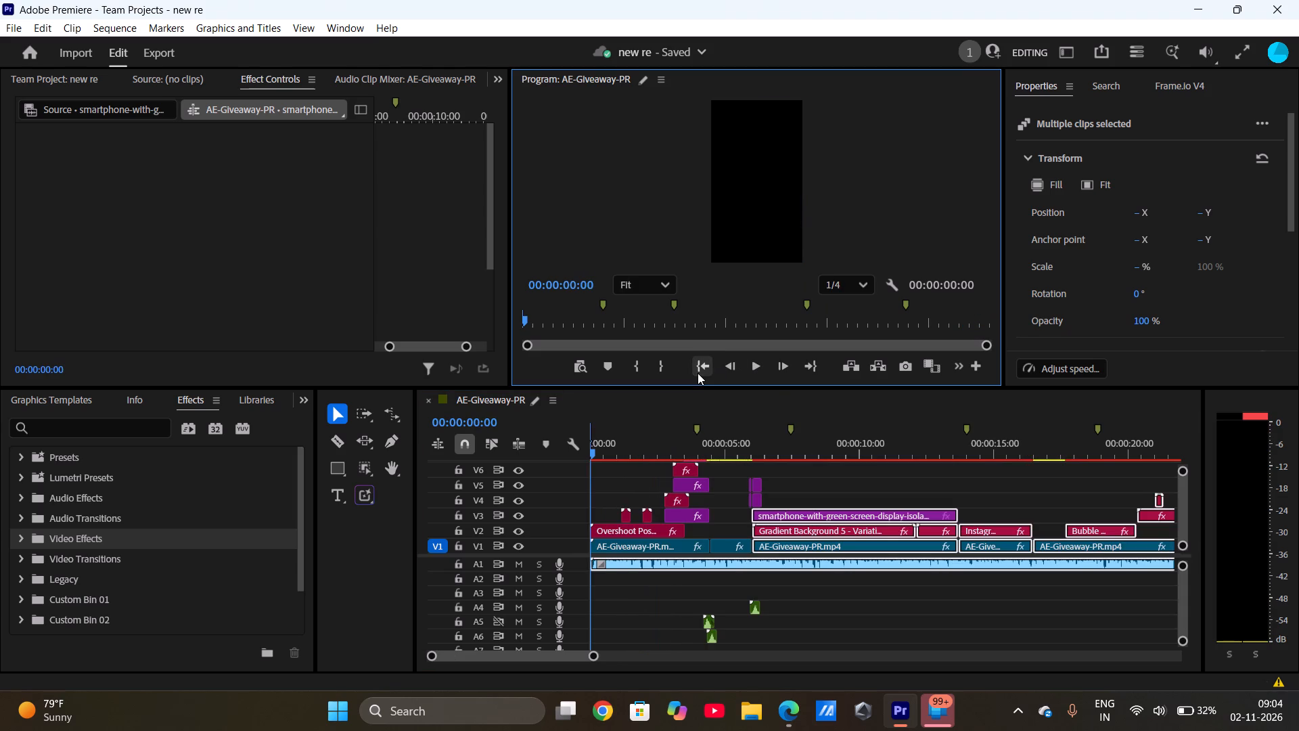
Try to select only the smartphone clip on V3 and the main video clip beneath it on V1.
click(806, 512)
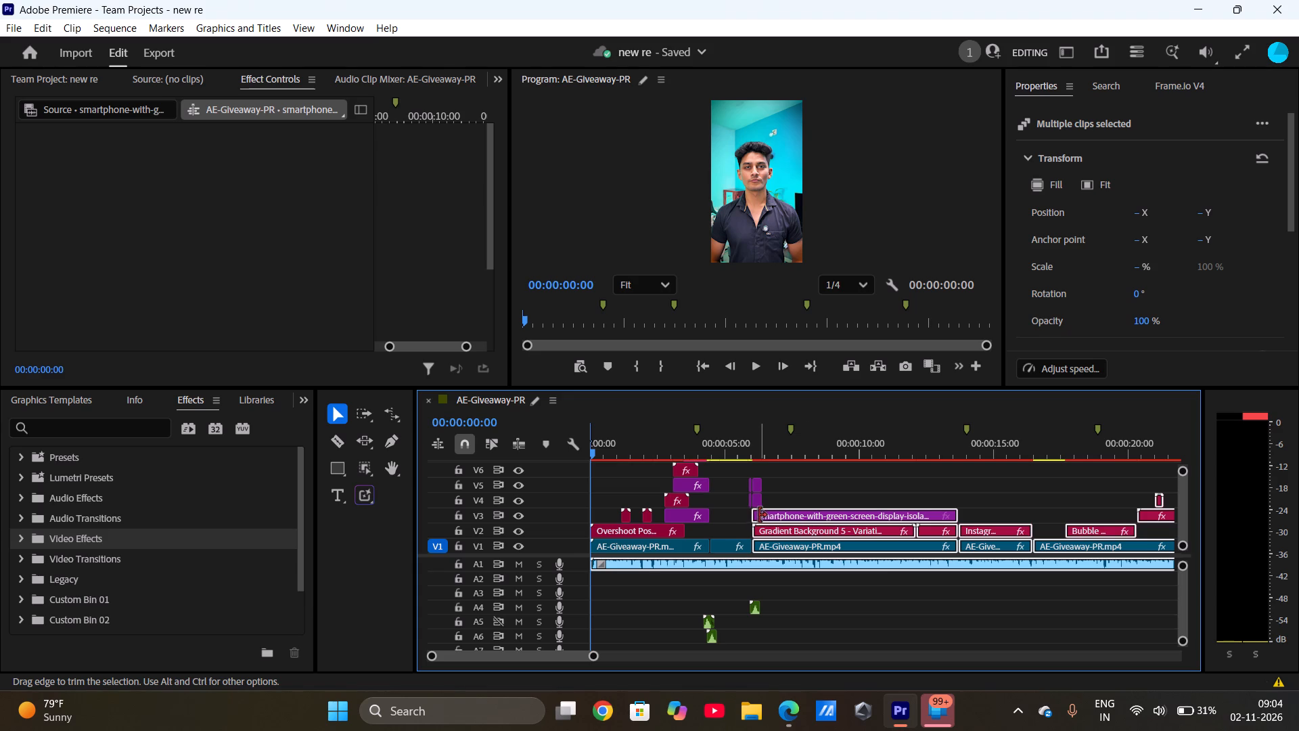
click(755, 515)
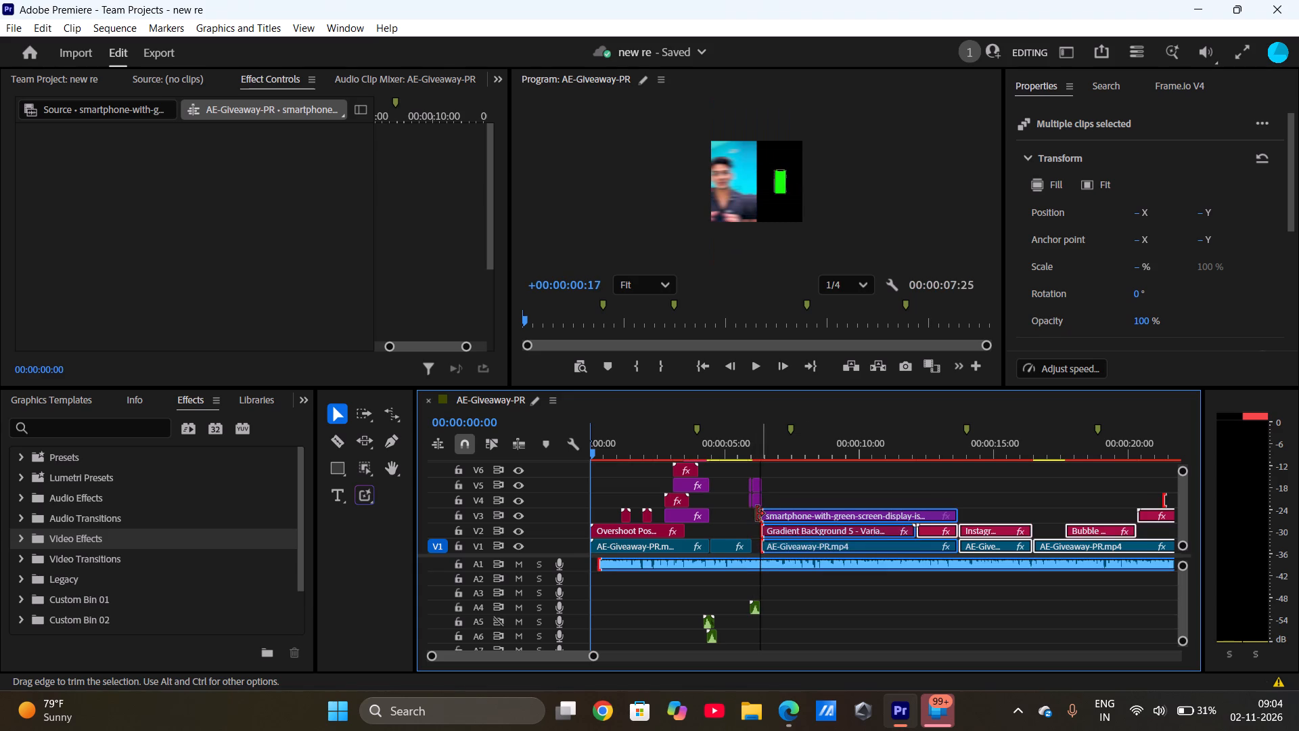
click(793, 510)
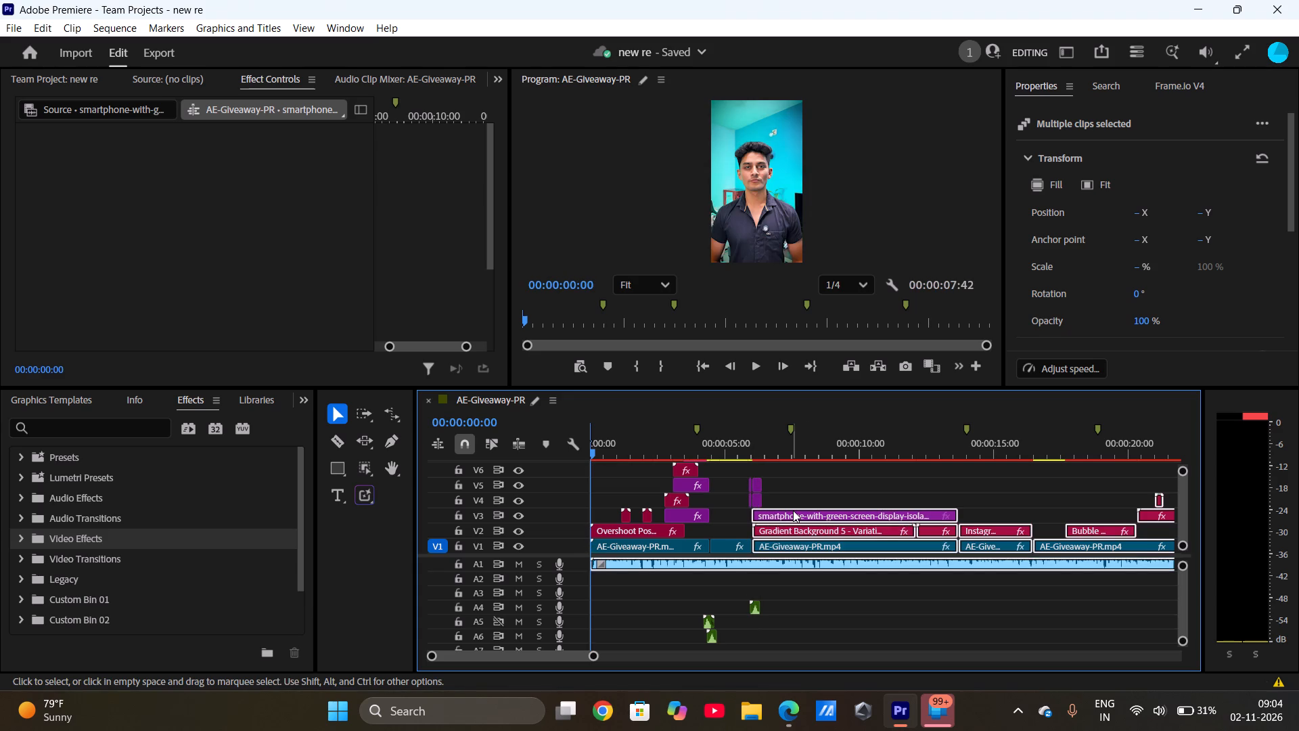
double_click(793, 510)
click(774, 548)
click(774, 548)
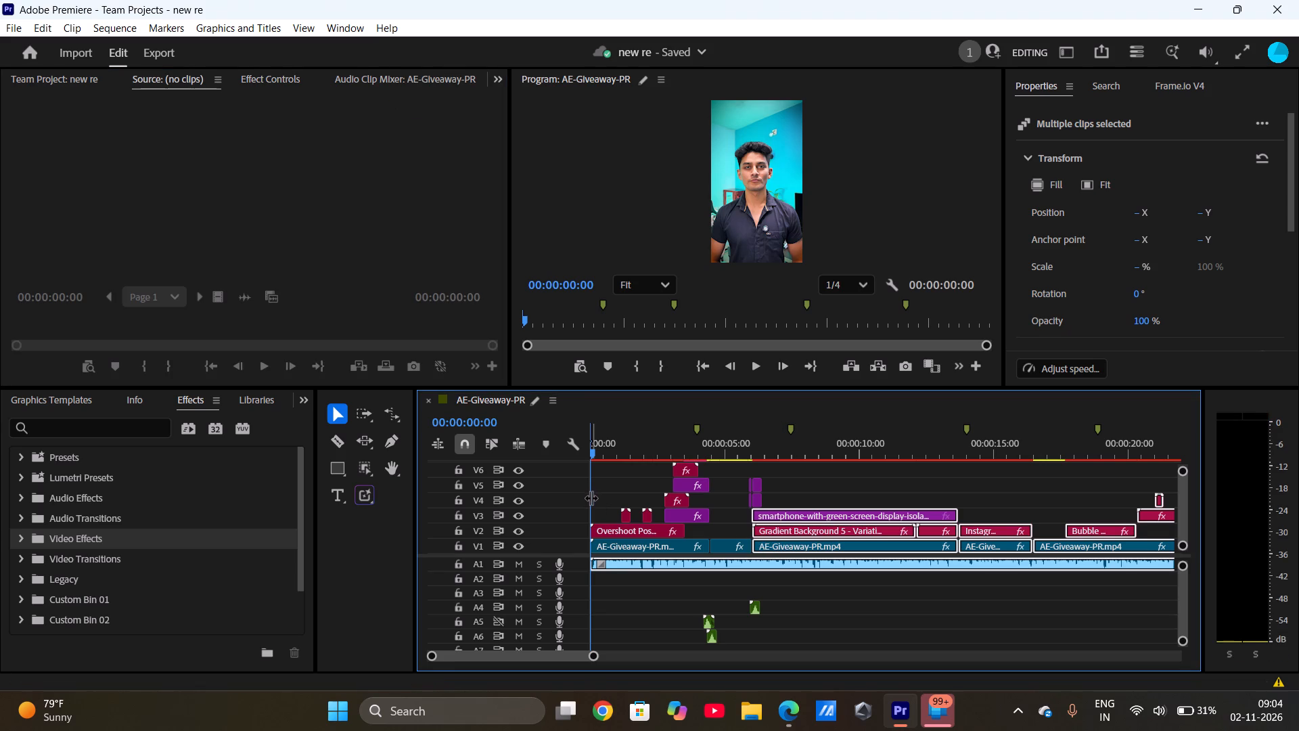
Choose the Selection tool again and narrow the Tools panel to a single column, widening the timeline.
click(349, 415)
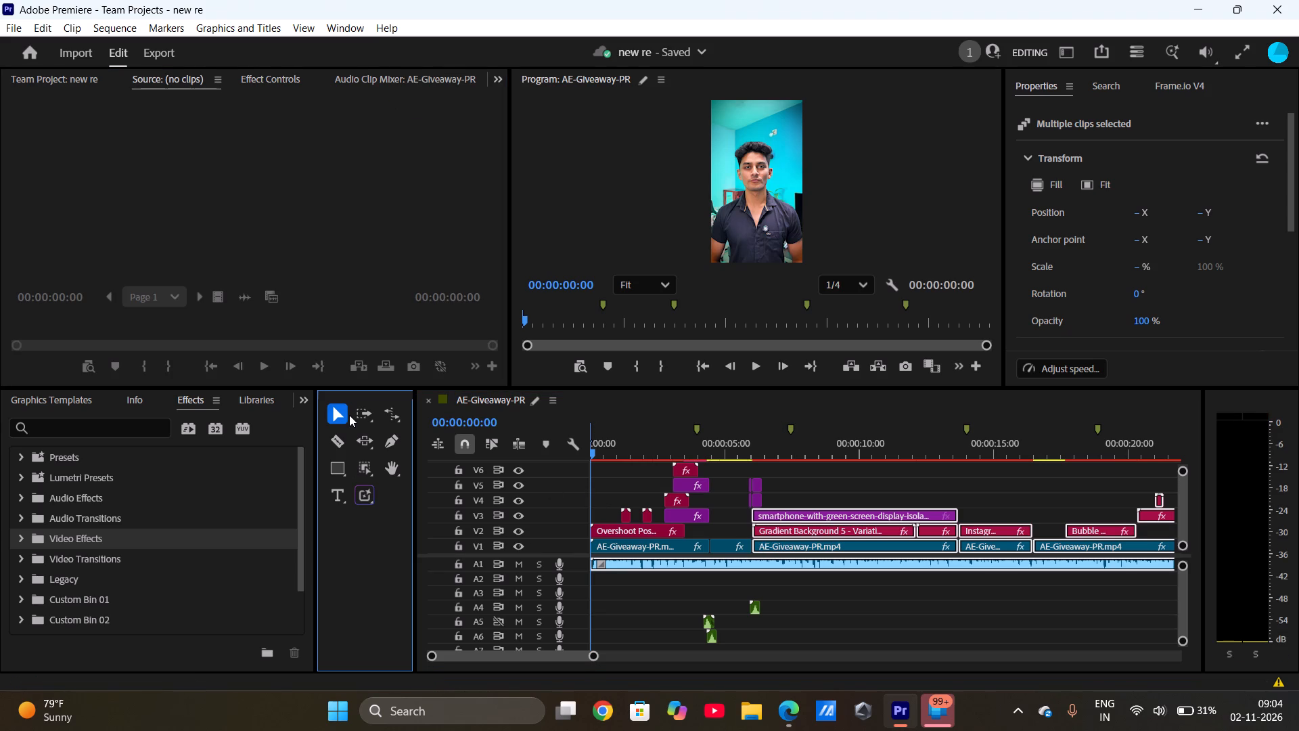
click(337, 410)
drag(337, 410, 373, 468)
drag(373, 468, 408, 475)
drag(408, 475, 394, 476)
drag(413, 483, 401, 485)
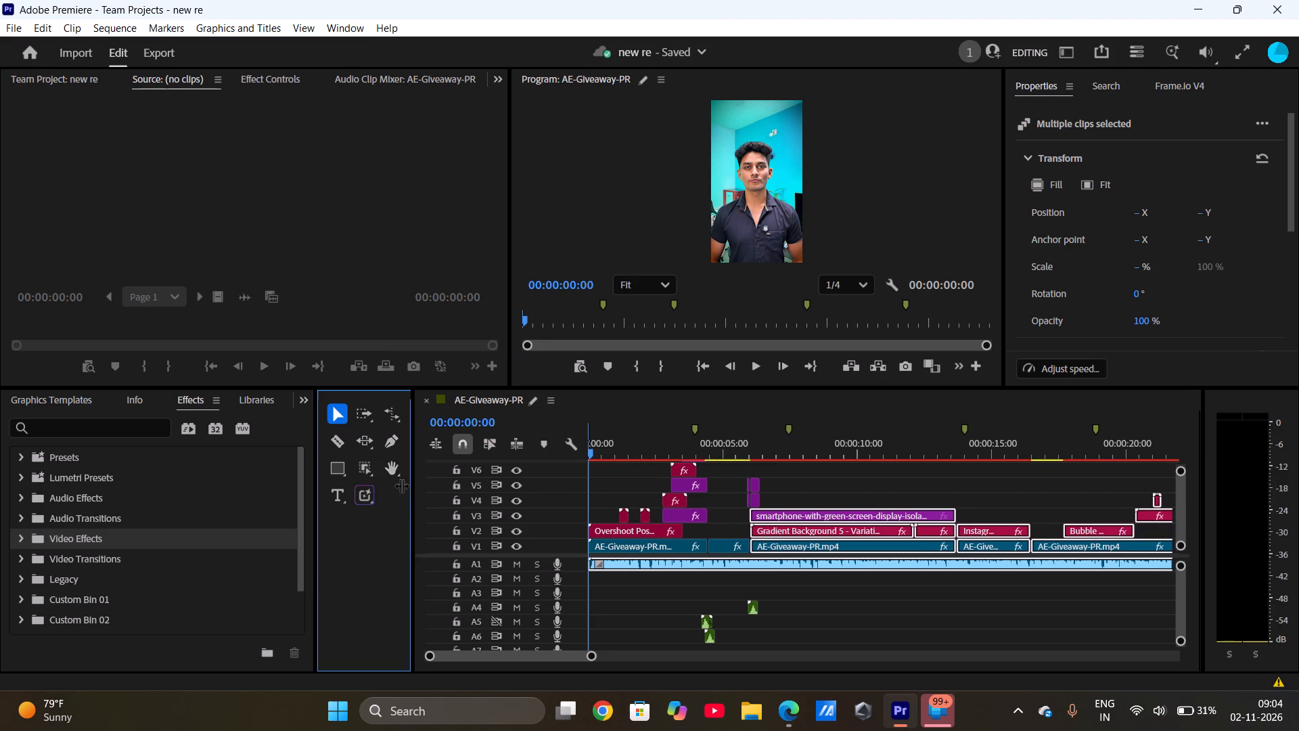
drag(401, 485, 379, 487)
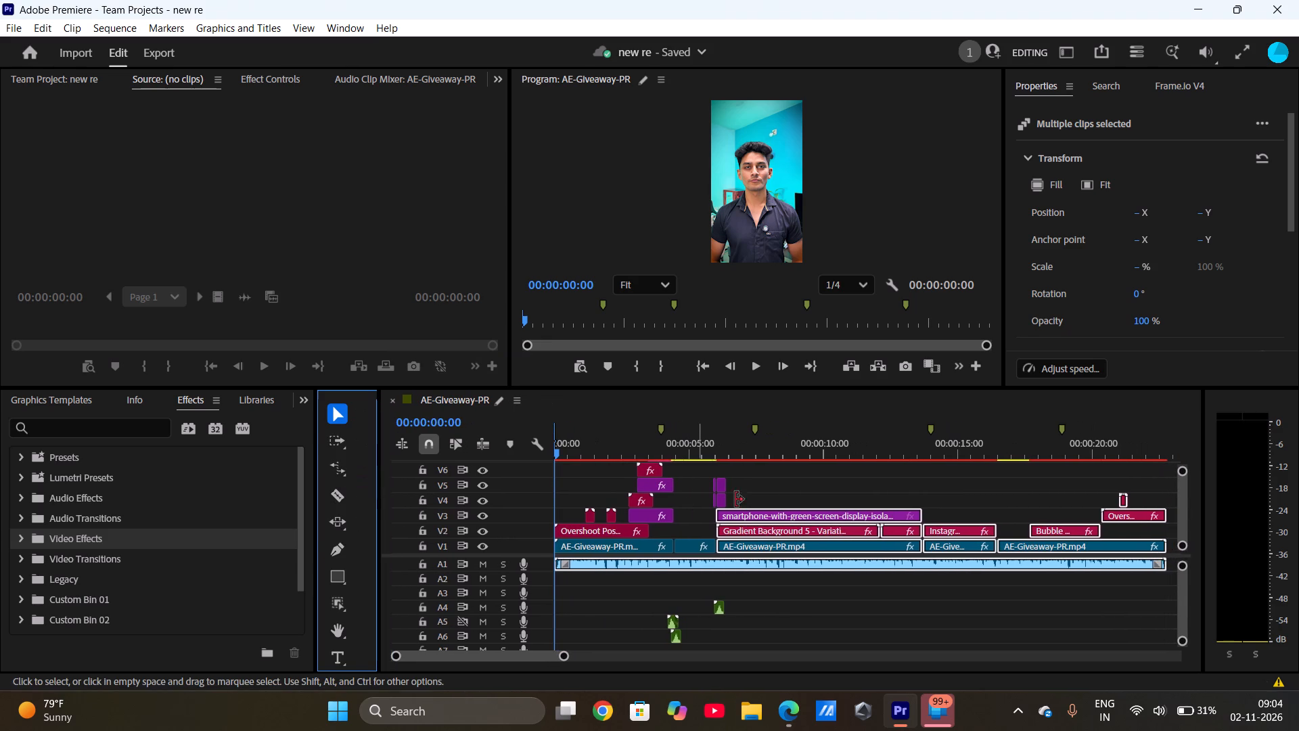
Clear the multiple-clip selection and select only the smartphone clip on V3.
click(617, 552)
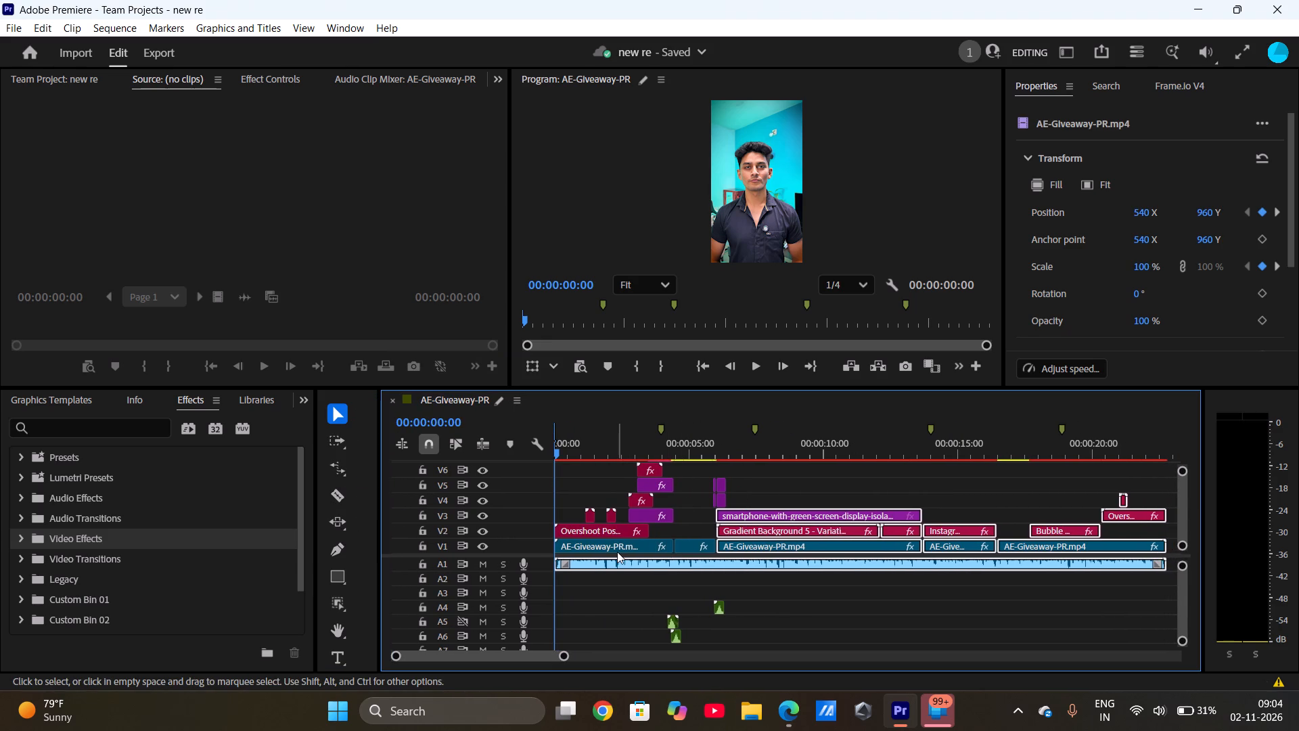
click(808, 517)
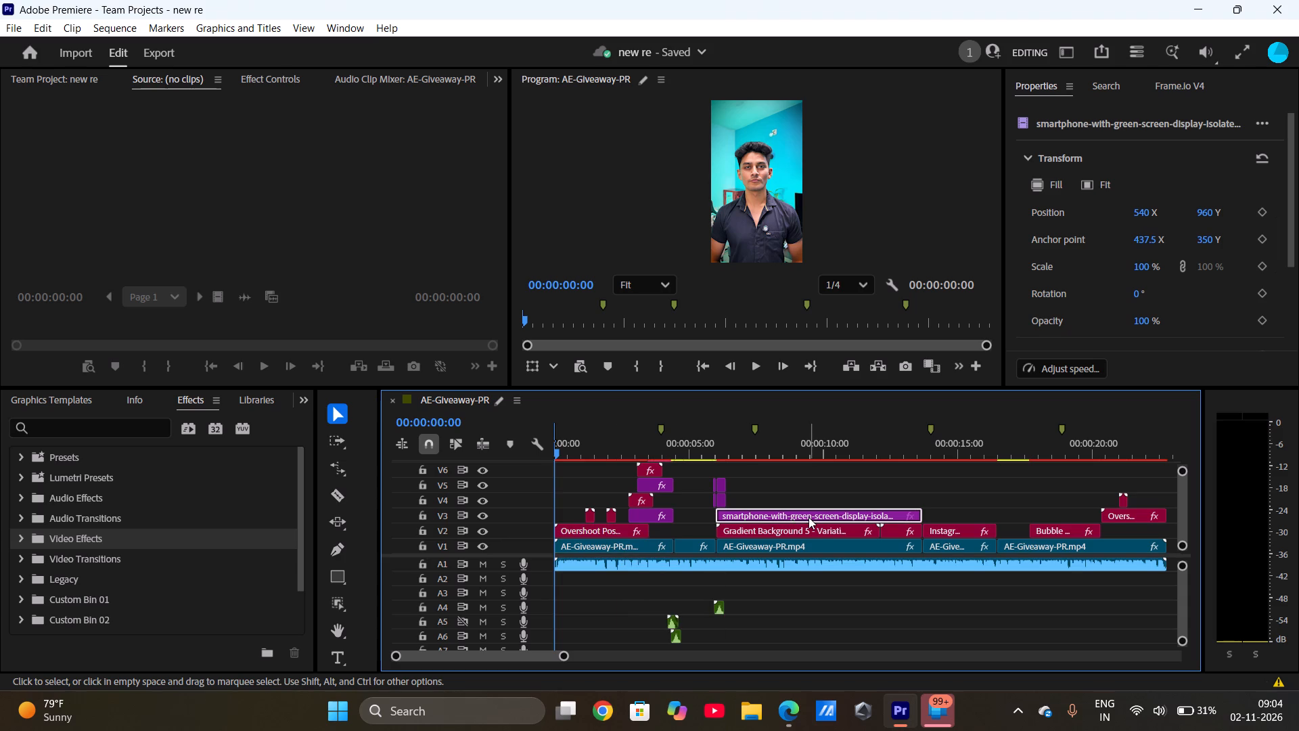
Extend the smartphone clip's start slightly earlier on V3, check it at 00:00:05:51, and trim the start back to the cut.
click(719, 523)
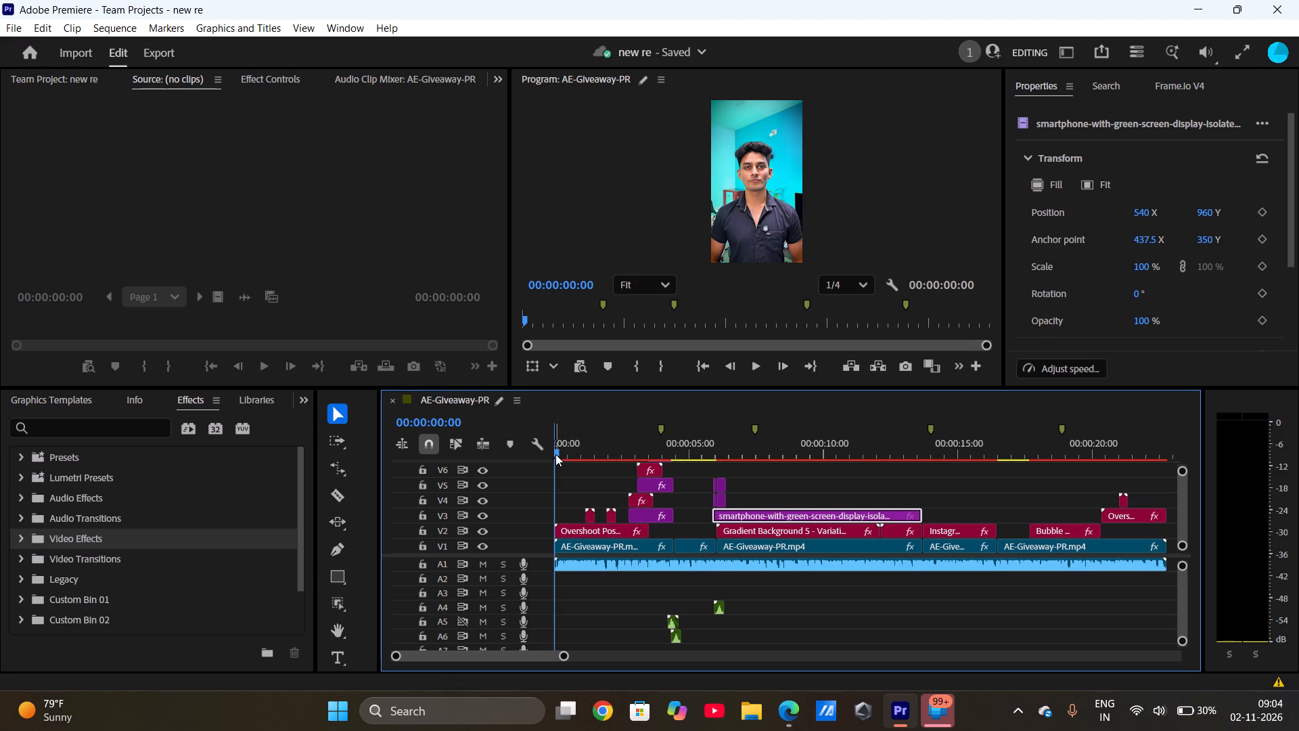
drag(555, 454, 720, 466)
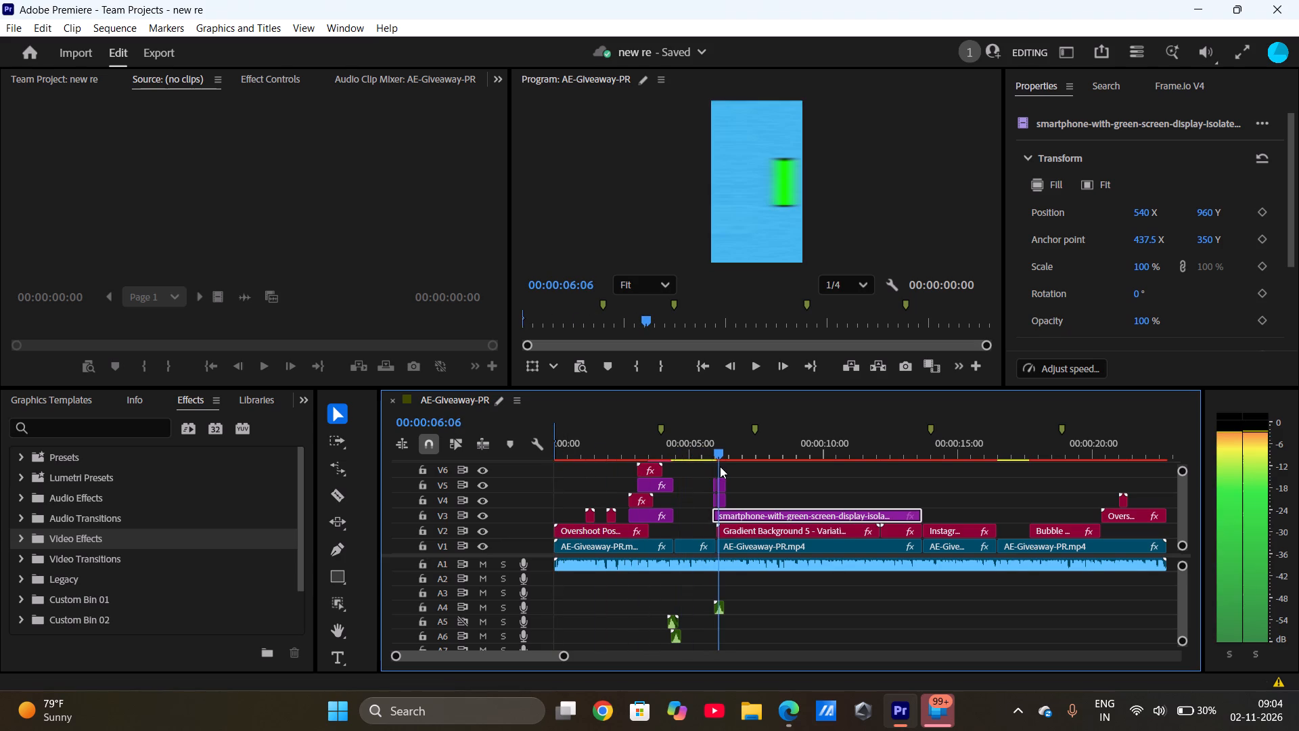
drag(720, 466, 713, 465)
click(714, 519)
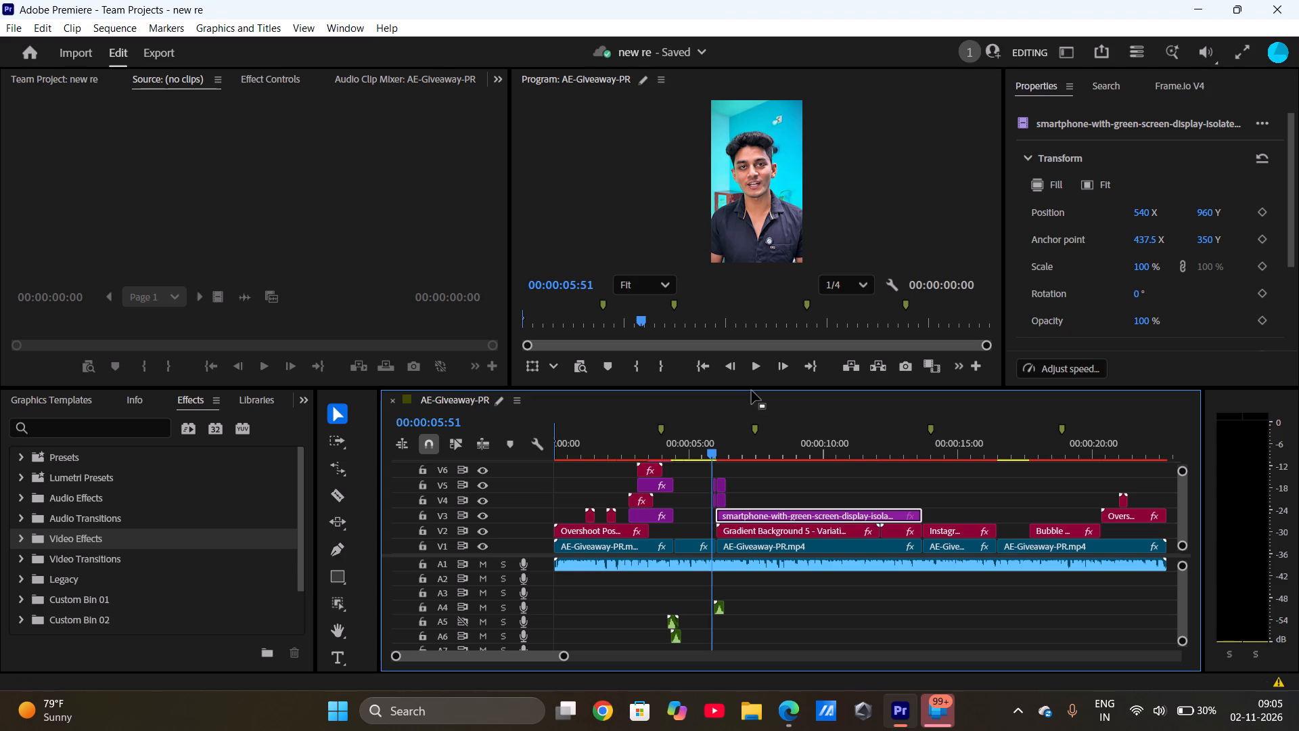
Play the transition into the smartphone clip from 00:00:05:51 to 00:00:07:06.
click(754, 369)
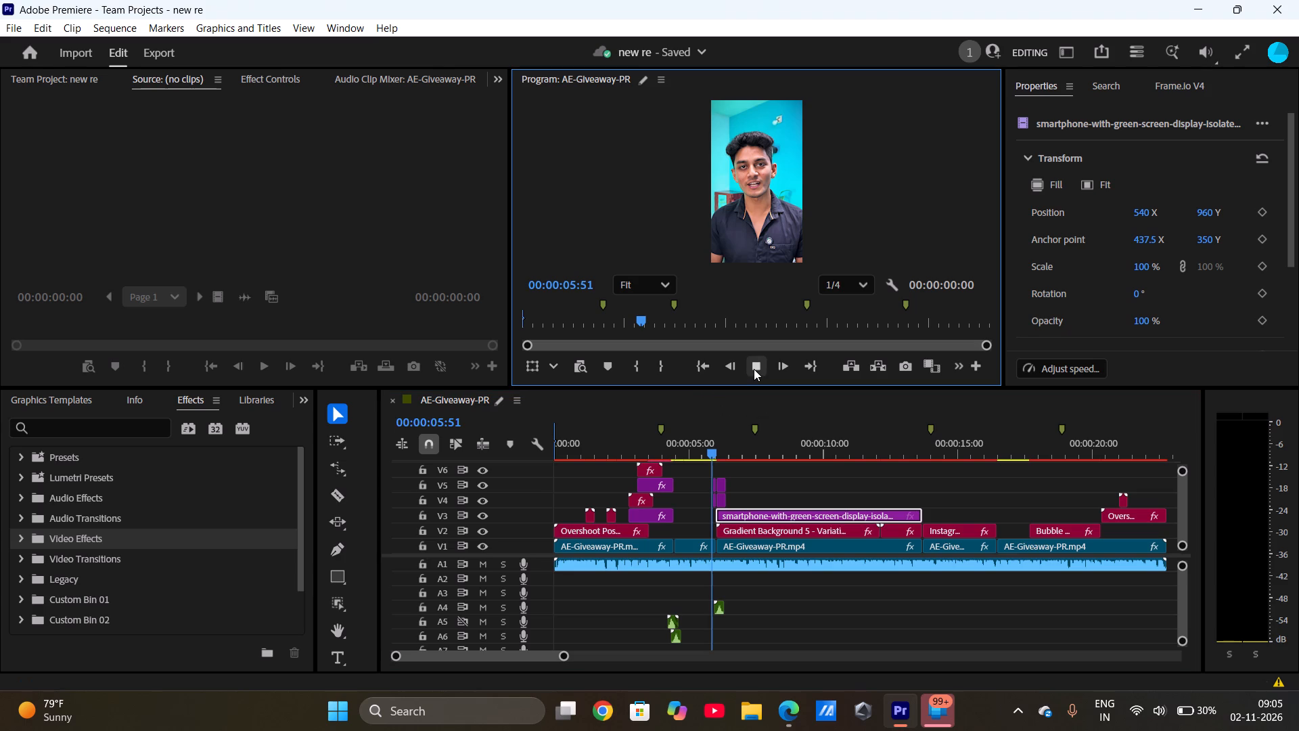
click(754, 369)
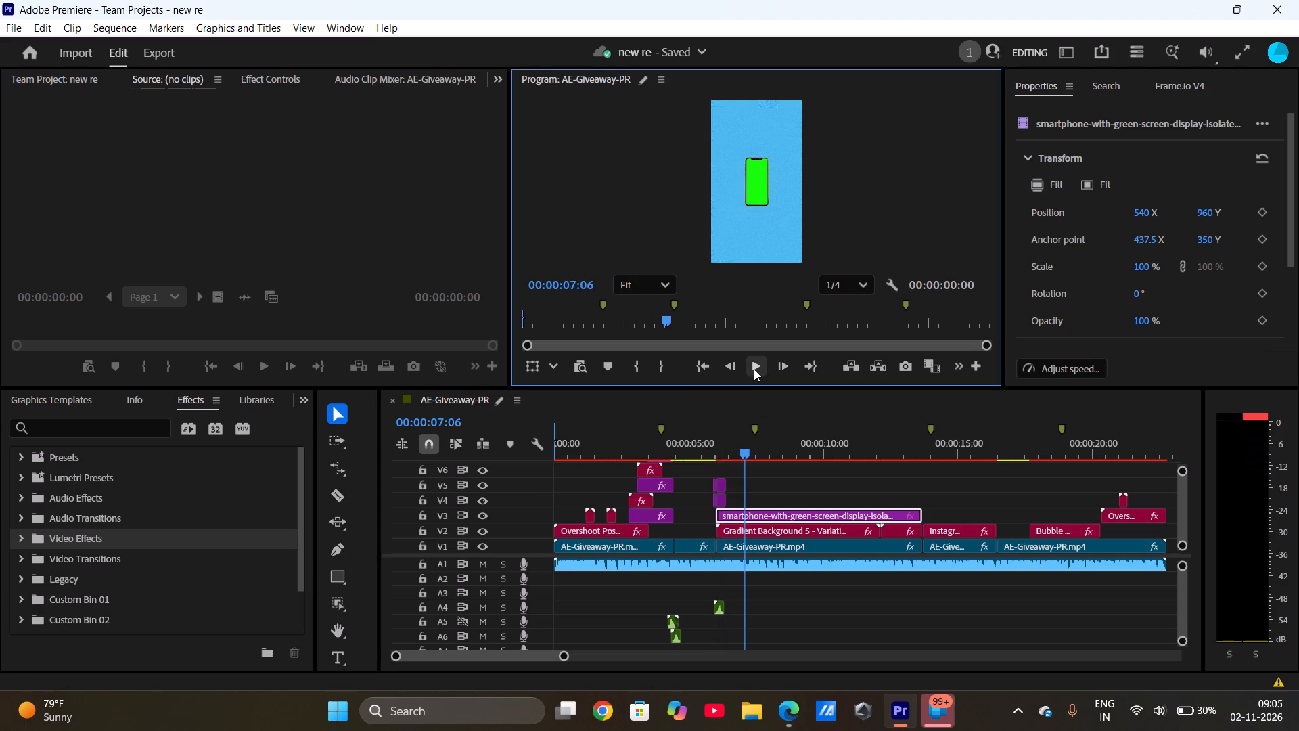
Play the sequence from its beginning to 00:00:19:26, reselecting the smartphone clip on V3 during playback.
click(700, 371)
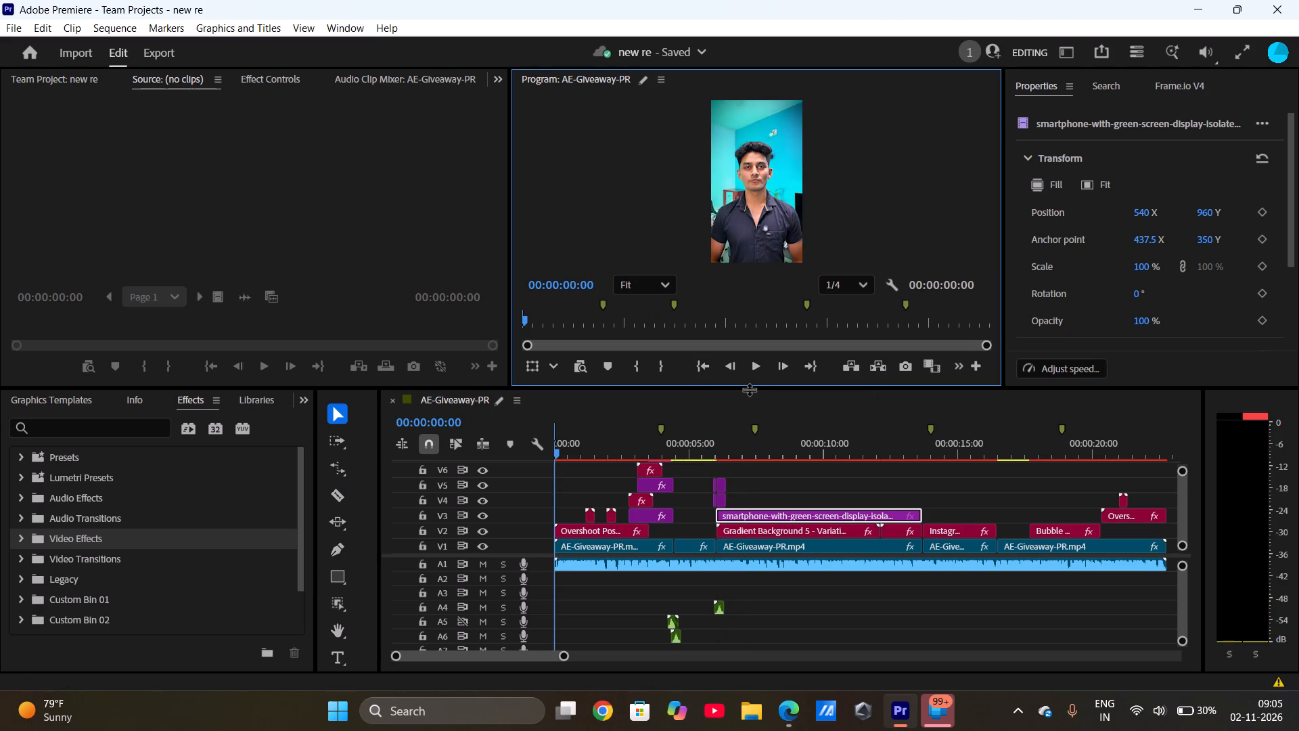
click(684, 546)
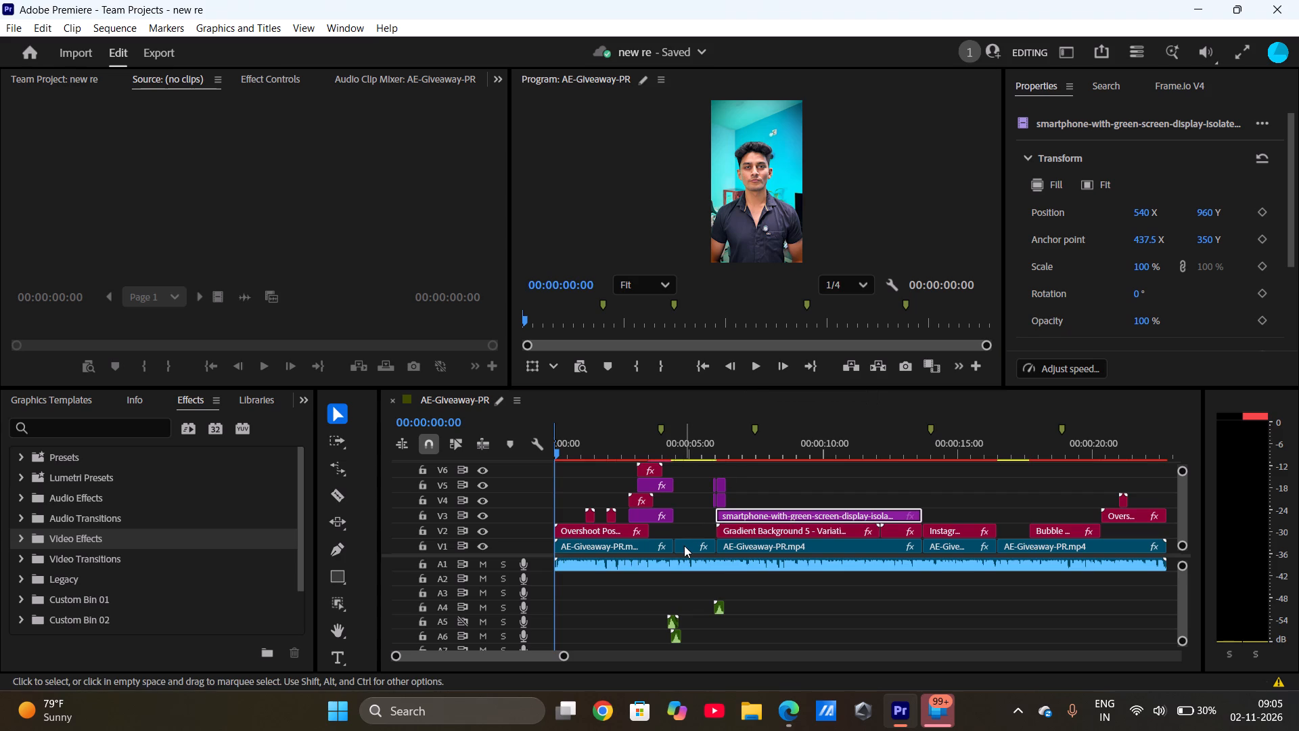
click(752, 362)
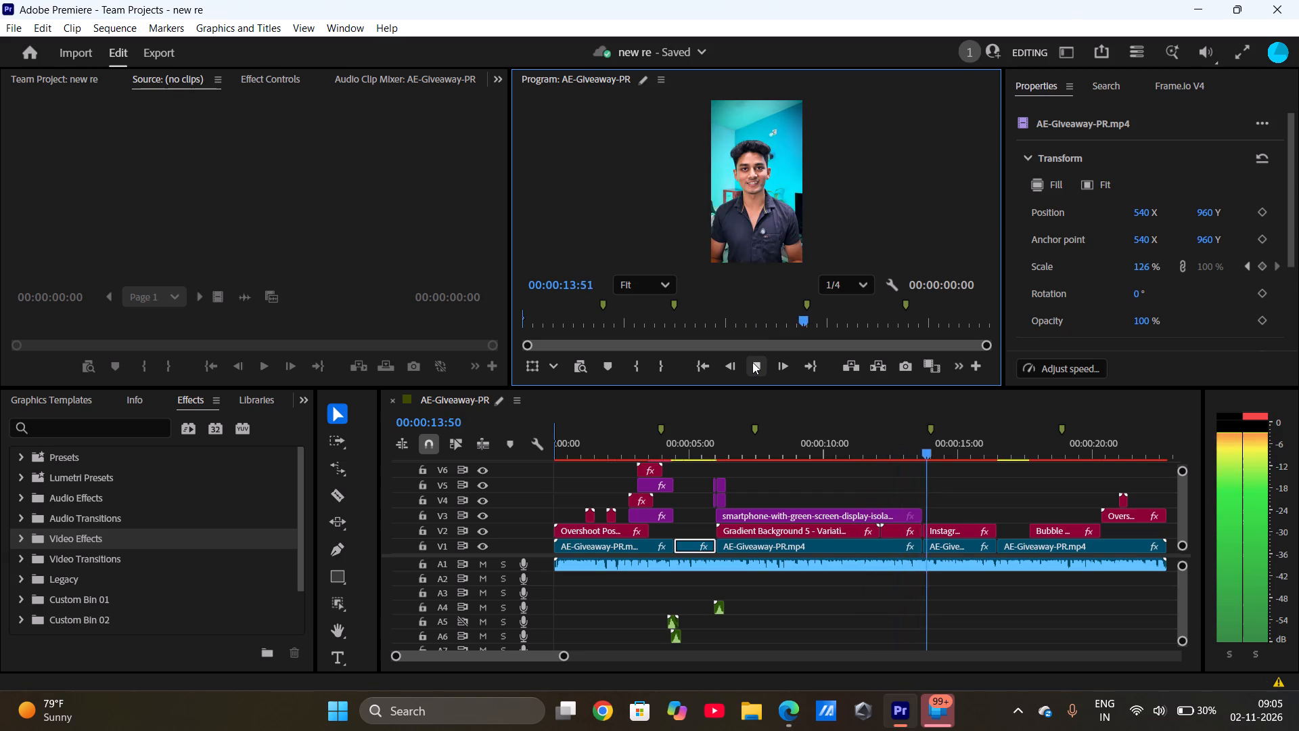
click(770, 512)
click(770, 512)
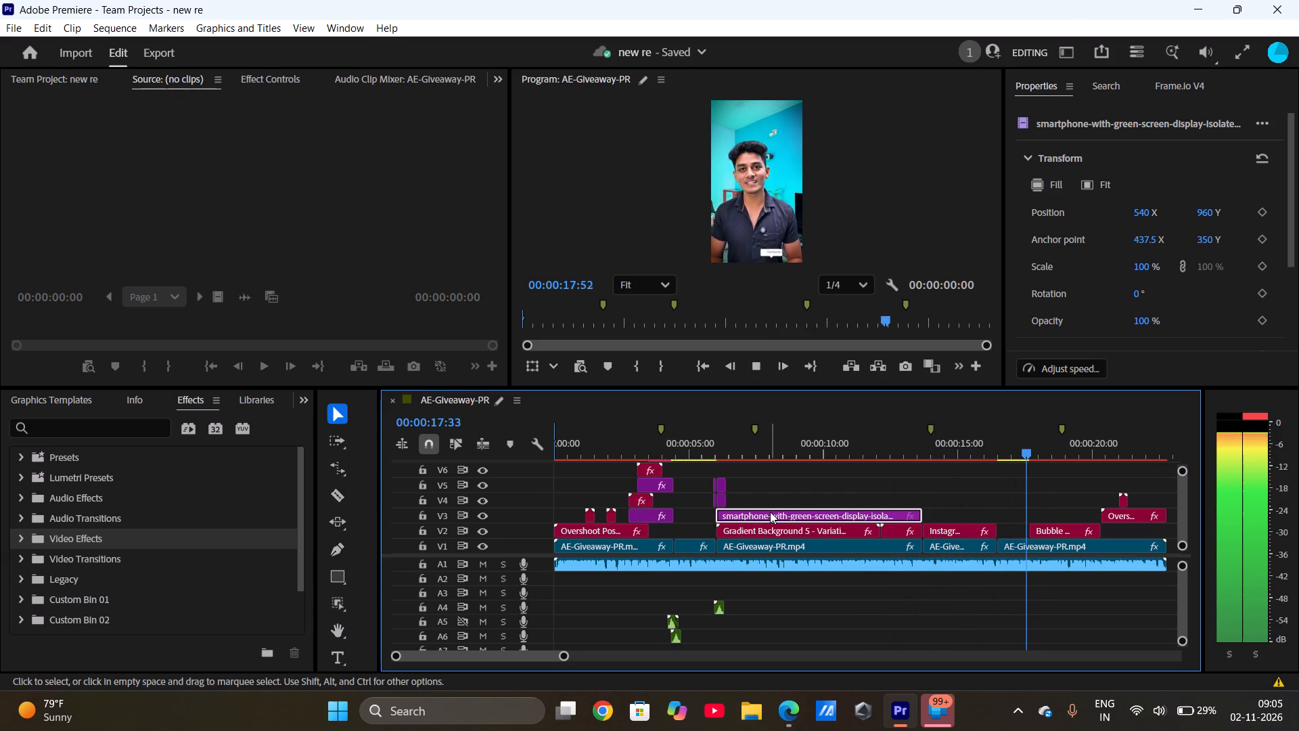
click(761, 374)
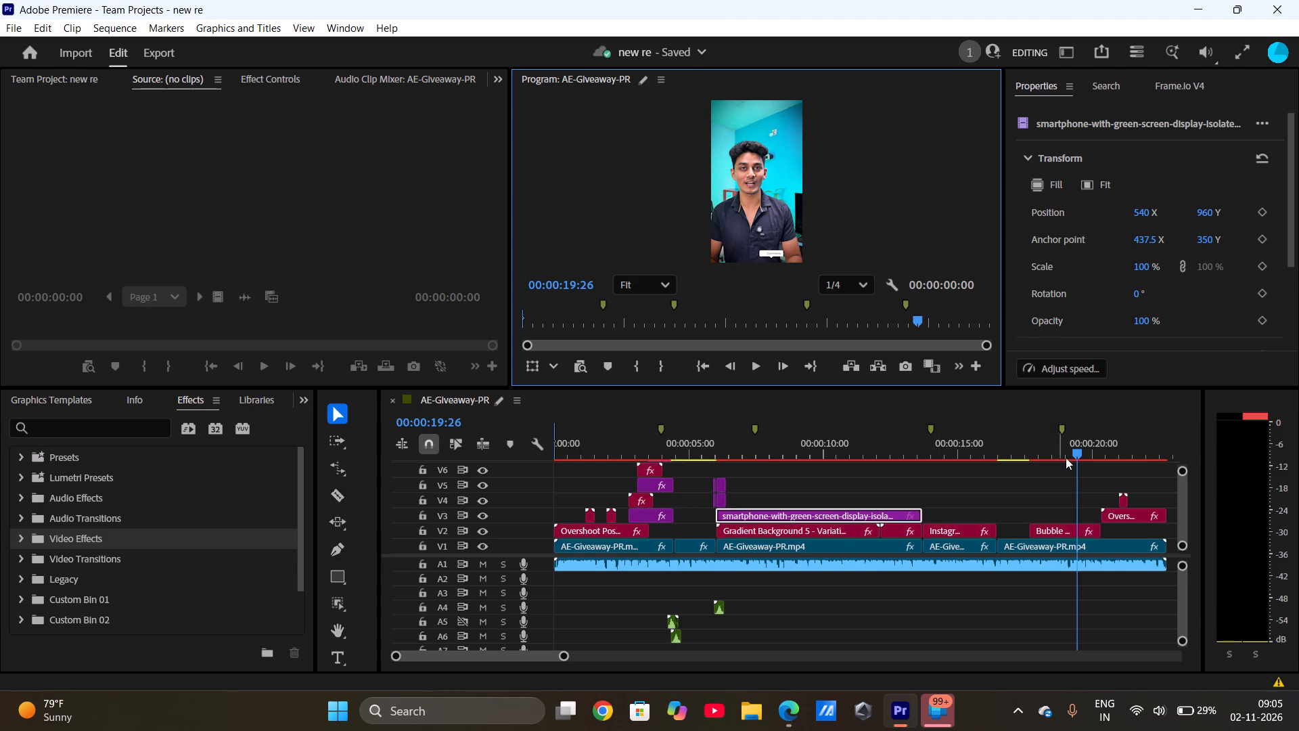
Move to 00:00:06:25 and scale the smartphone clip on V3 up to 337 so the phone nearly fills the frame.
drag(1076, 453, 726, 481)
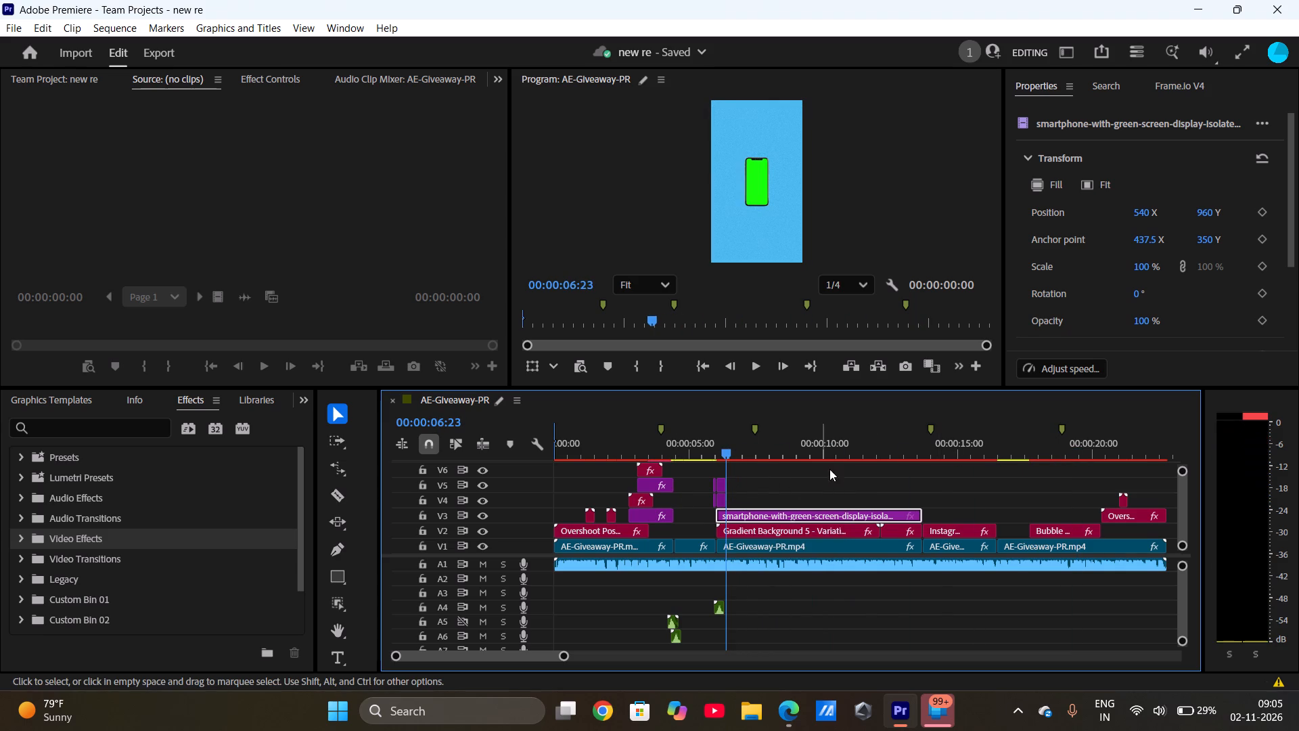
drag(723, 456, 716, 454)
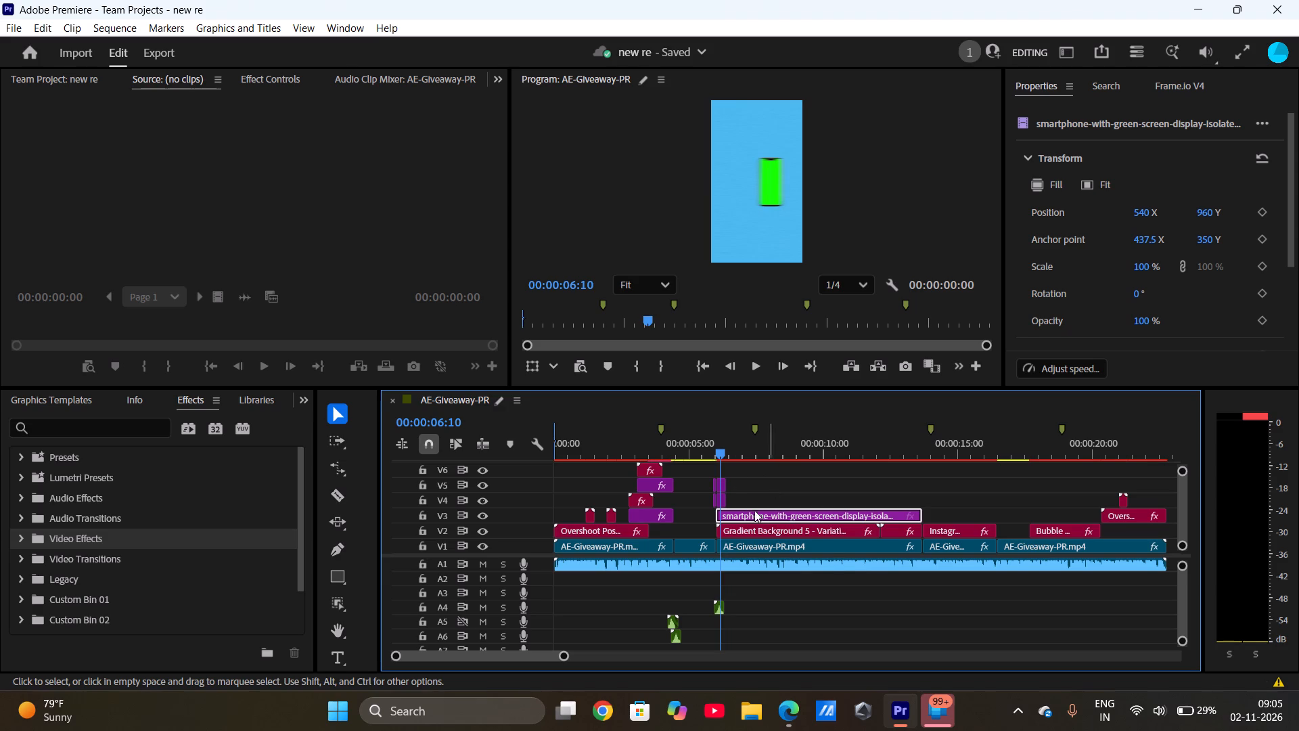
drag(722, 454, 729, 454)
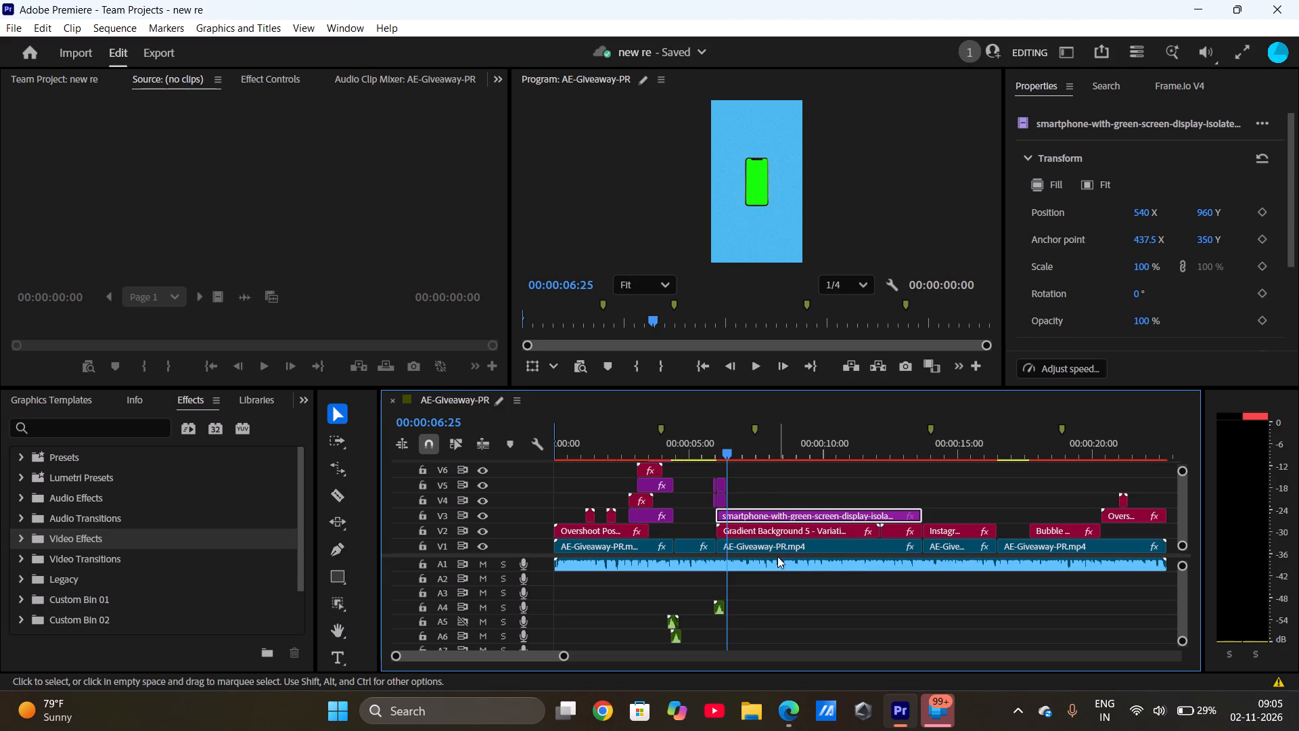
click(767, 511)
click(486, 87)
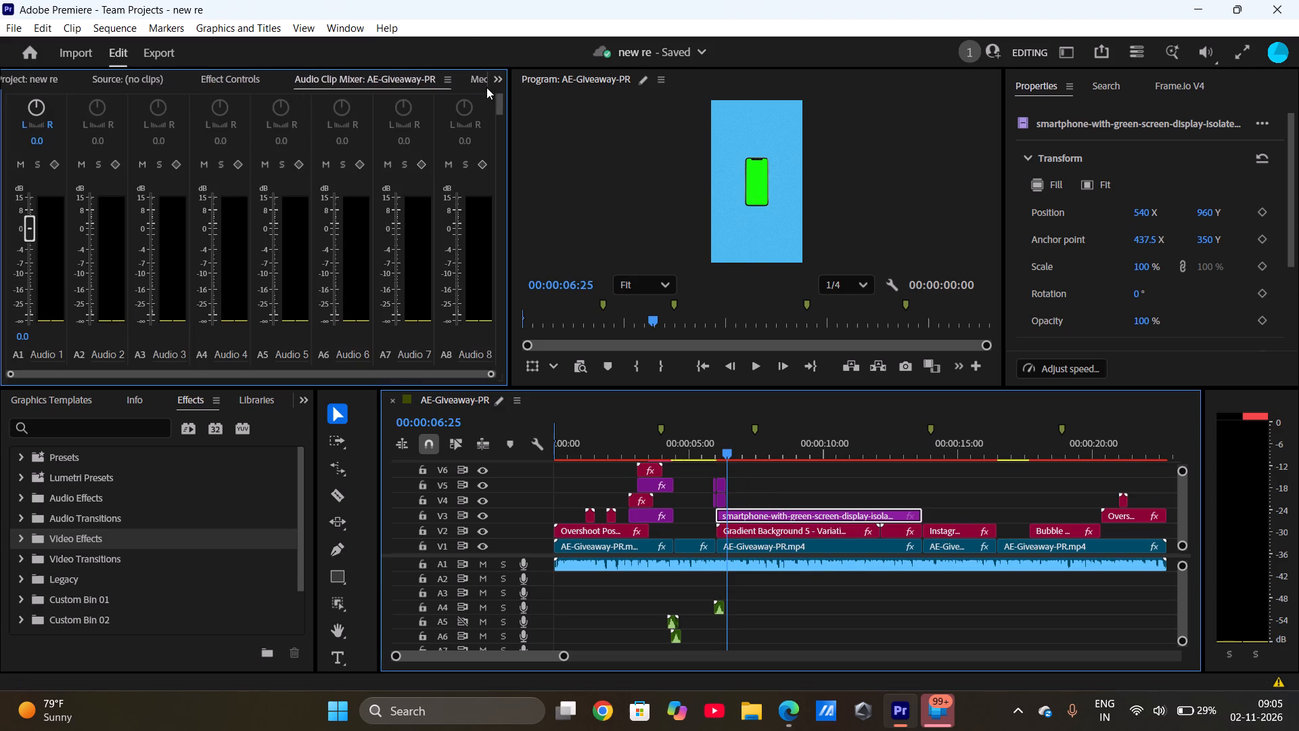
click(495, 75)
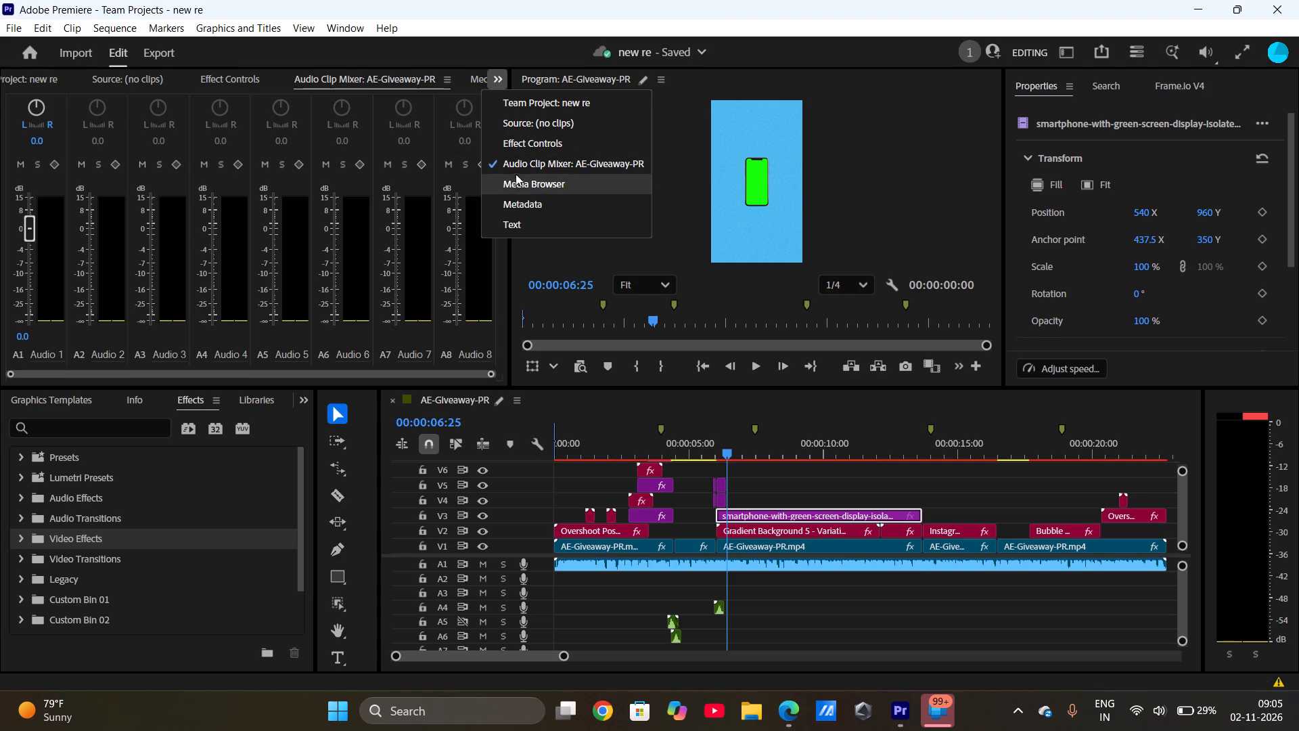
click(526, 139)
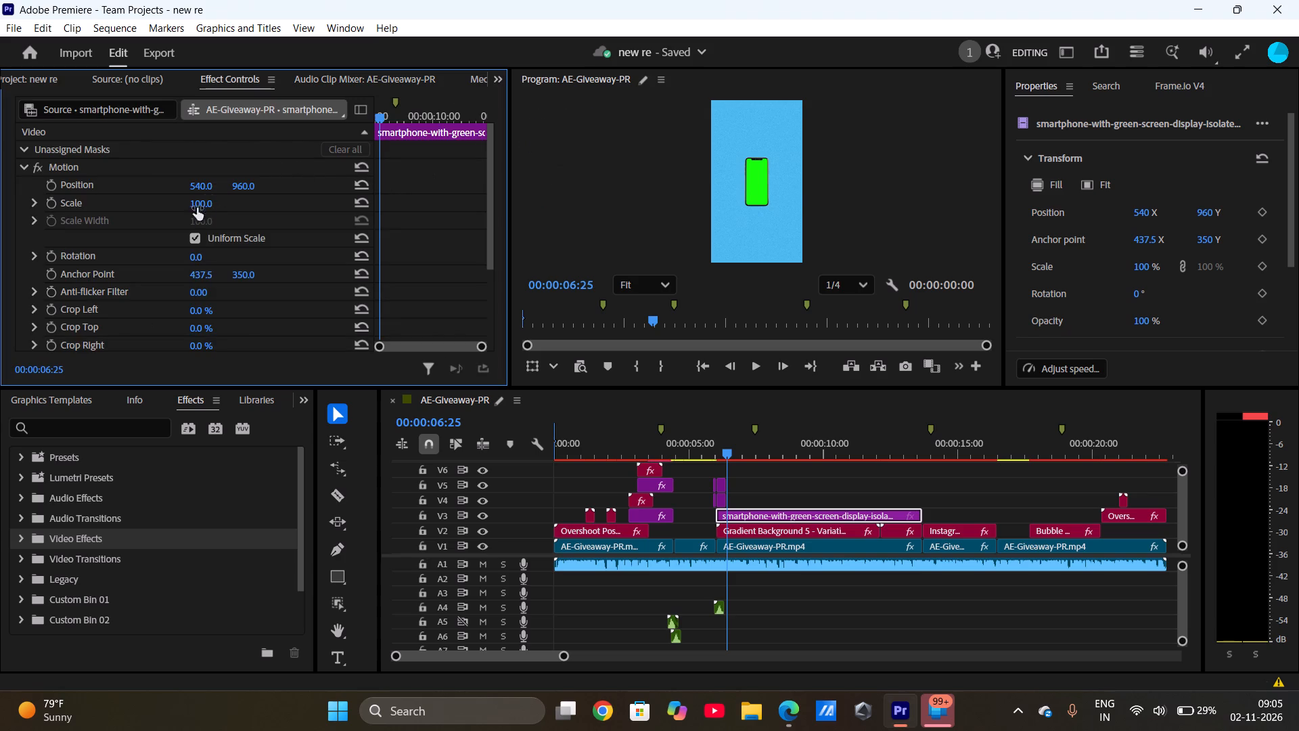
drag(200, 206, 267, 206)
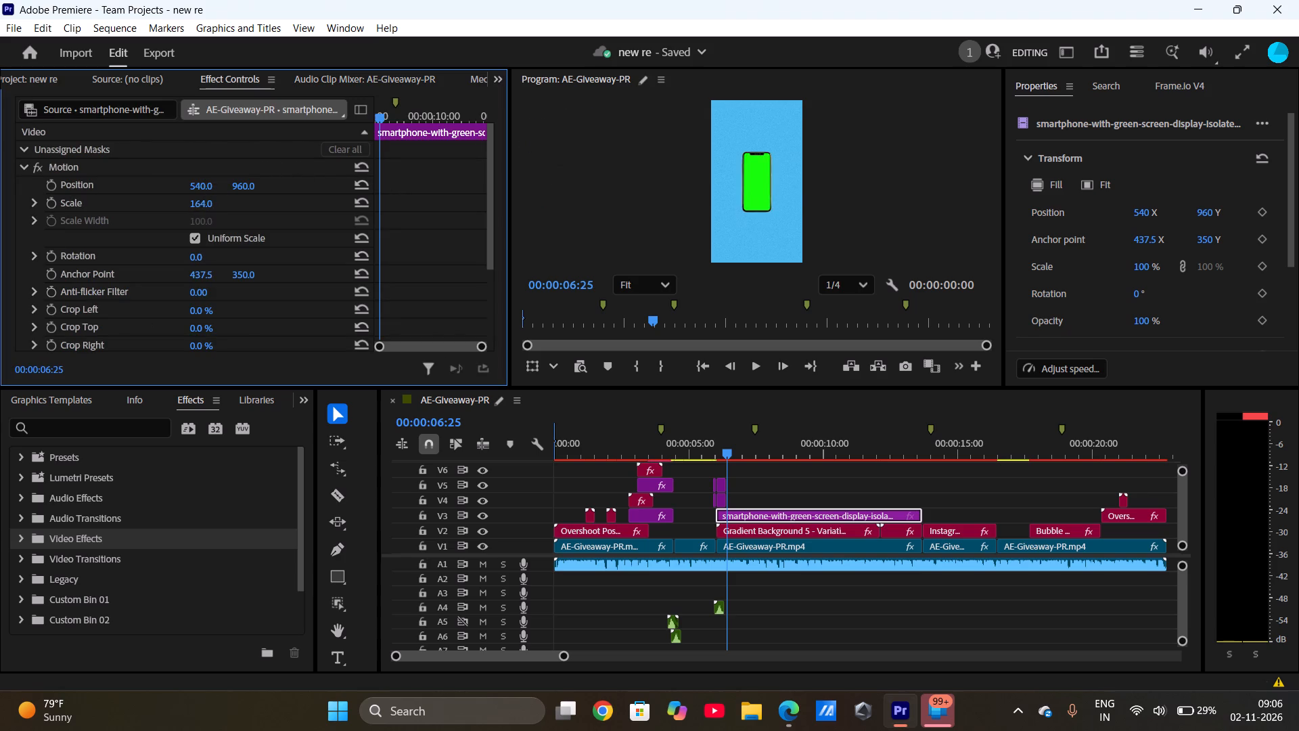
drag(267, 206, 419, 199)
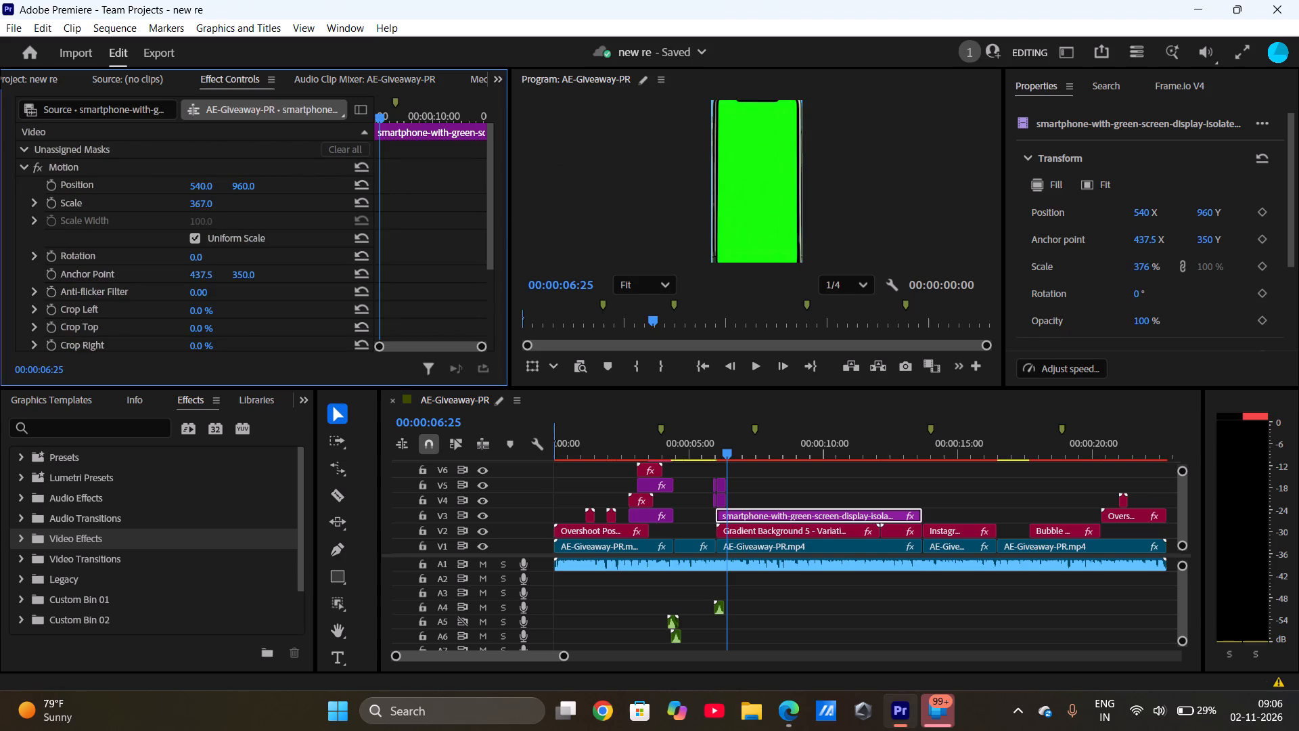
drag(419, 199, 391, 183)
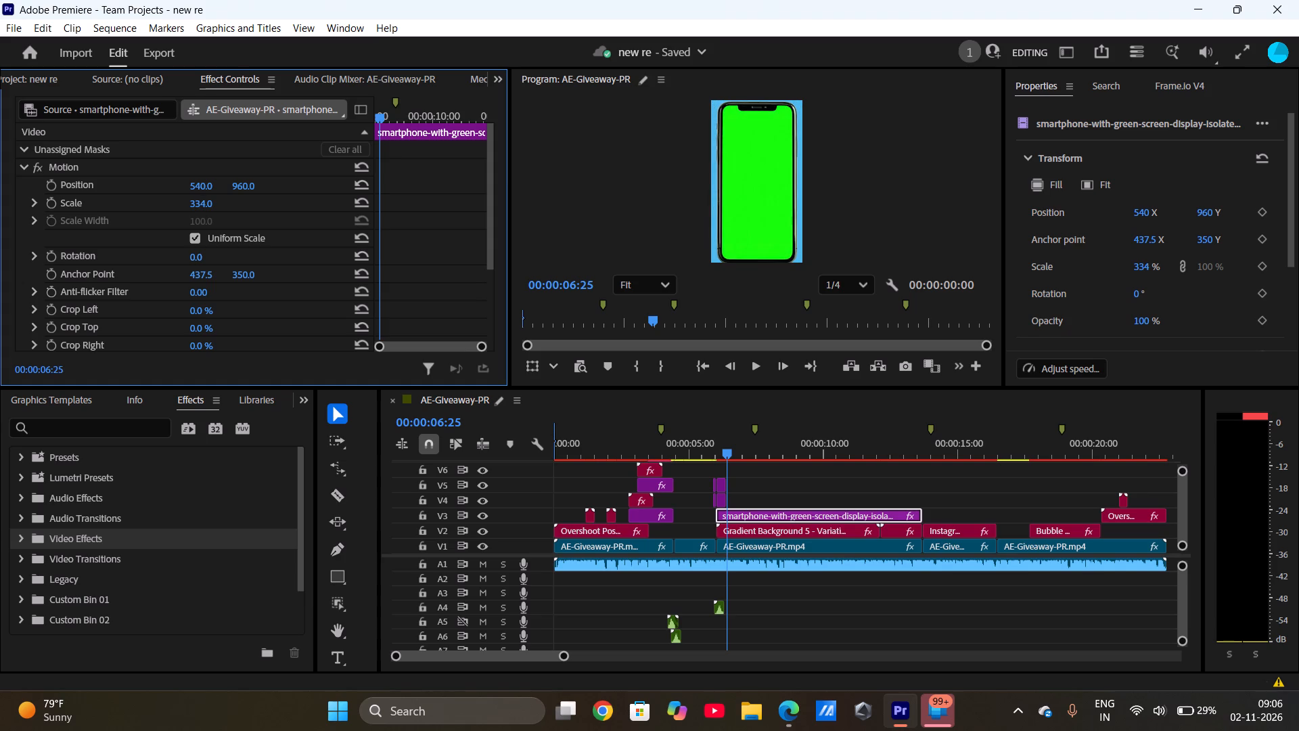
drag(391, 183, 379, 173)
drag(379, 173, 380, 174)
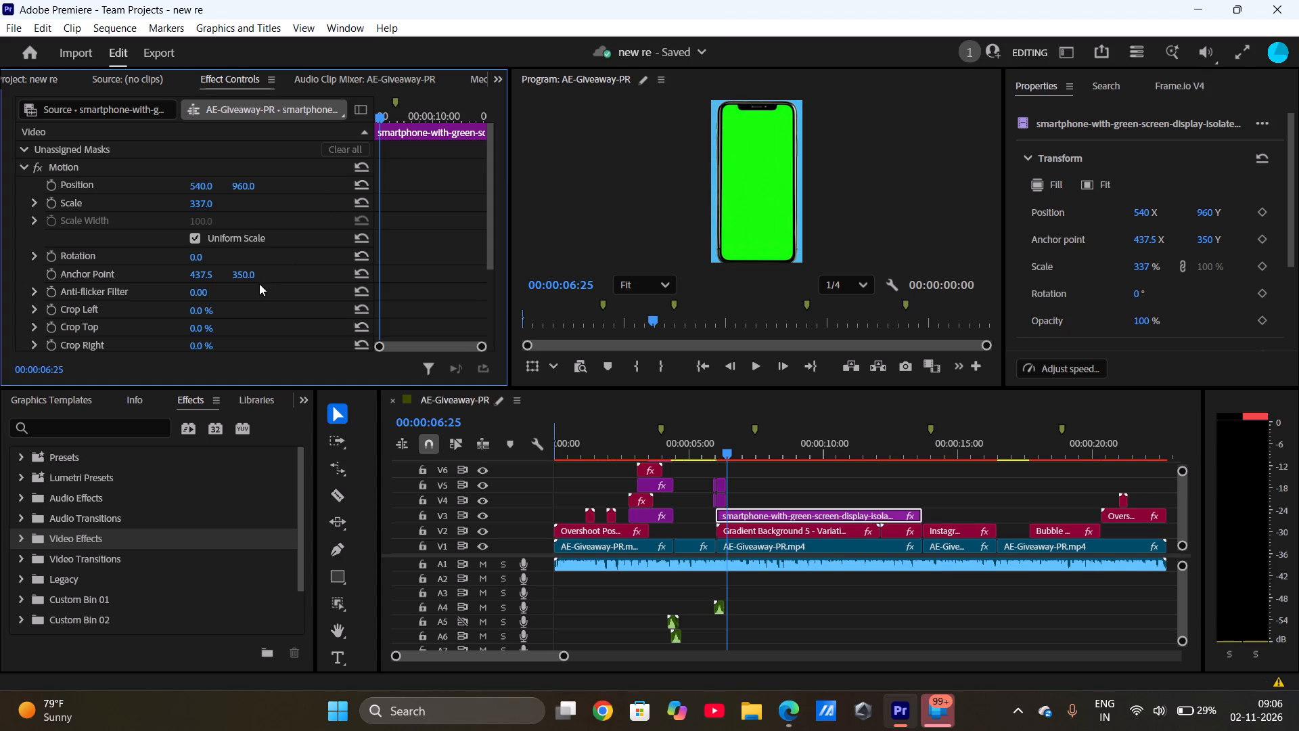
Find the Ultra Key effect and apply it to the smartphone clip on V3.
click(103, 528)
click(85, 540)
click(85, 427)
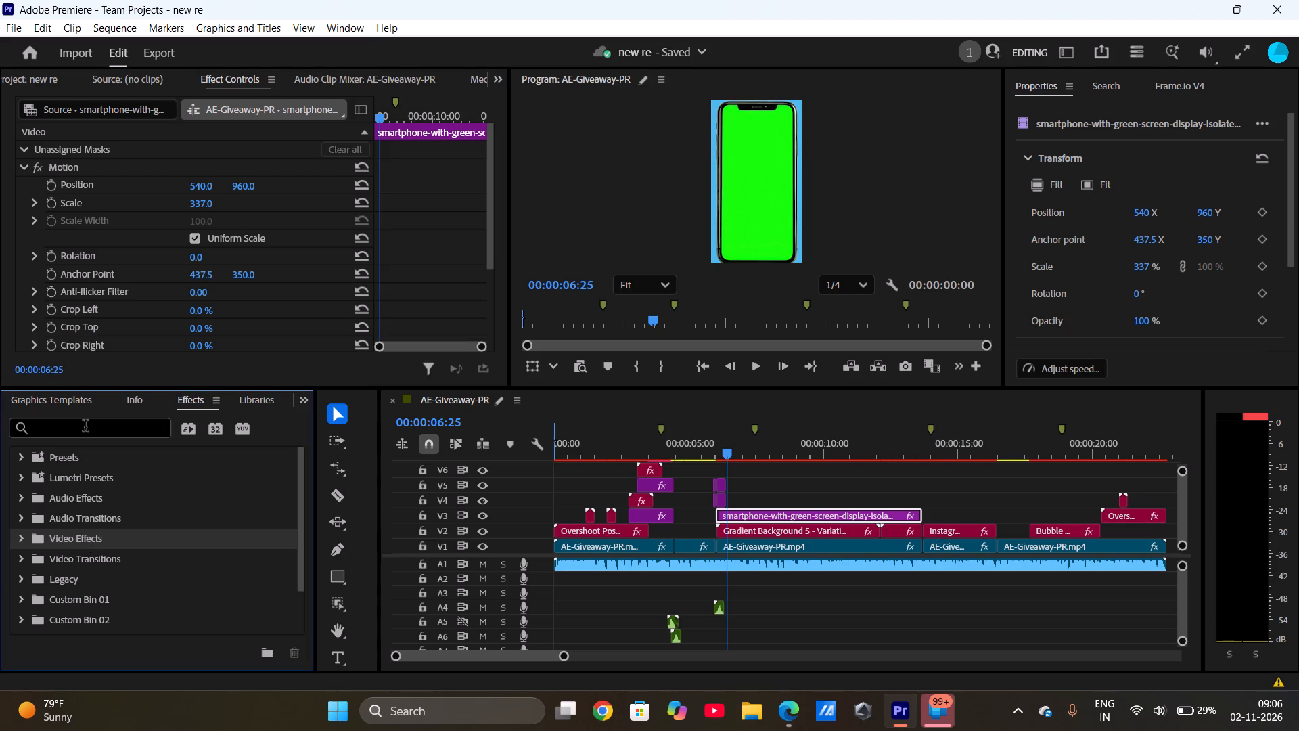
text(ultra key)
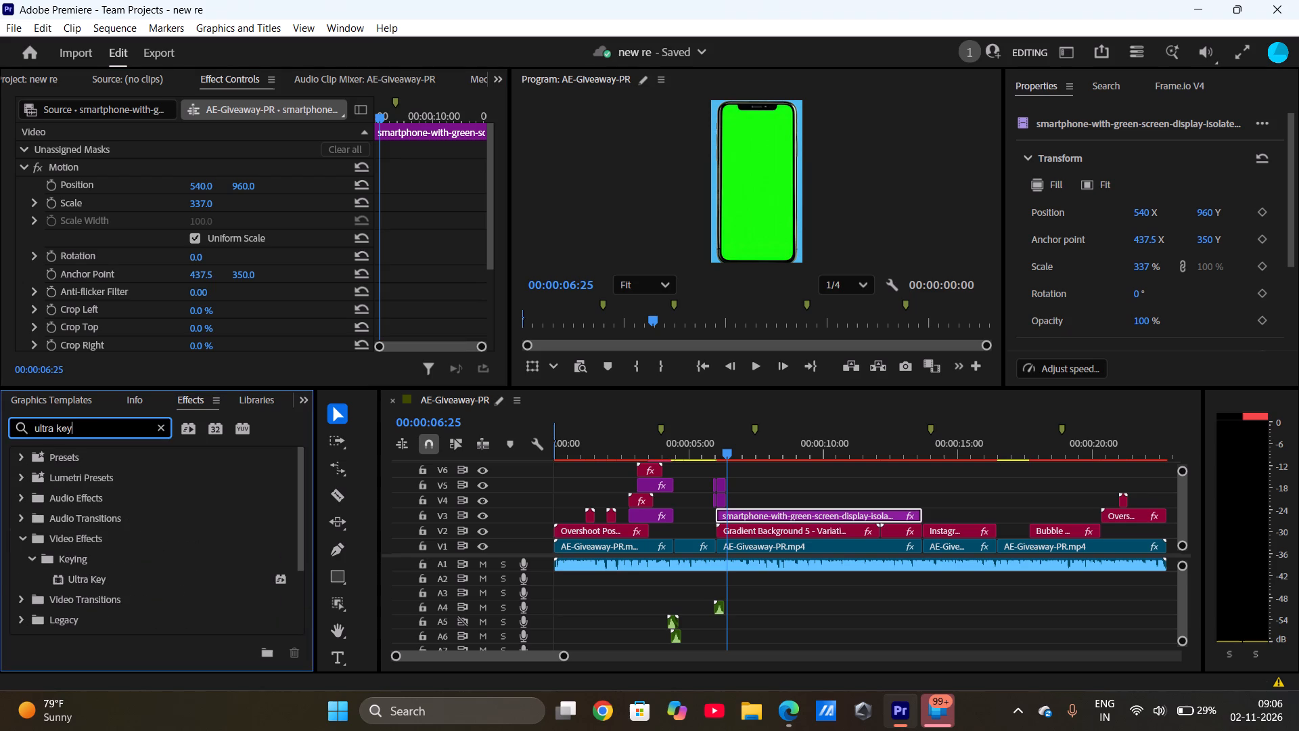
click(70, 586)
drag(70, 586, 738, 514)
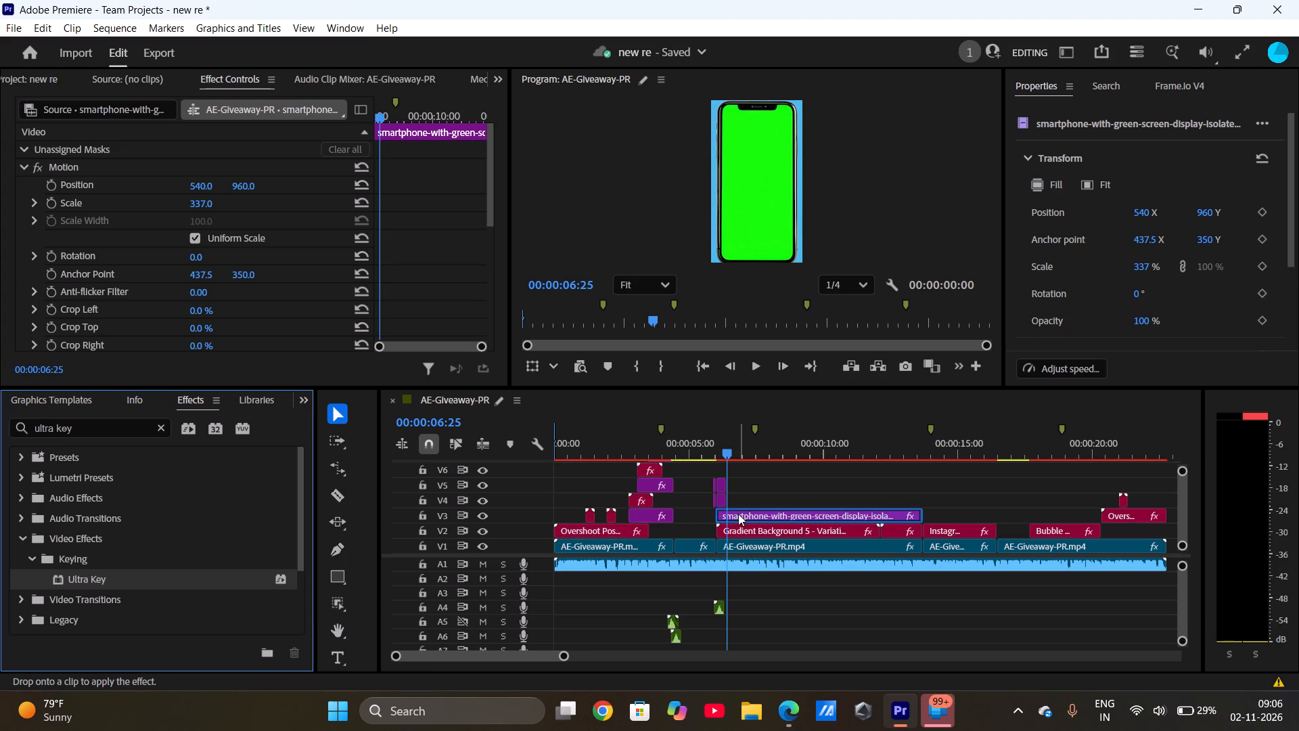
Set the smartphone clip's Ultra Key key color to the green 00D70F.
scroll(254, 305, down, 1)
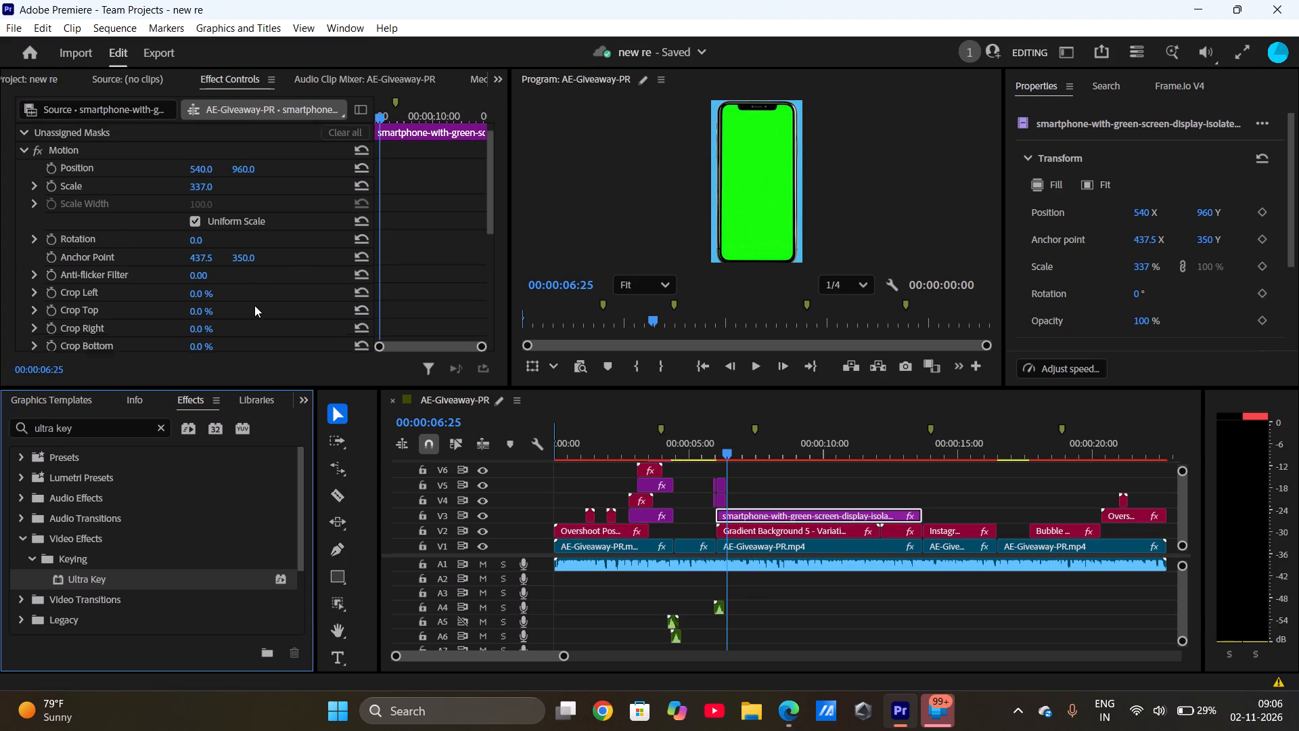
scroll(254, 305, down, 1)
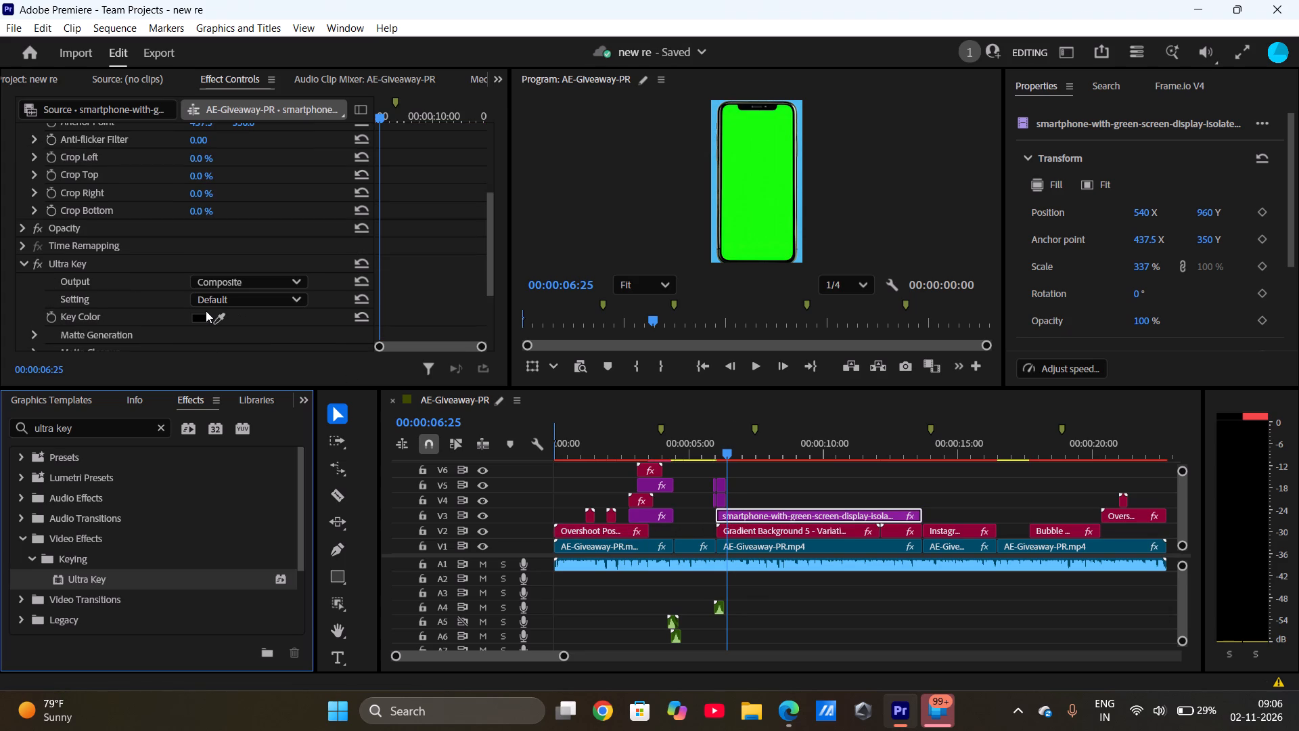
click(196, 313)
click(197, 315)
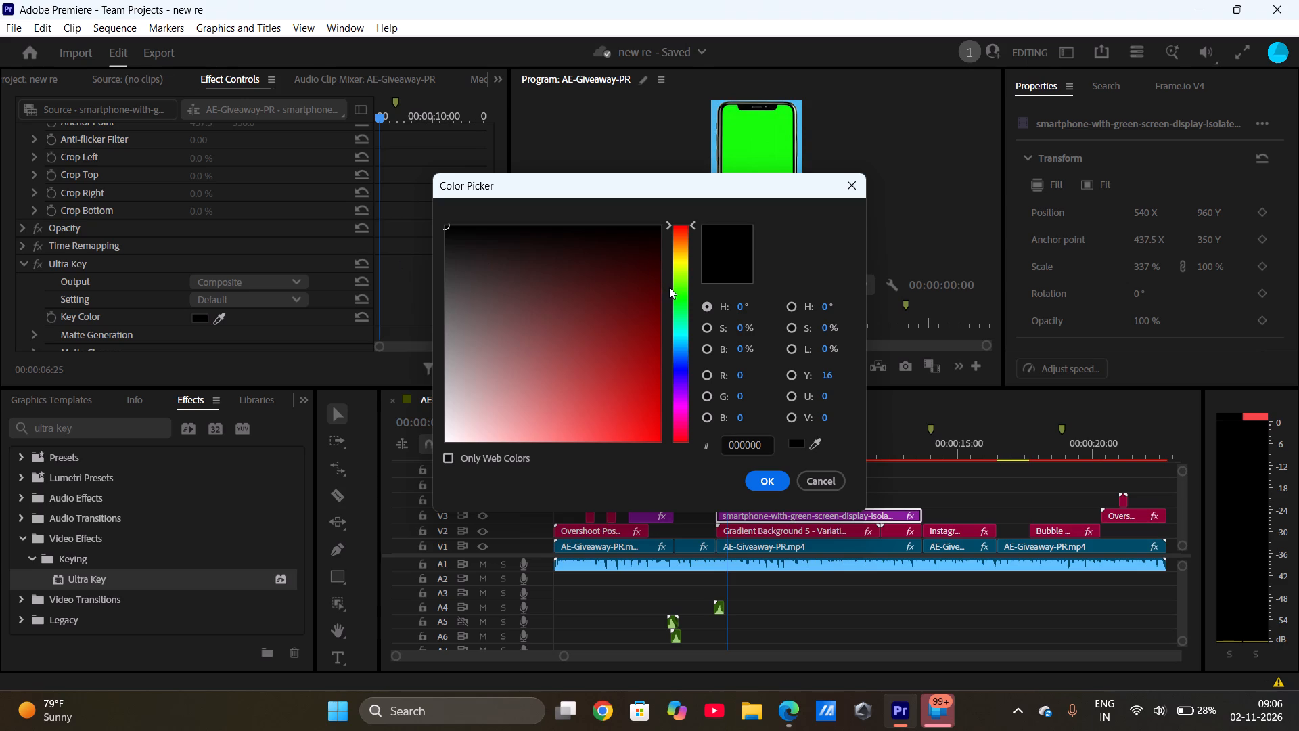
drag(669, 287, 686, 300)
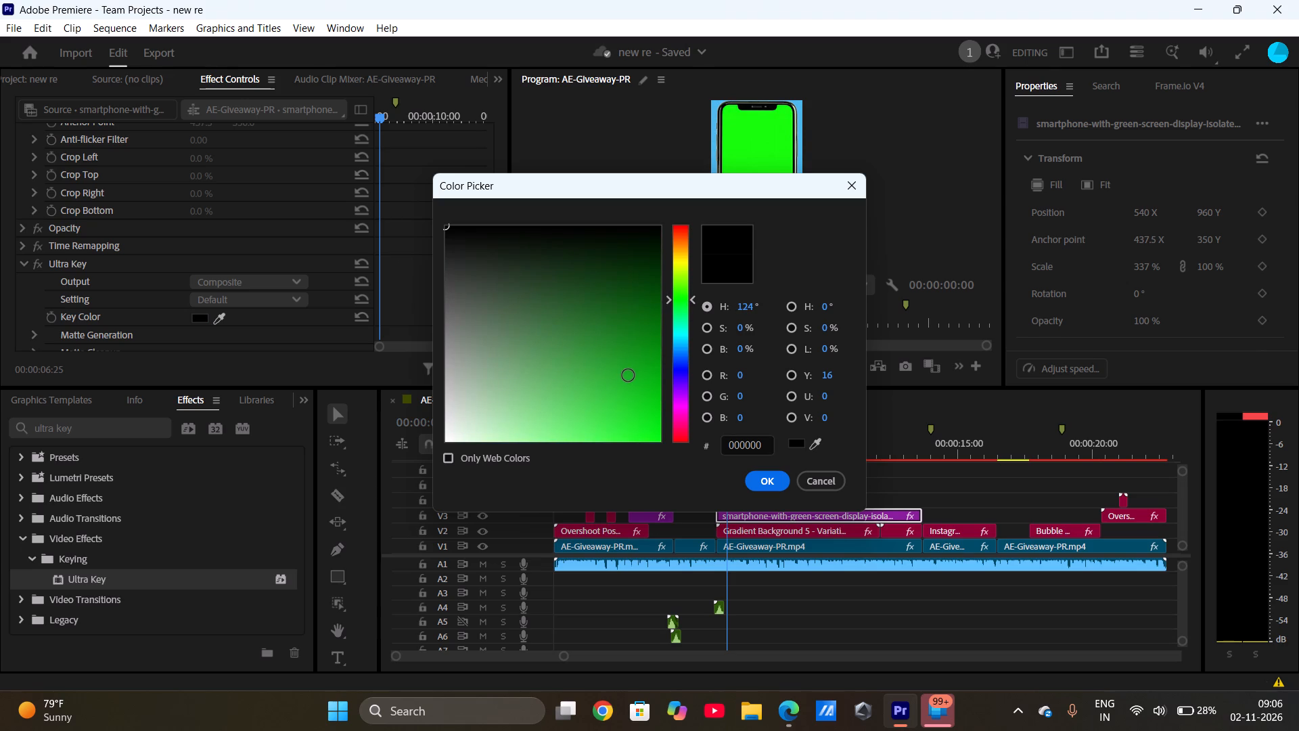
drag(635, 368, 647, 364)
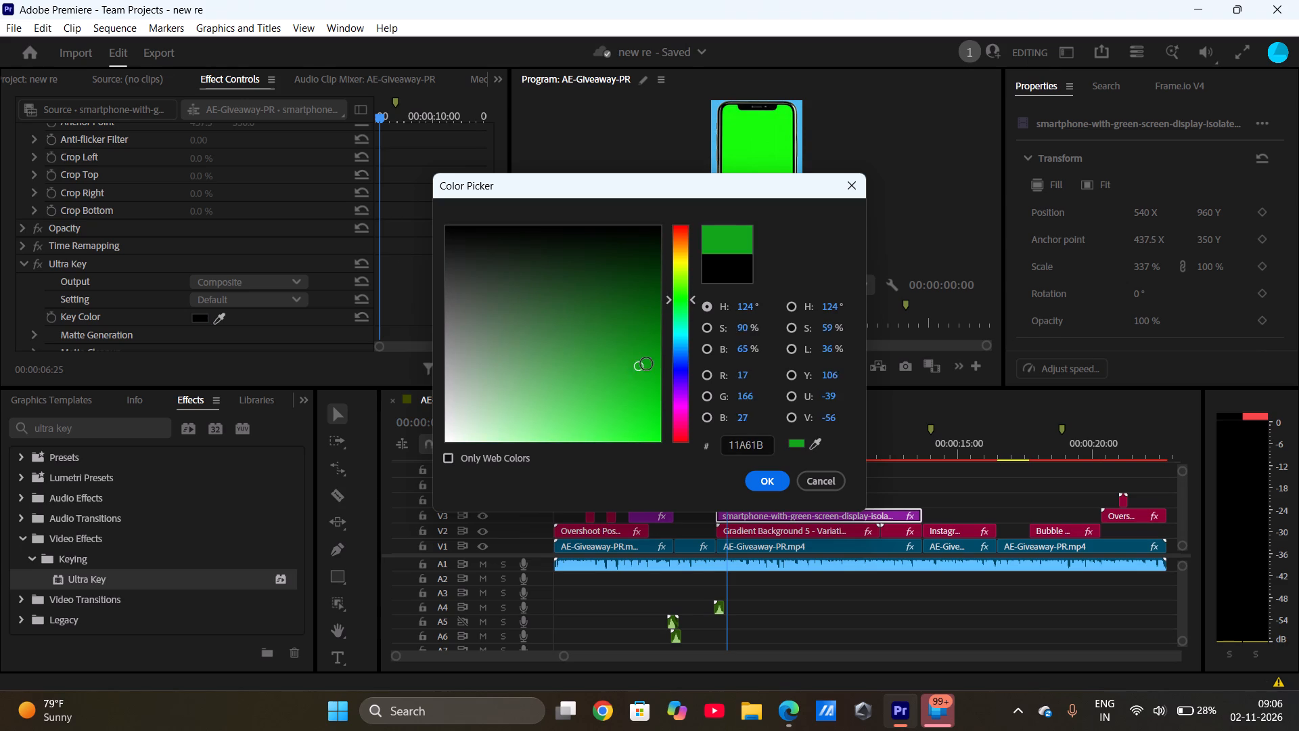
drag(647, 364, 677, 355)
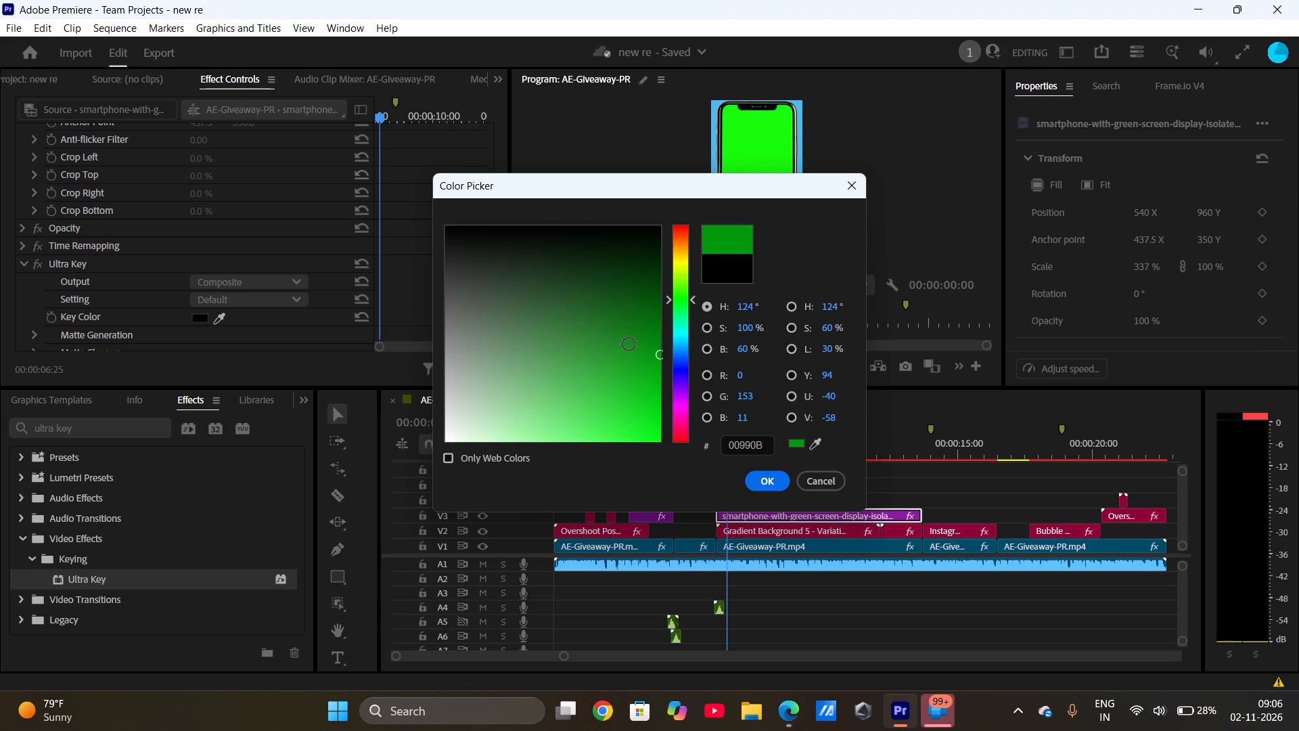
drag(631, 344, 668, 339)
drag(648, 351, 668, 365)
drag(652, 376, 680, 371)
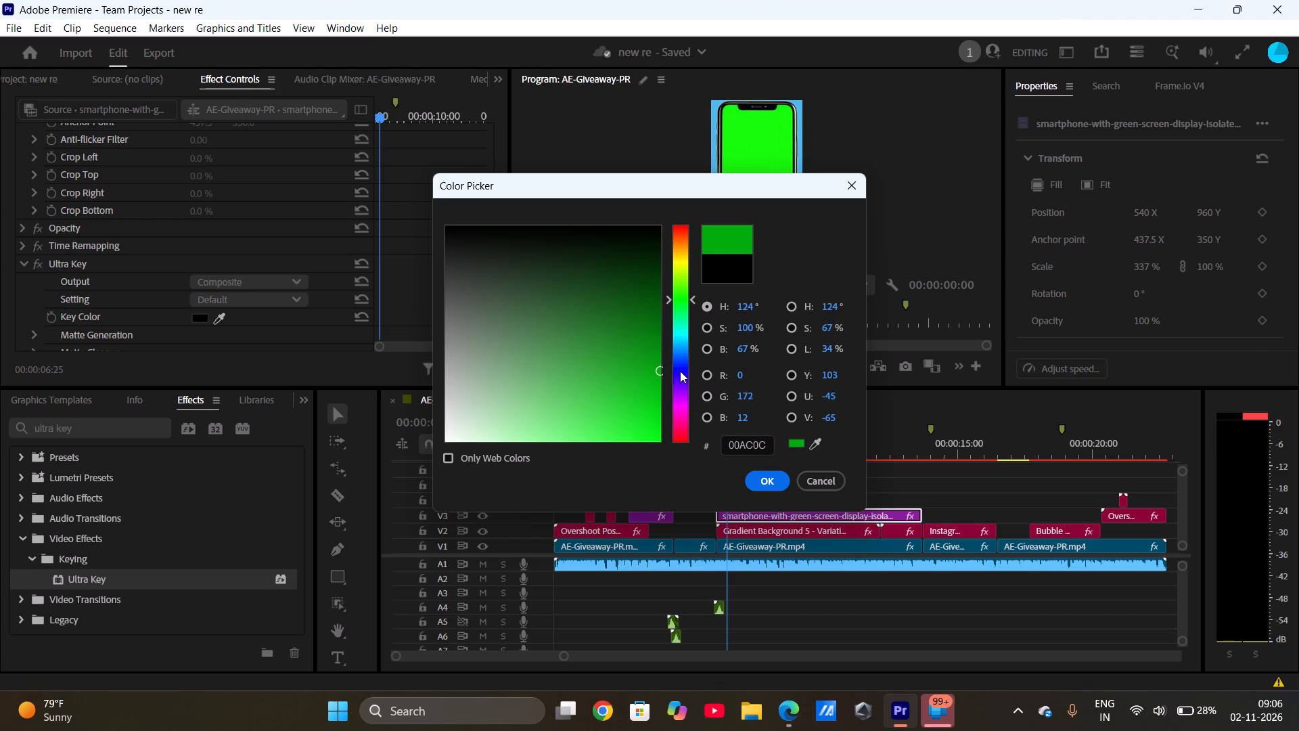
drag(638, 380, 664, 392)
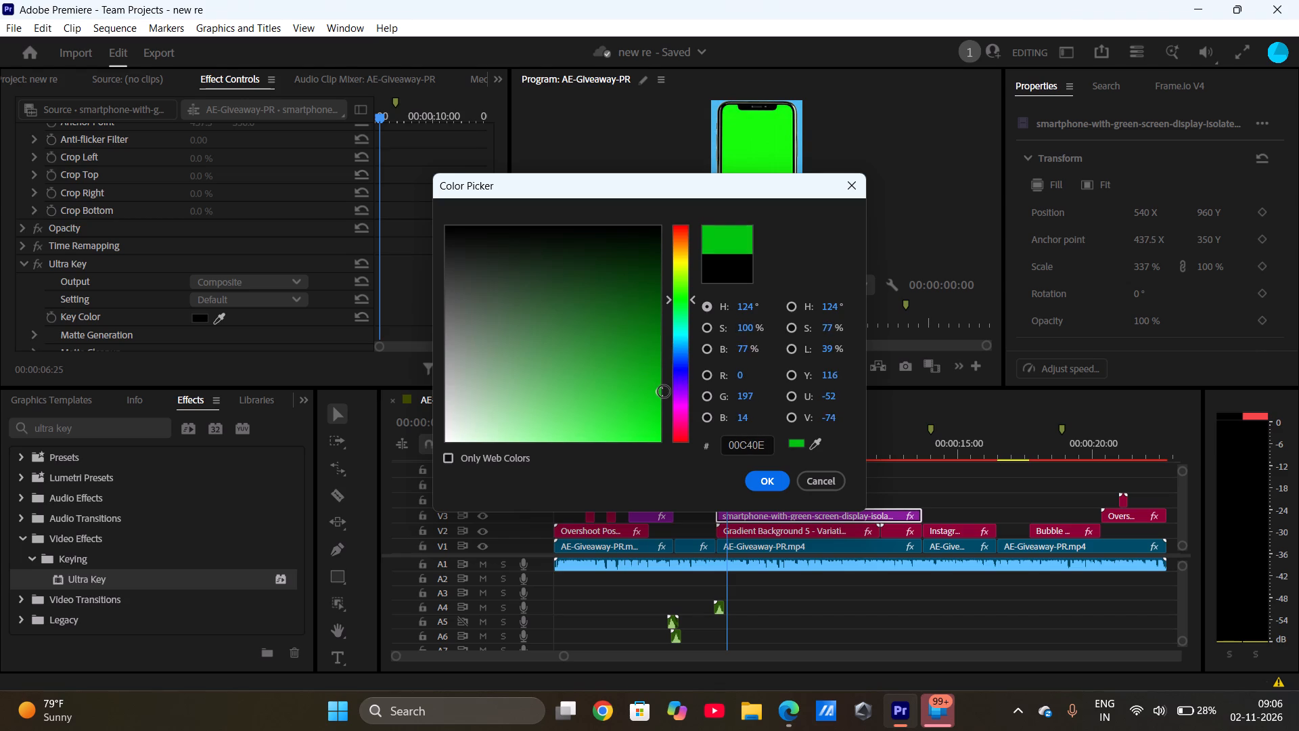
drag(664, 392, 668, 407)
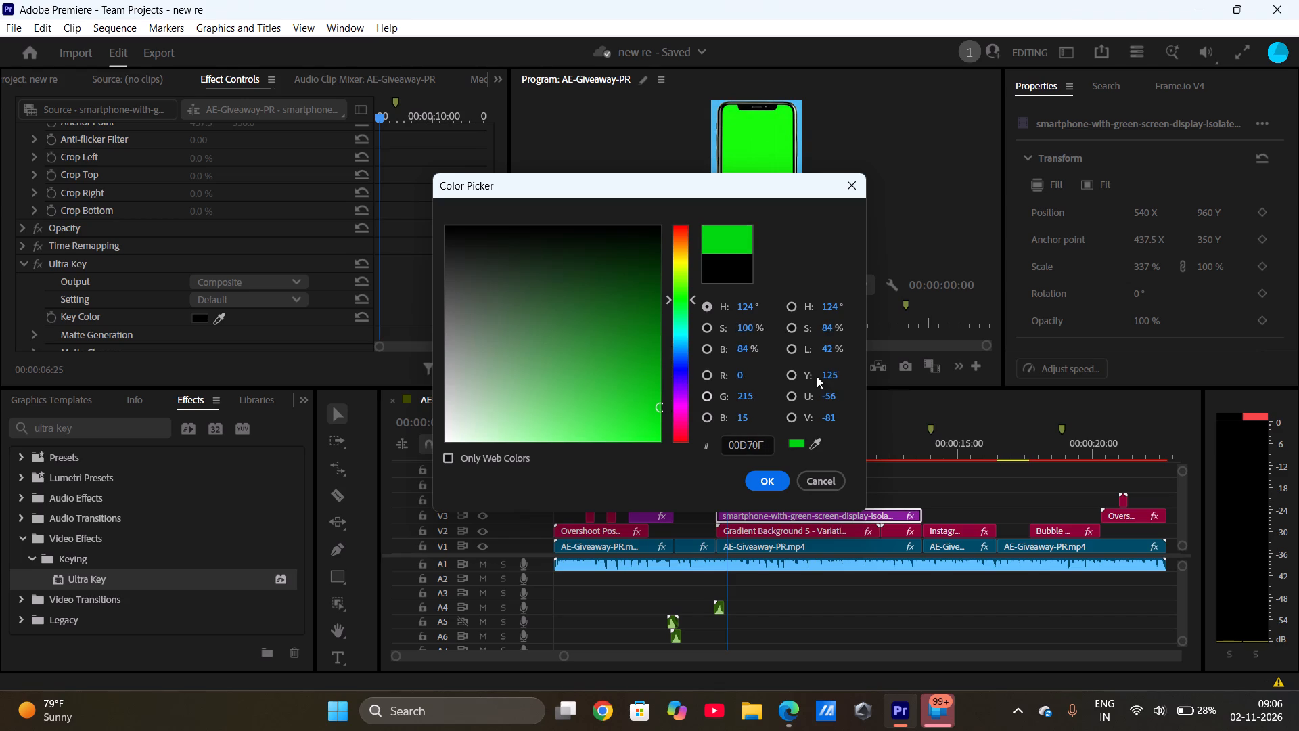
click(771, 481)
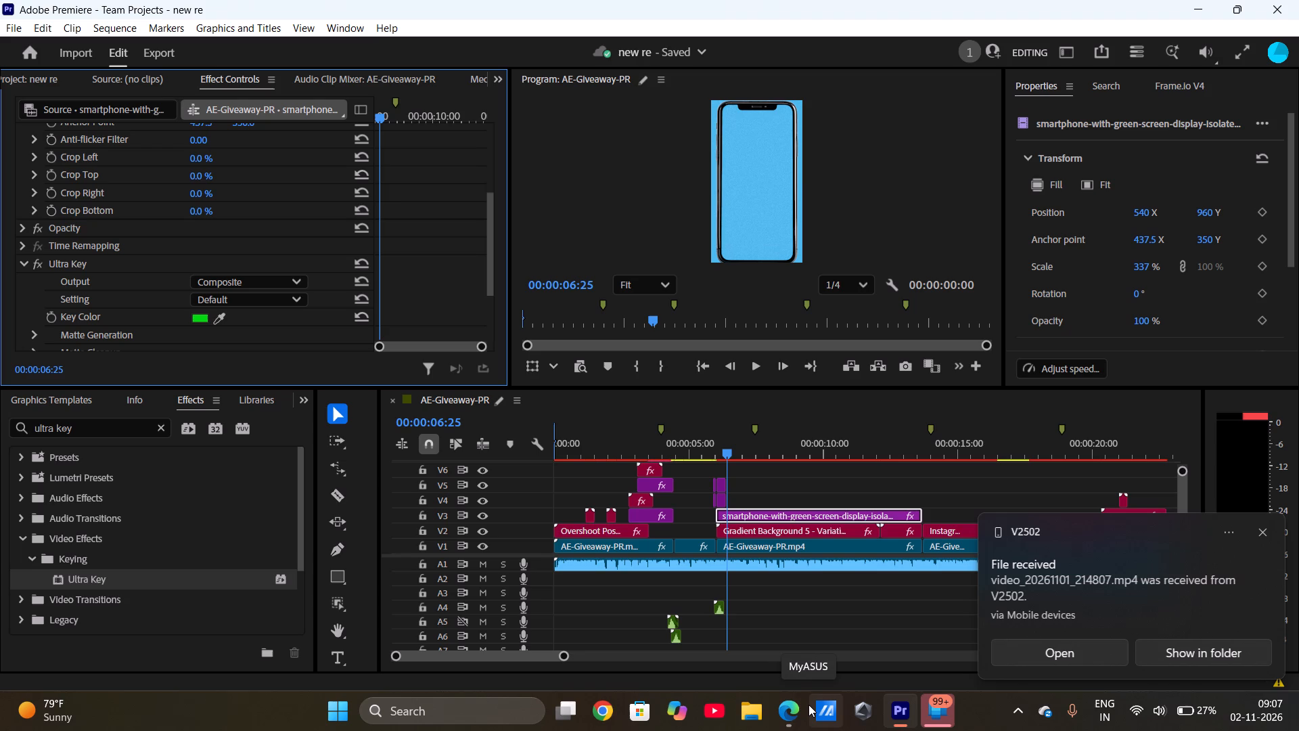
Open the received file video_20261101_214807.mp4 in Media Player to preview it, and close the player.
click(1045, 661)
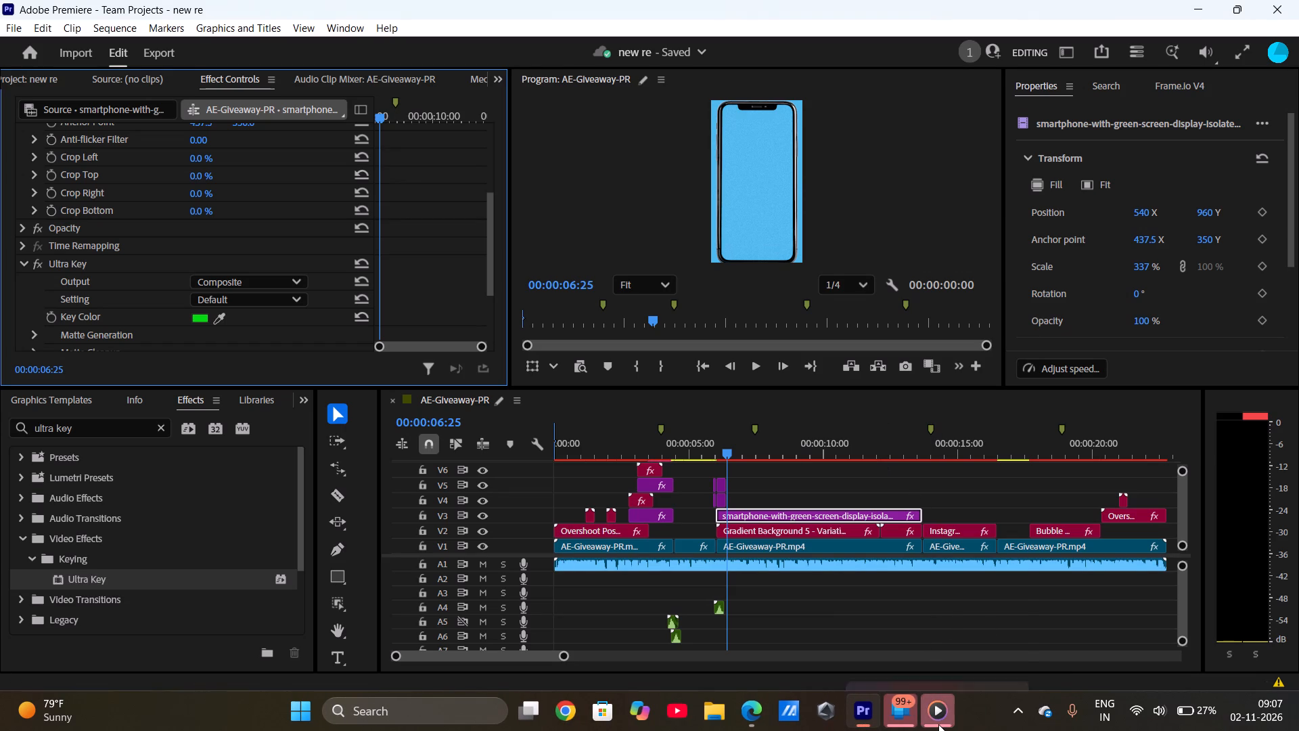
click(928, 615)
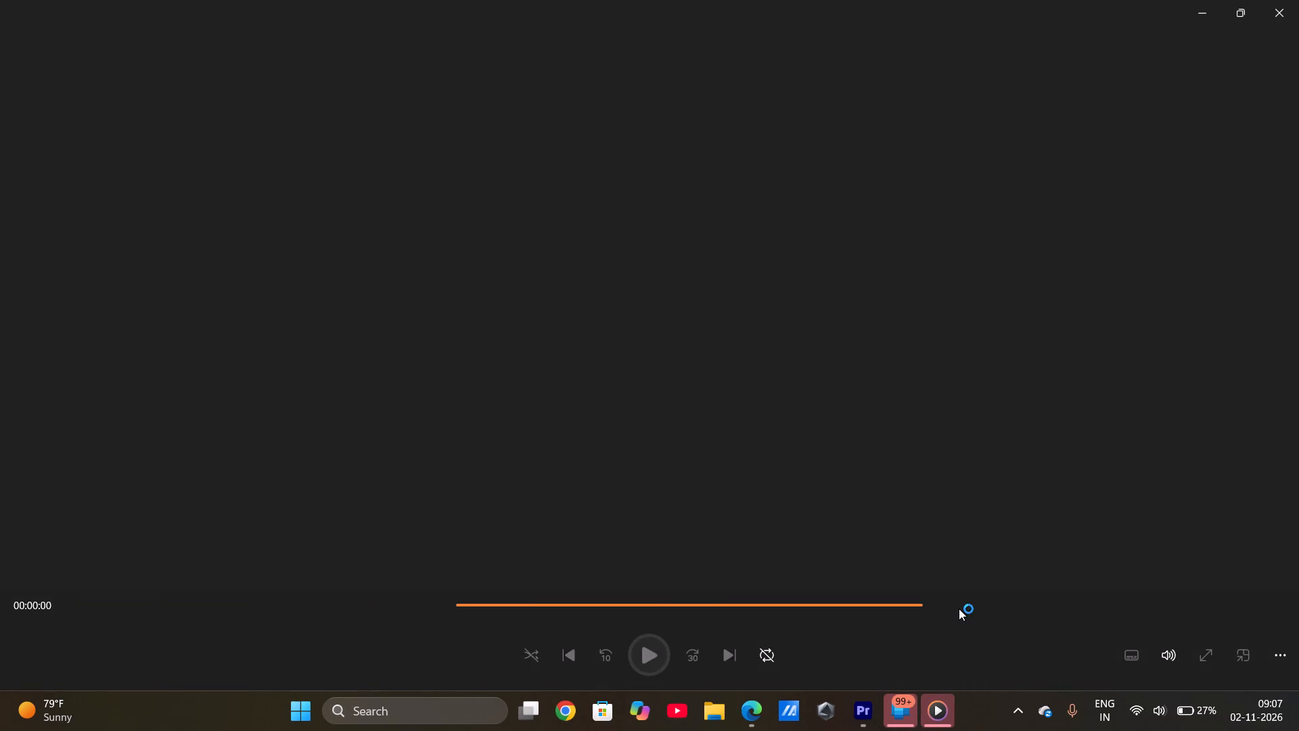
click(633, 664)
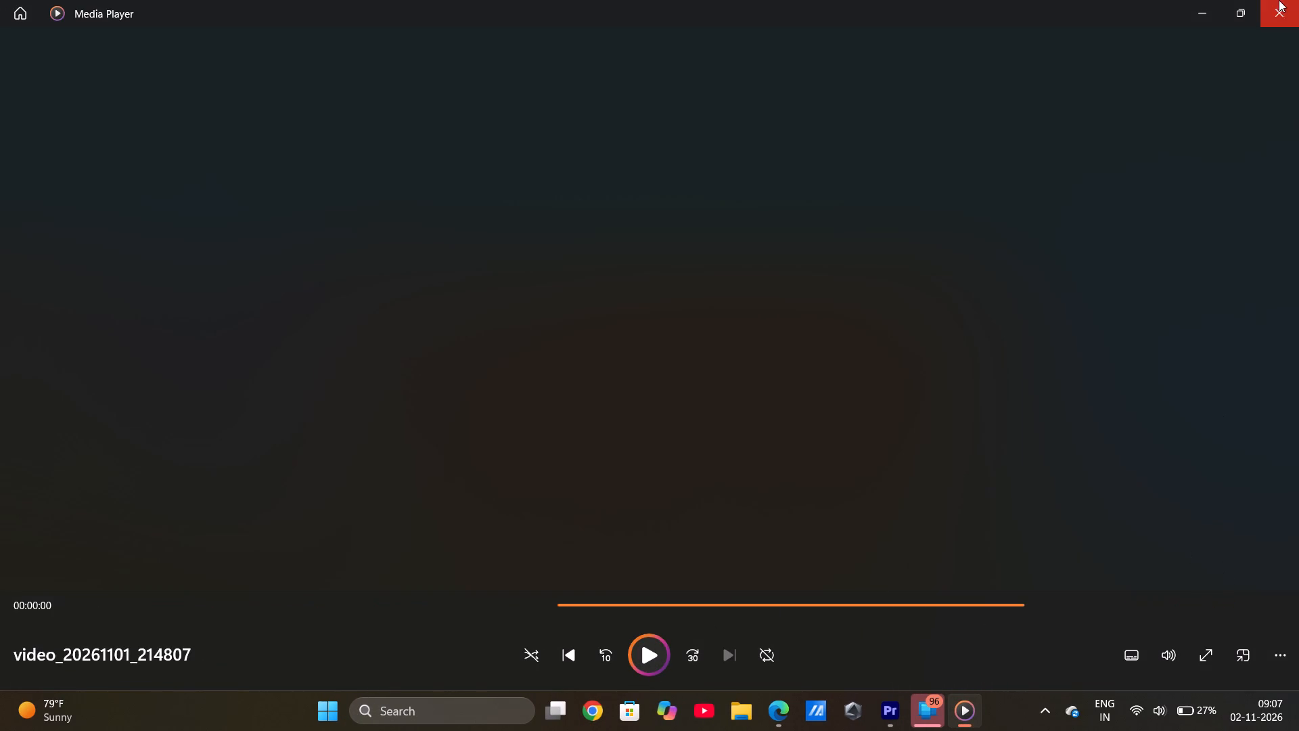
click(1273, 19)
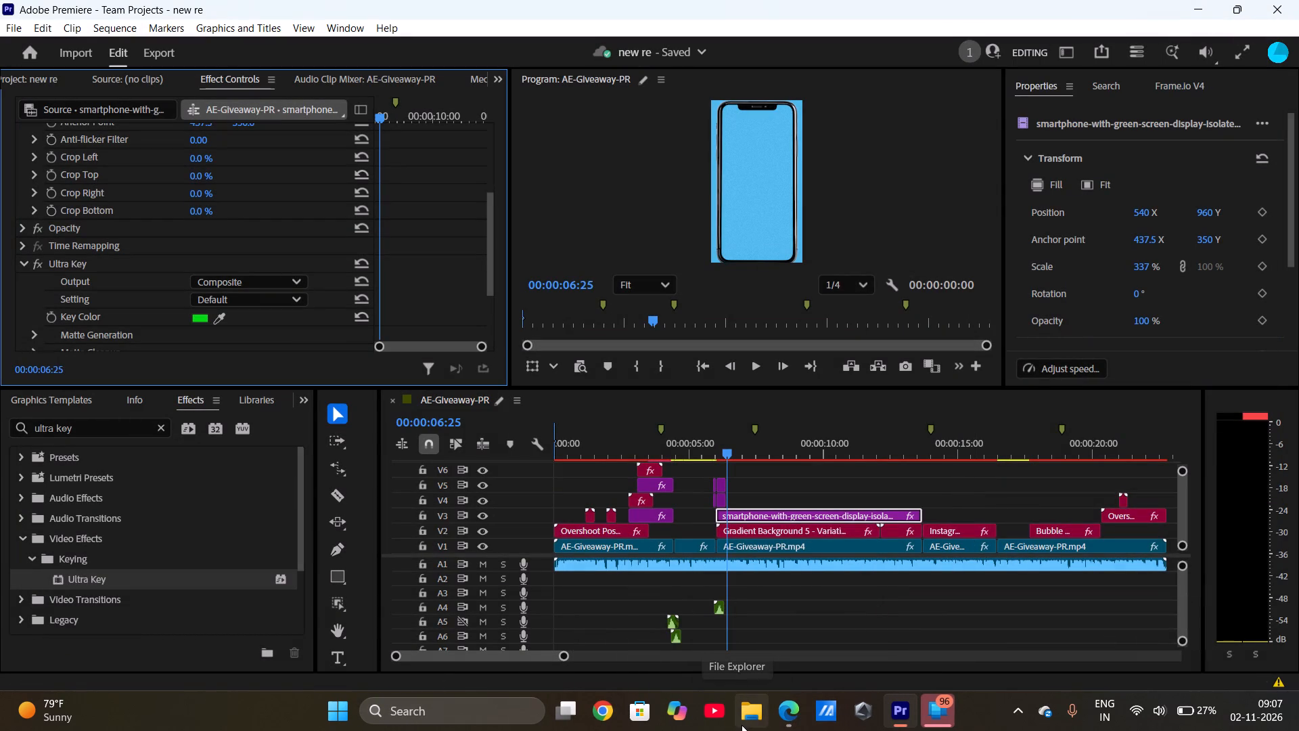
Switch to File Explorer to locate the video received from the phone.
click(742, 725)
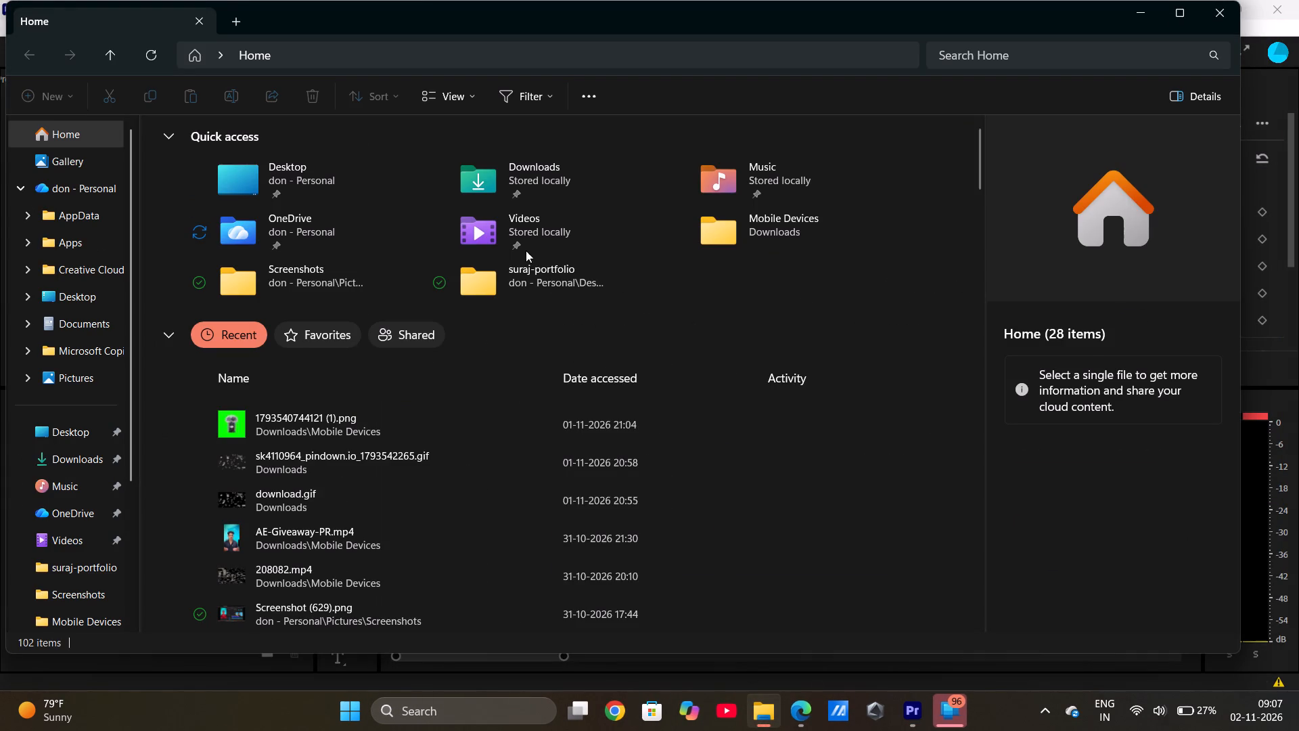
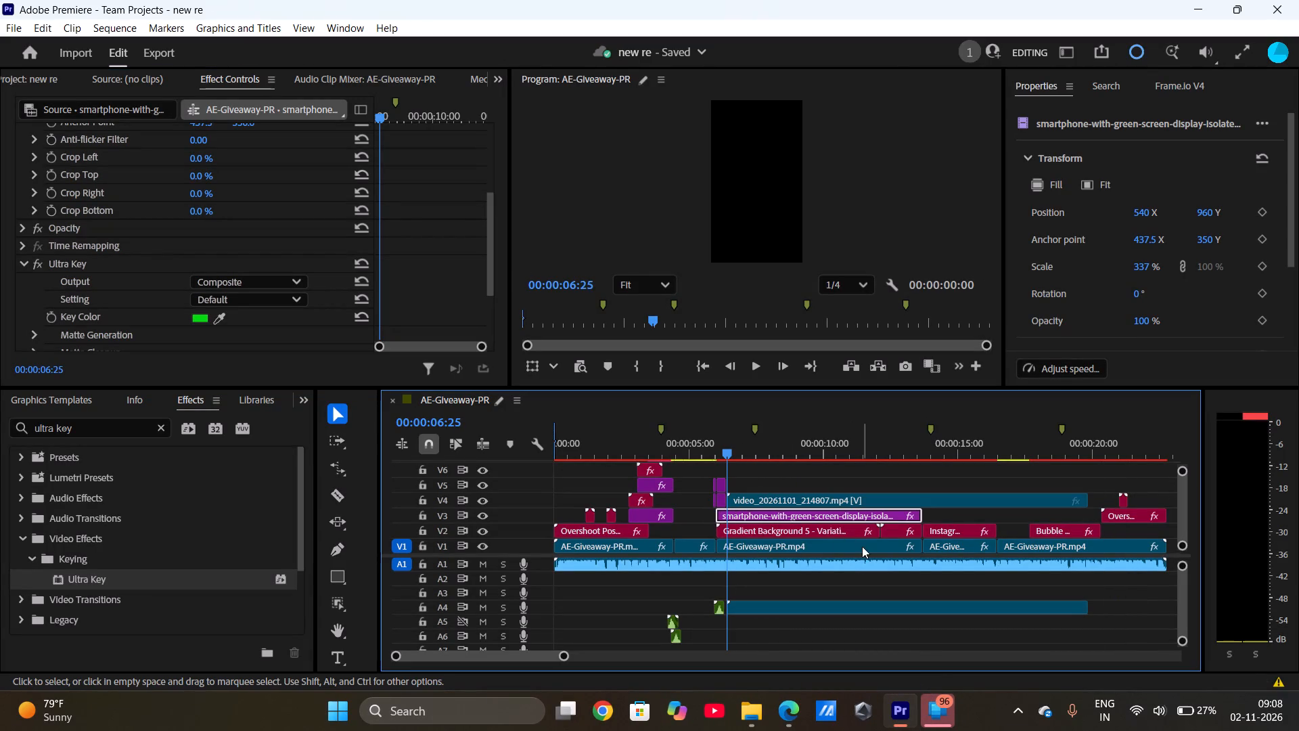
Delete the audio part of video_20261101_214807.mp4 from track A4.
click(823, 606)
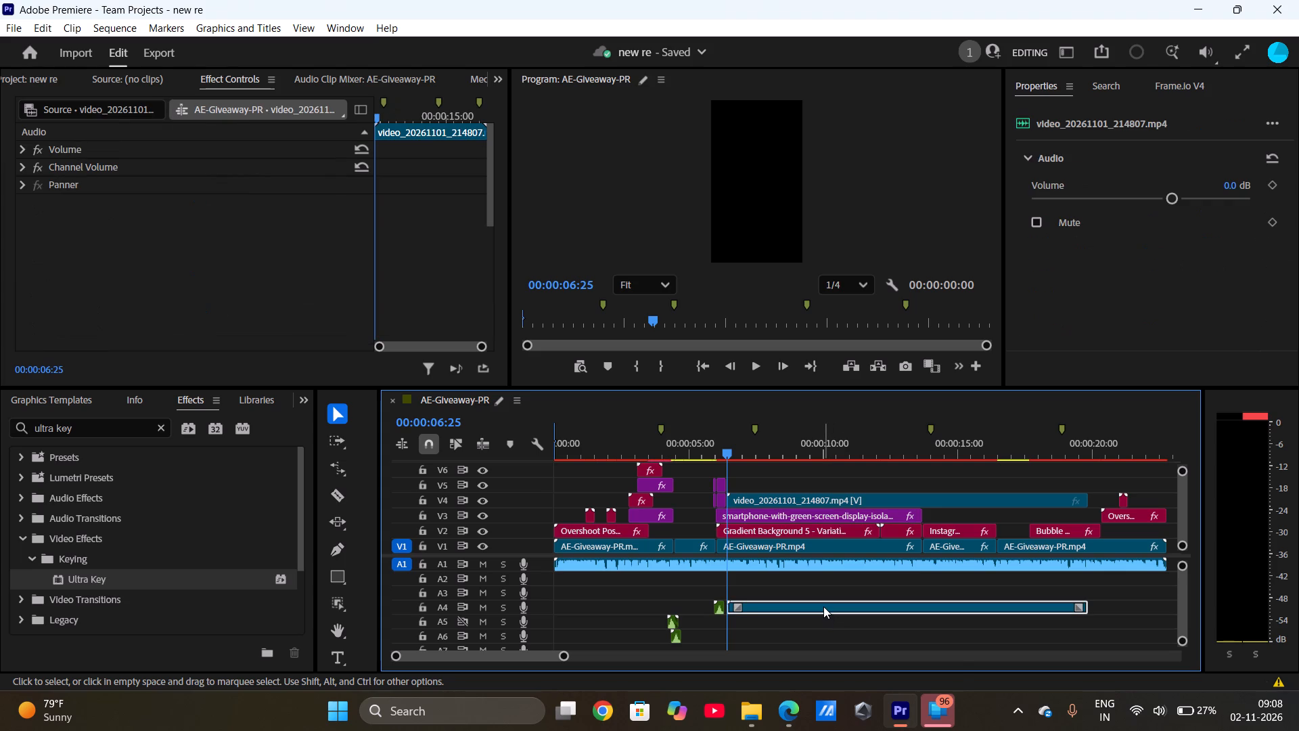
key(BackSpace)
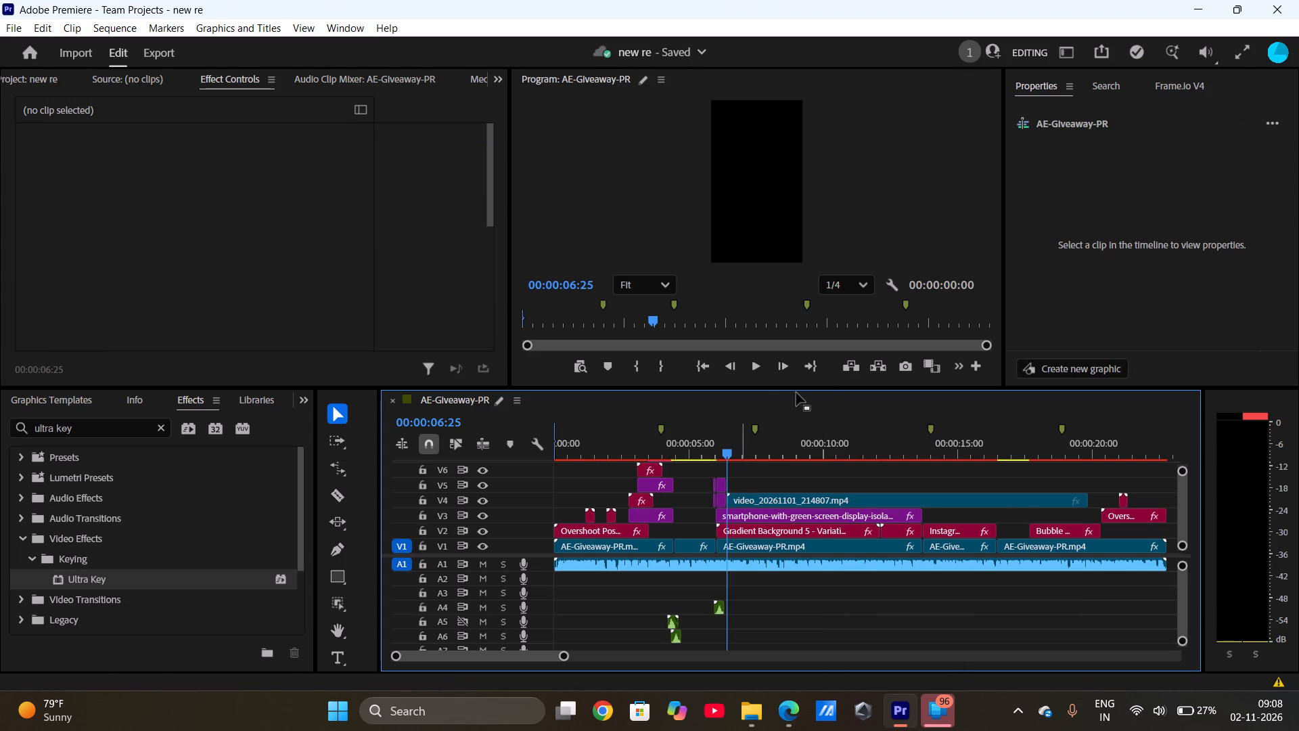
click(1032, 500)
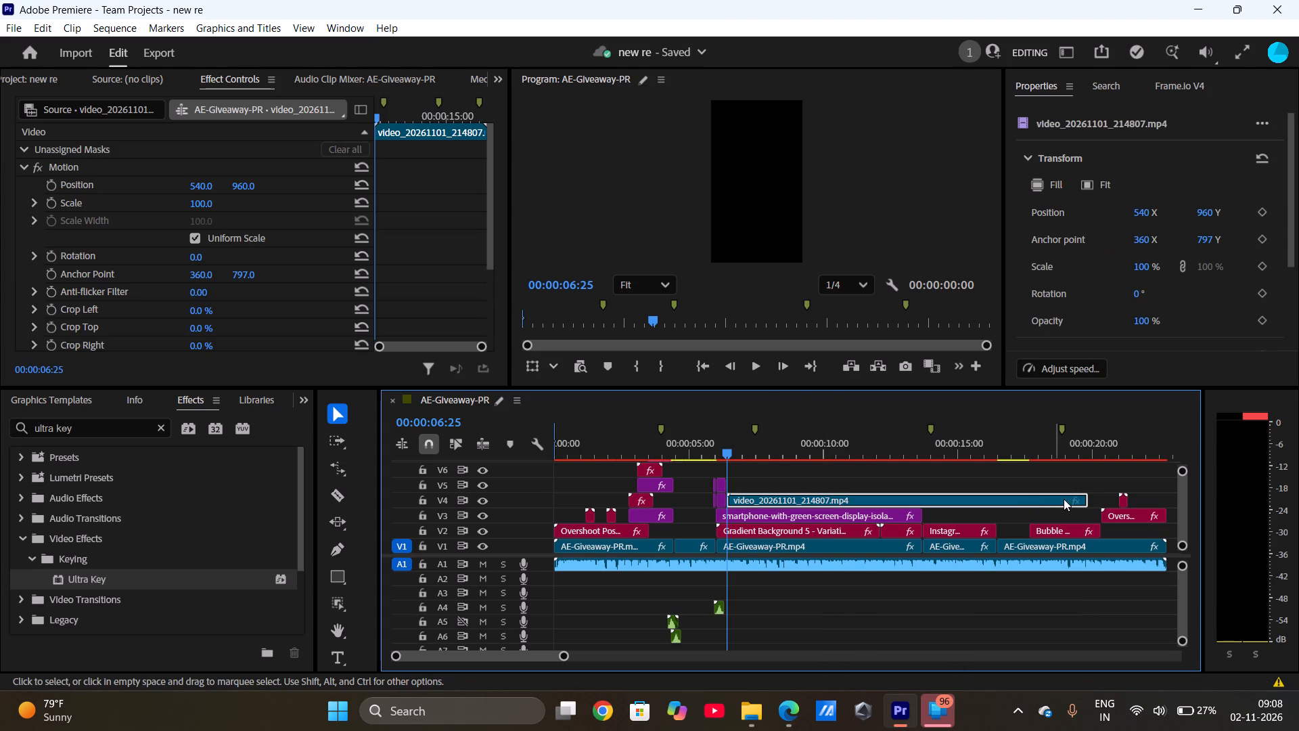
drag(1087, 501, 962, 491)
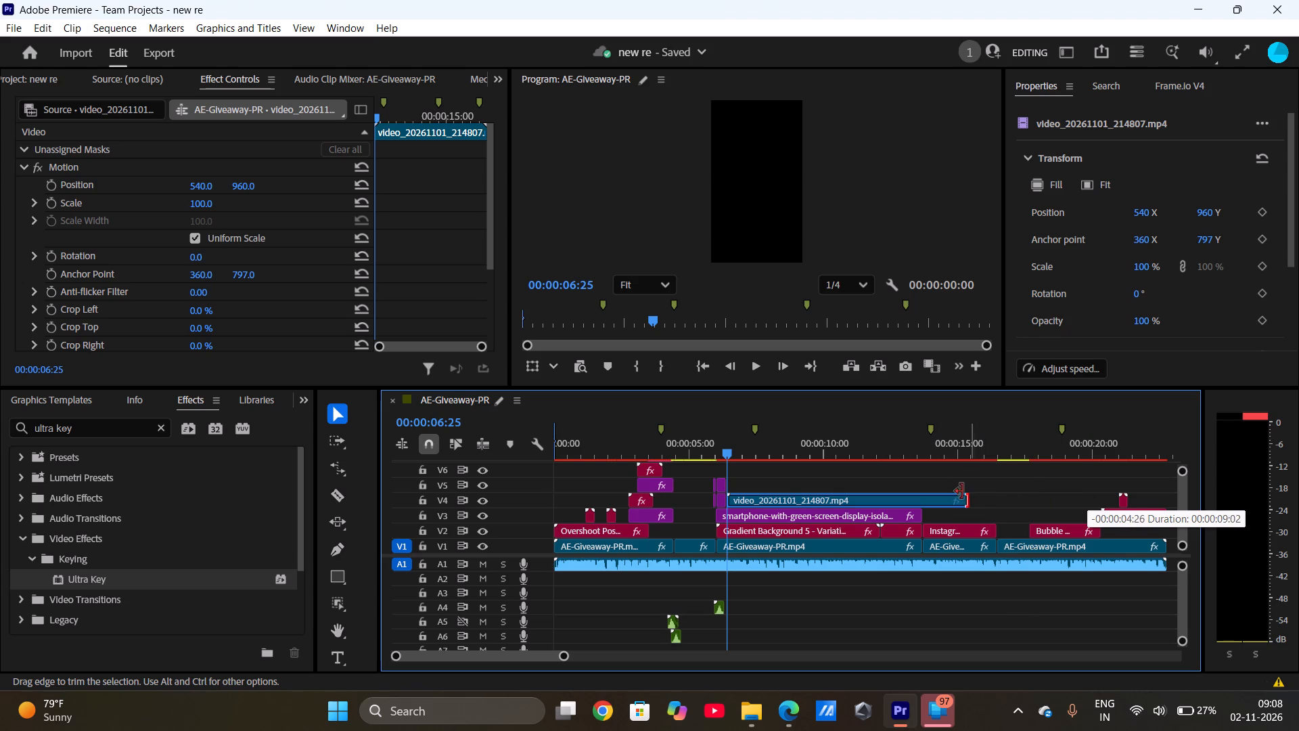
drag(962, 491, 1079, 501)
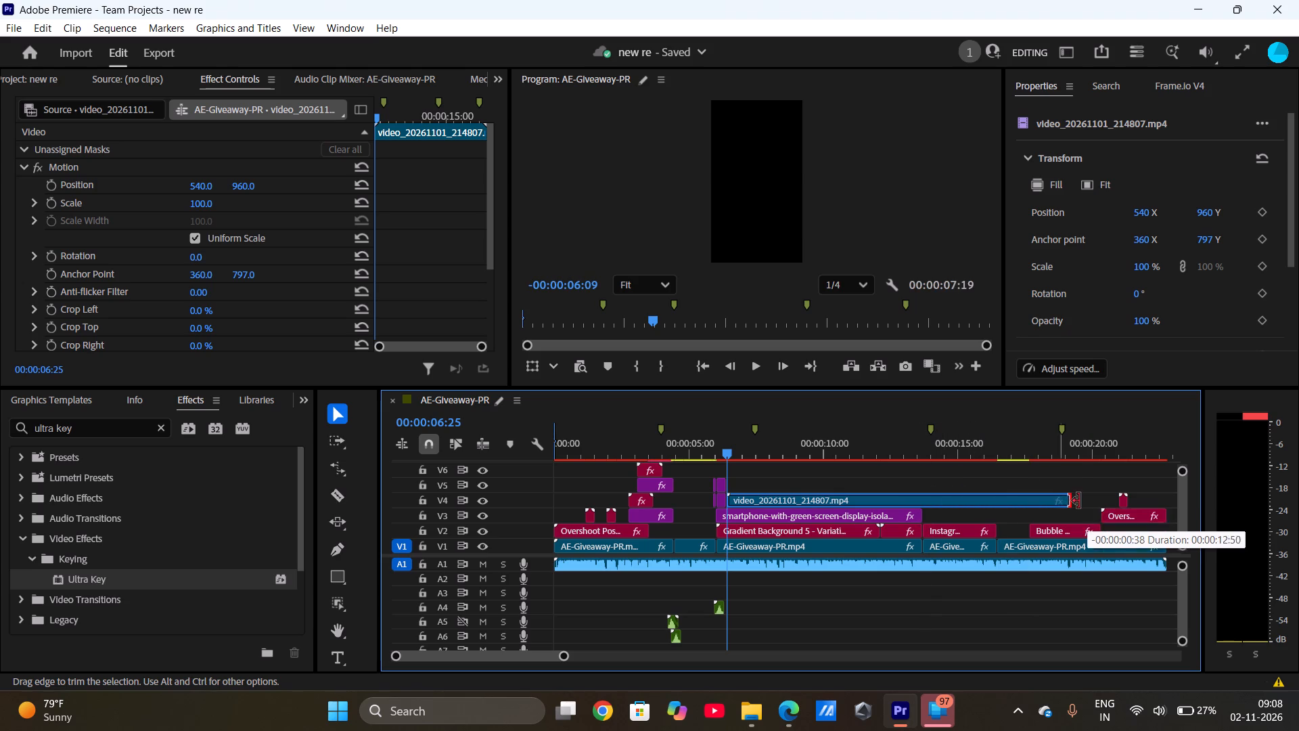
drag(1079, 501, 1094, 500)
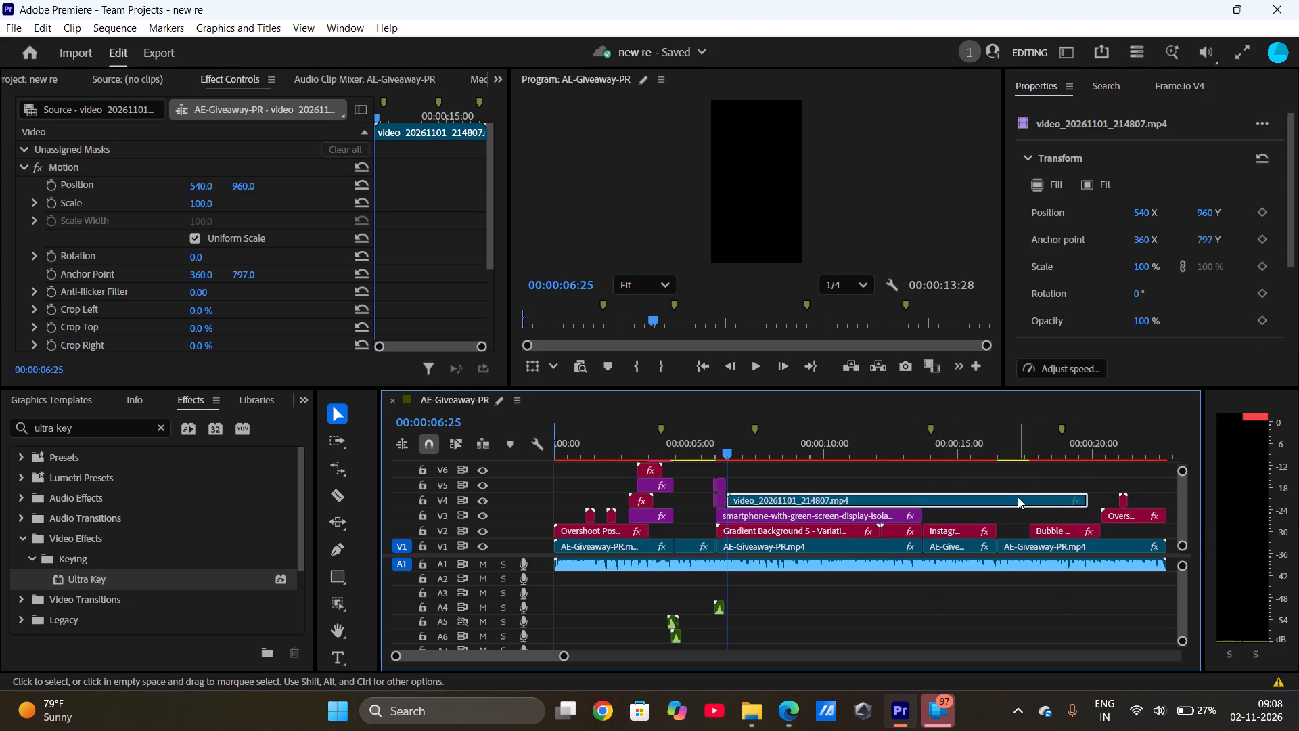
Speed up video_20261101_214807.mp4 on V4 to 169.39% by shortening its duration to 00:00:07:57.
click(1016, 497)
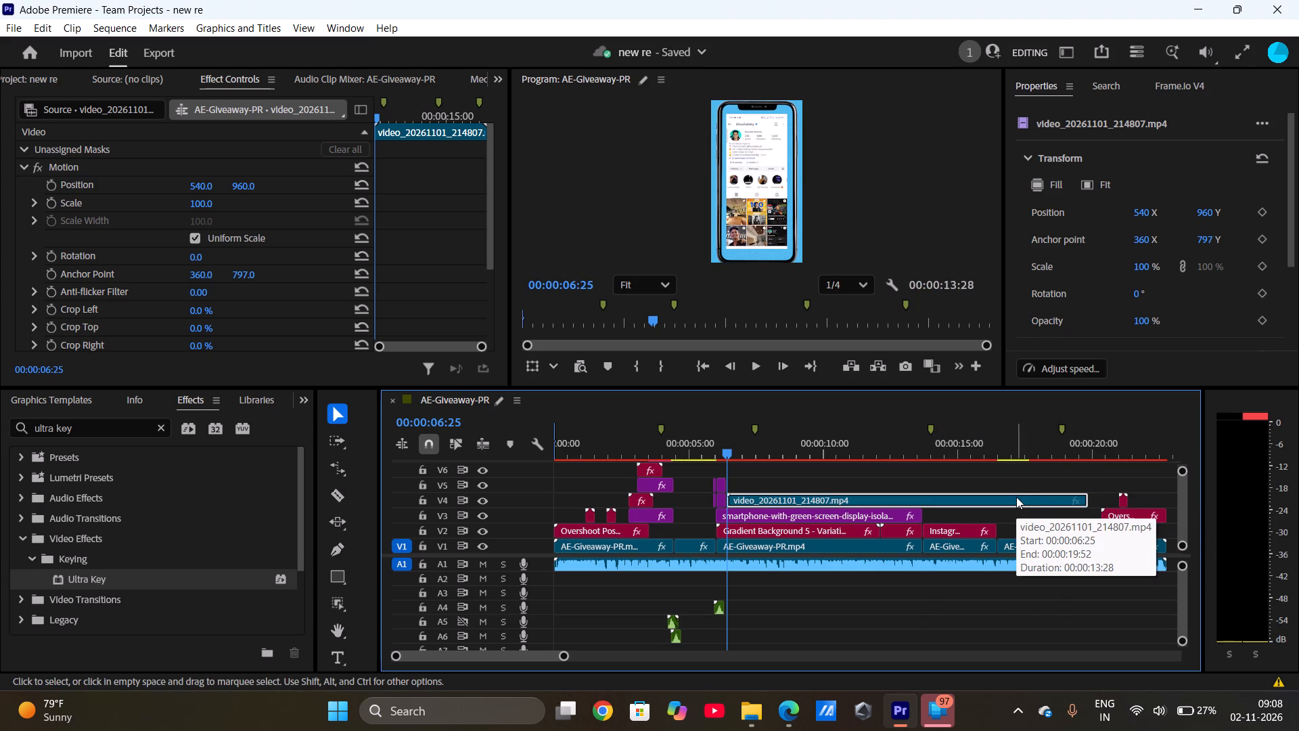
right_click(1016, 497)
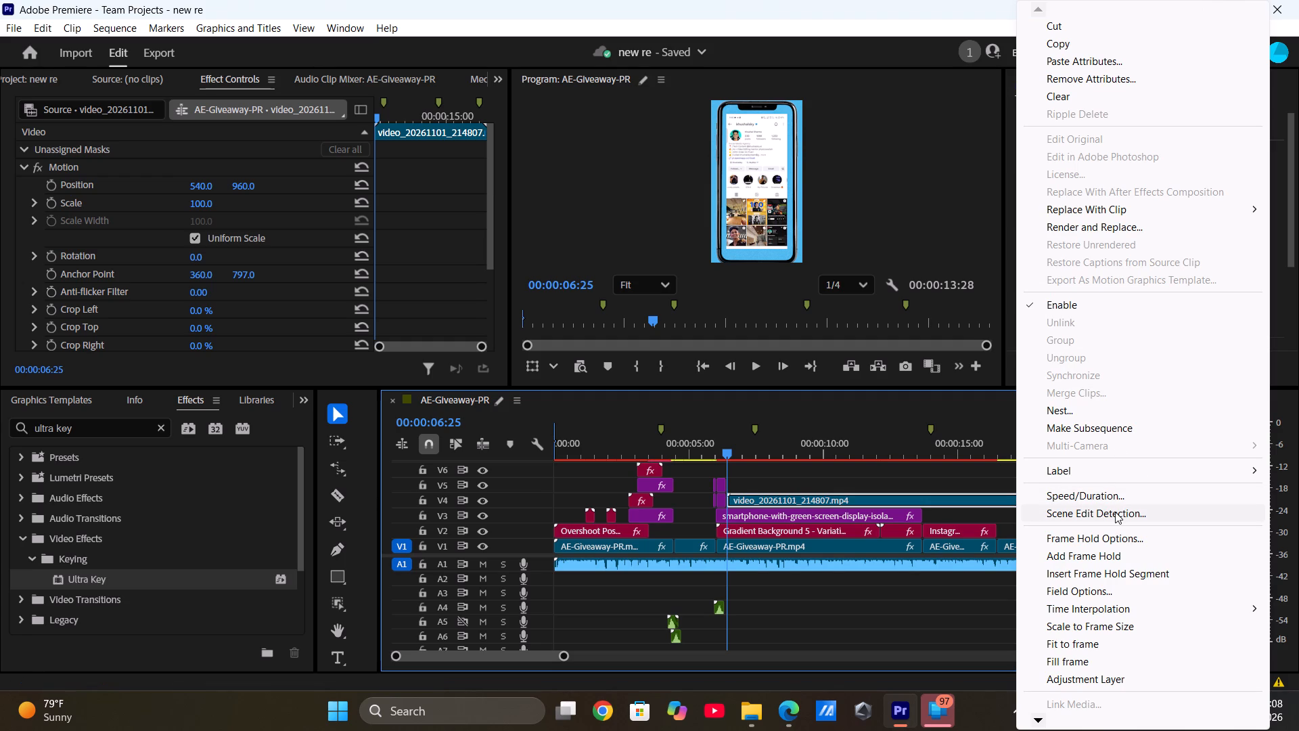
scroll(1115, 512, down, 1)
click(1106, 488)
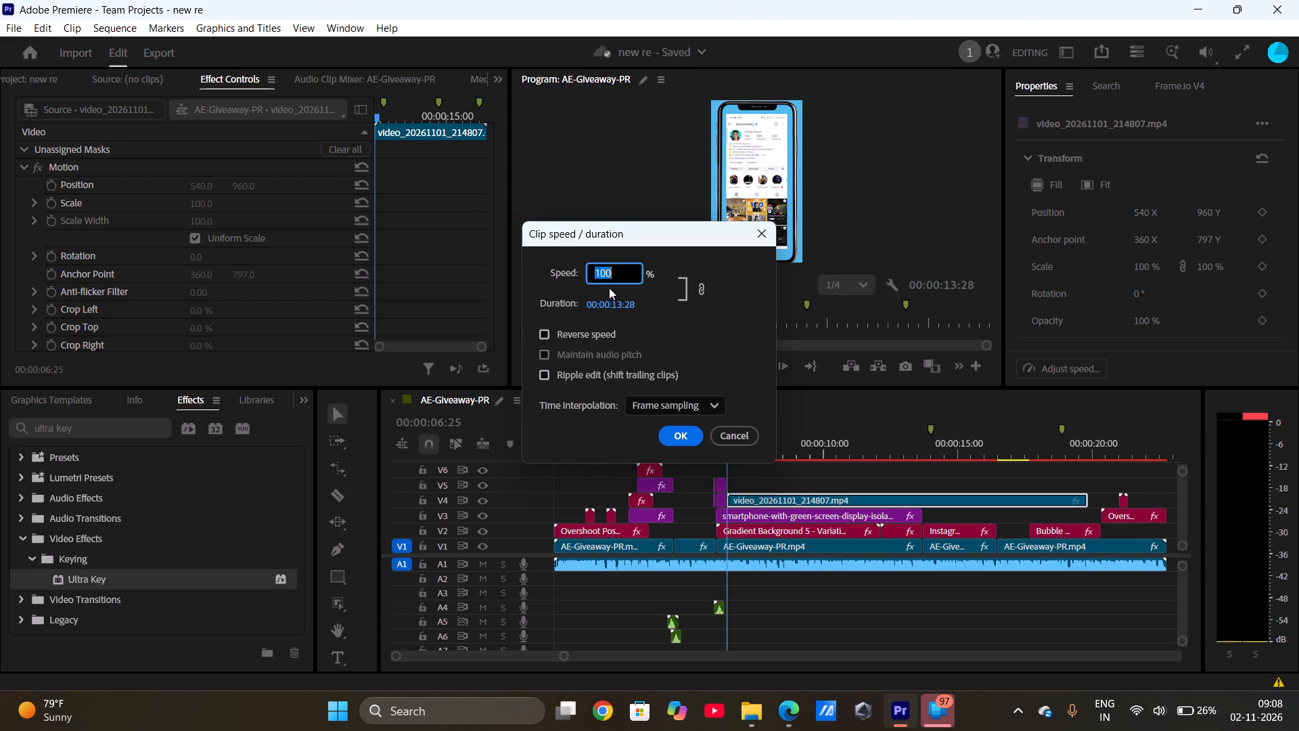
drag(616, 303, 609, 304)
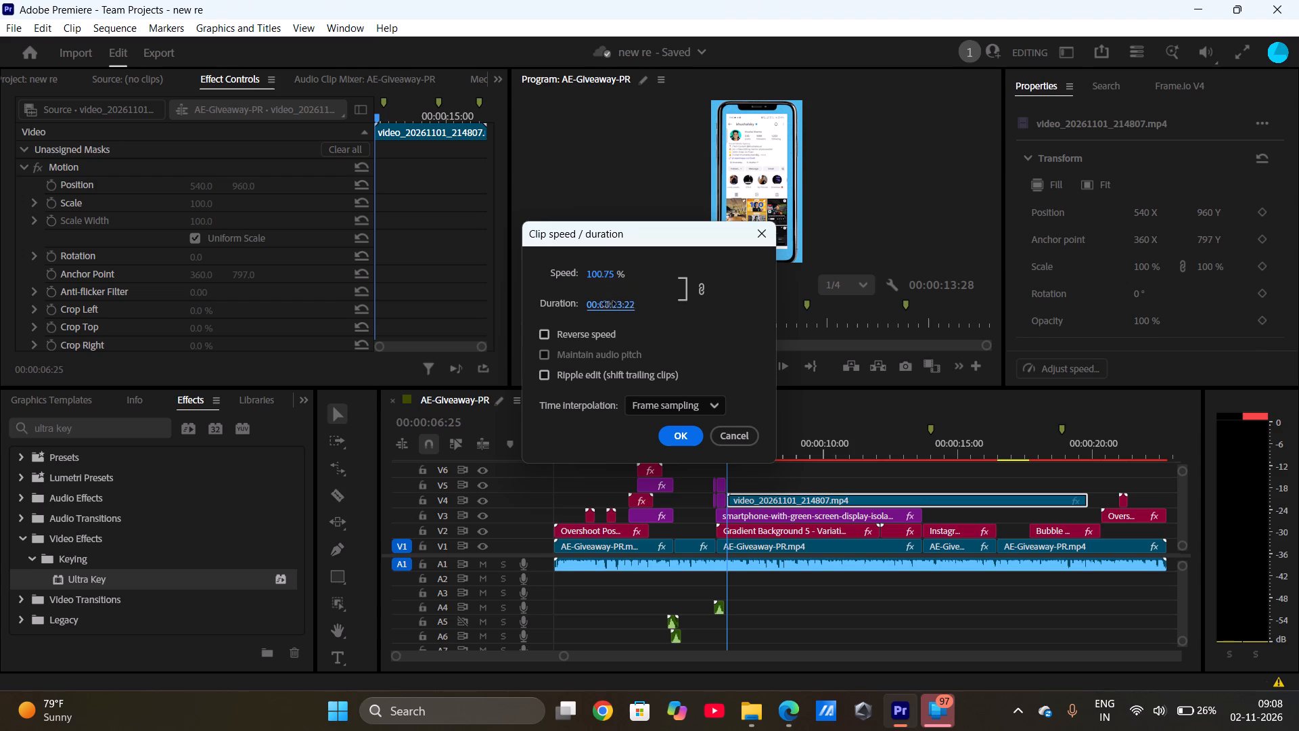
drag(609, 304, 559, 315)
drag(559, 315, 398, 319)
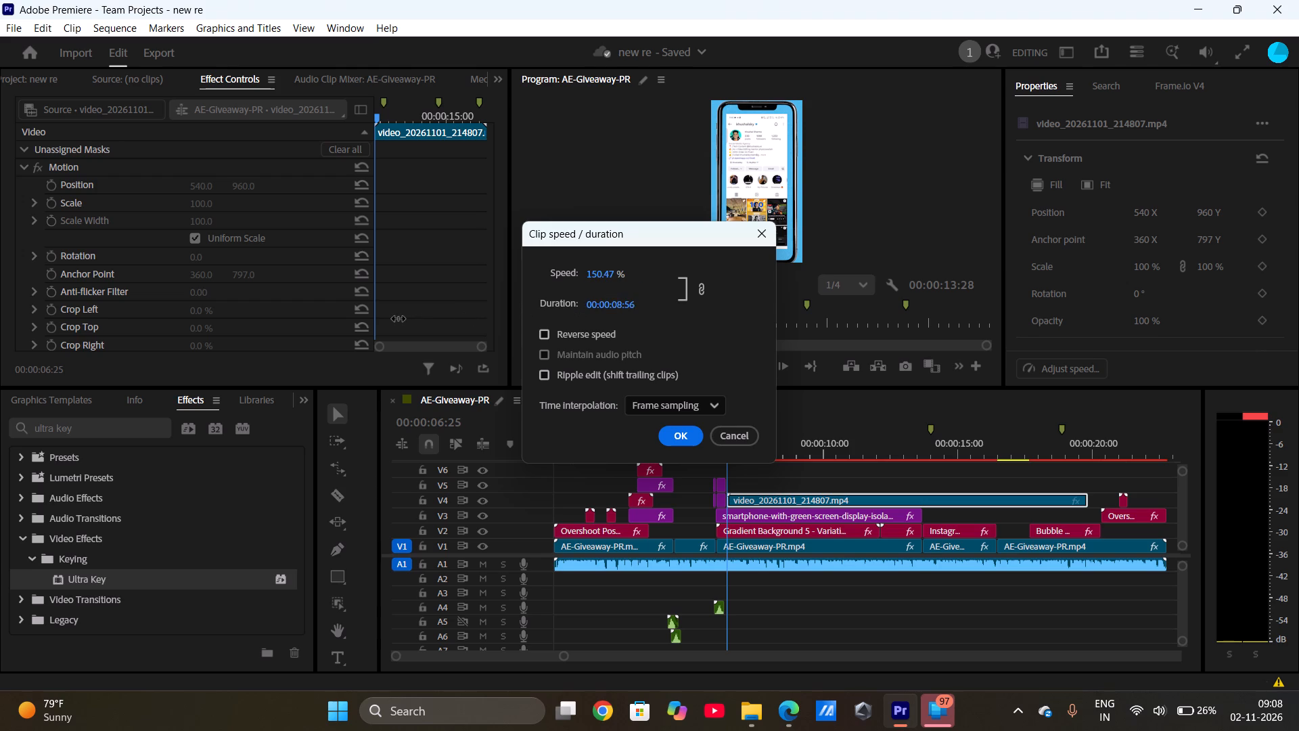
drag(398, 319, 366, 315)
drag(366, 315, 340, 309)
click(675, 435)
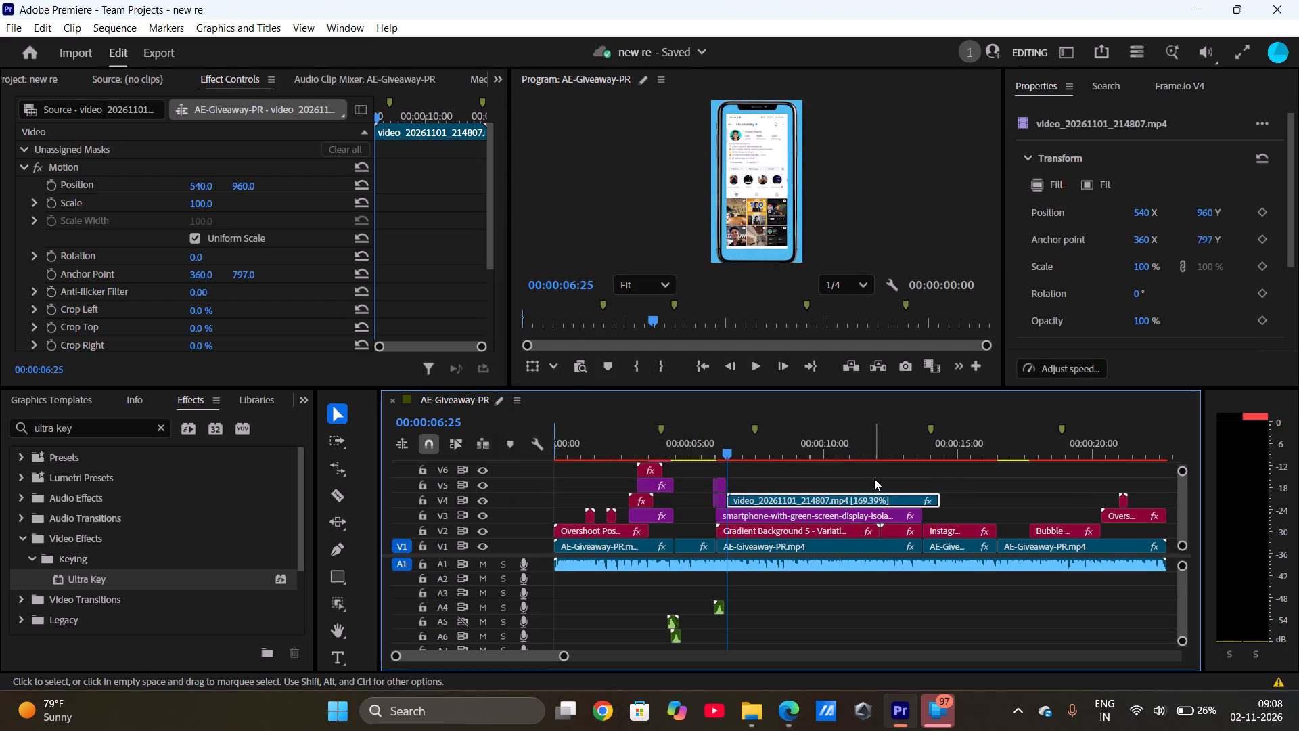
Set the V4 screen-recording clip's speed to 183.22% by shortening its duration, matching its end to the smartphone clip's end on V3.
right_click(906, 503)
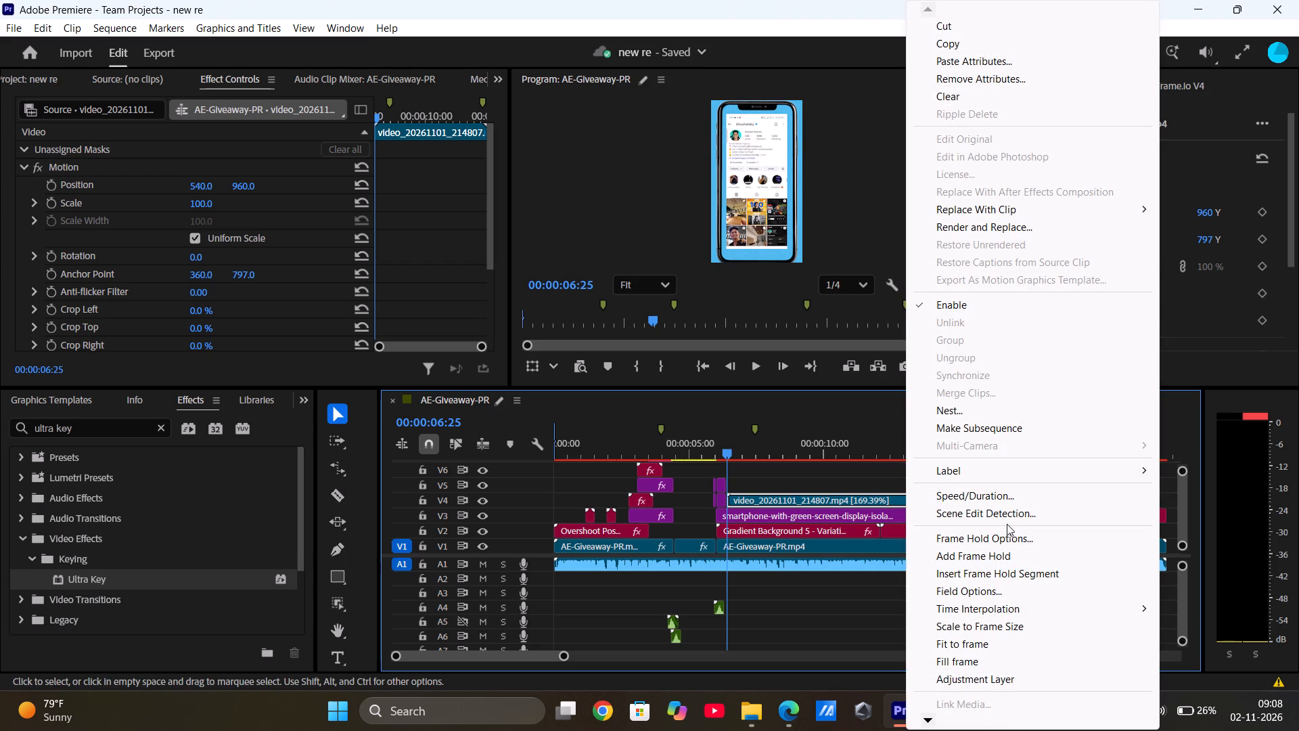
click(984, 491)
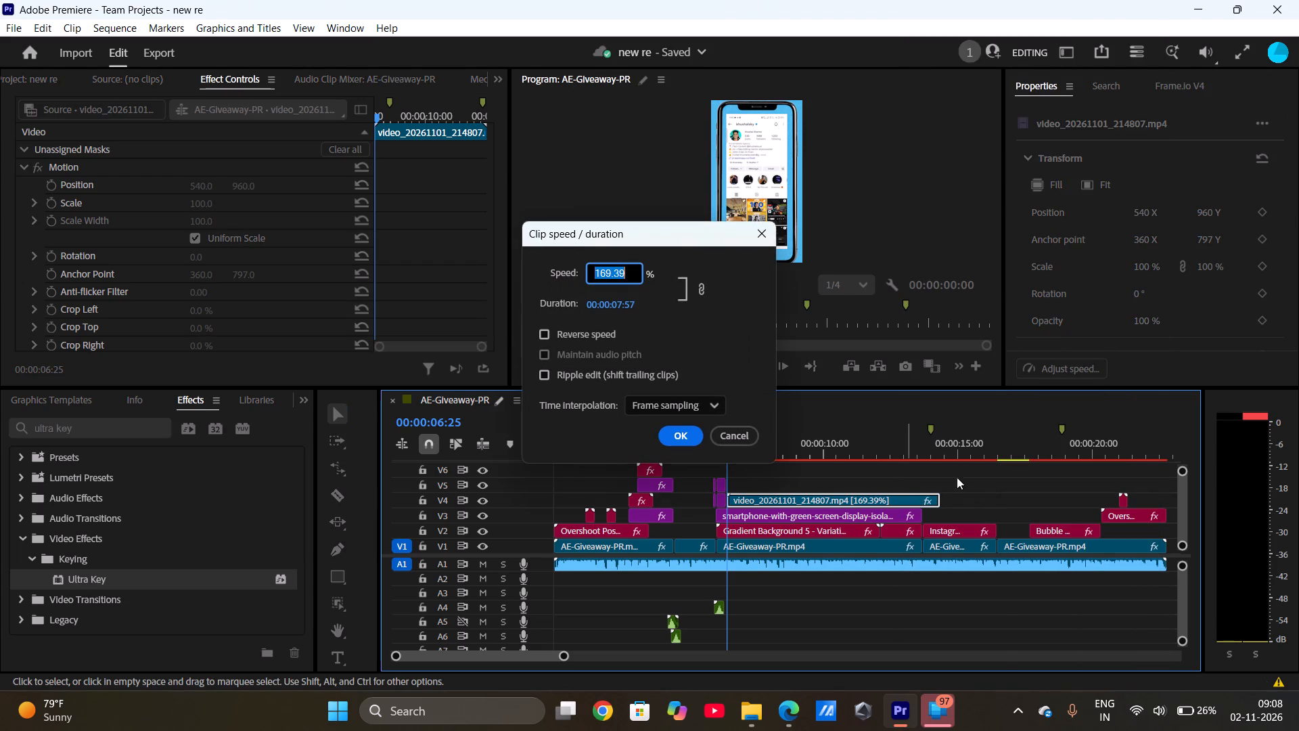
drag(622, 305, 618, 305)
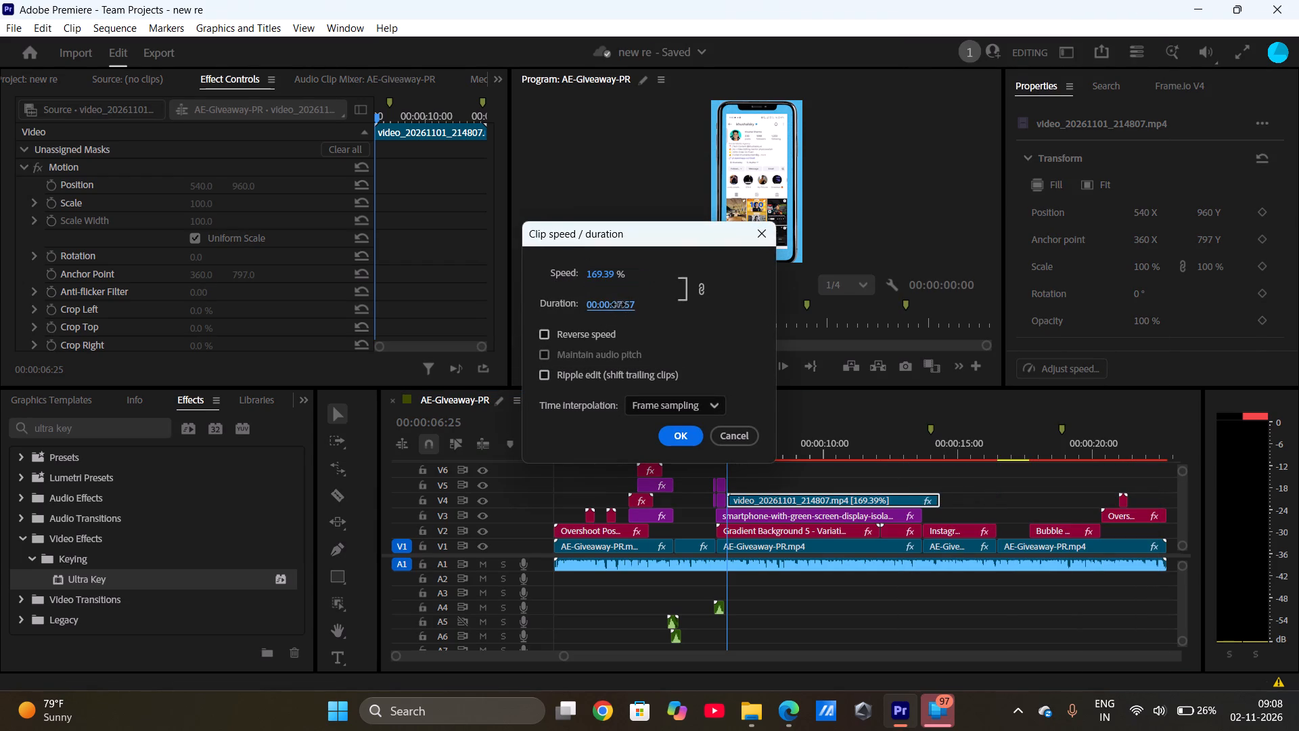
drag(618, 305, 591, 304)
drag(591, 304, 587, 304)
click(681, 430)
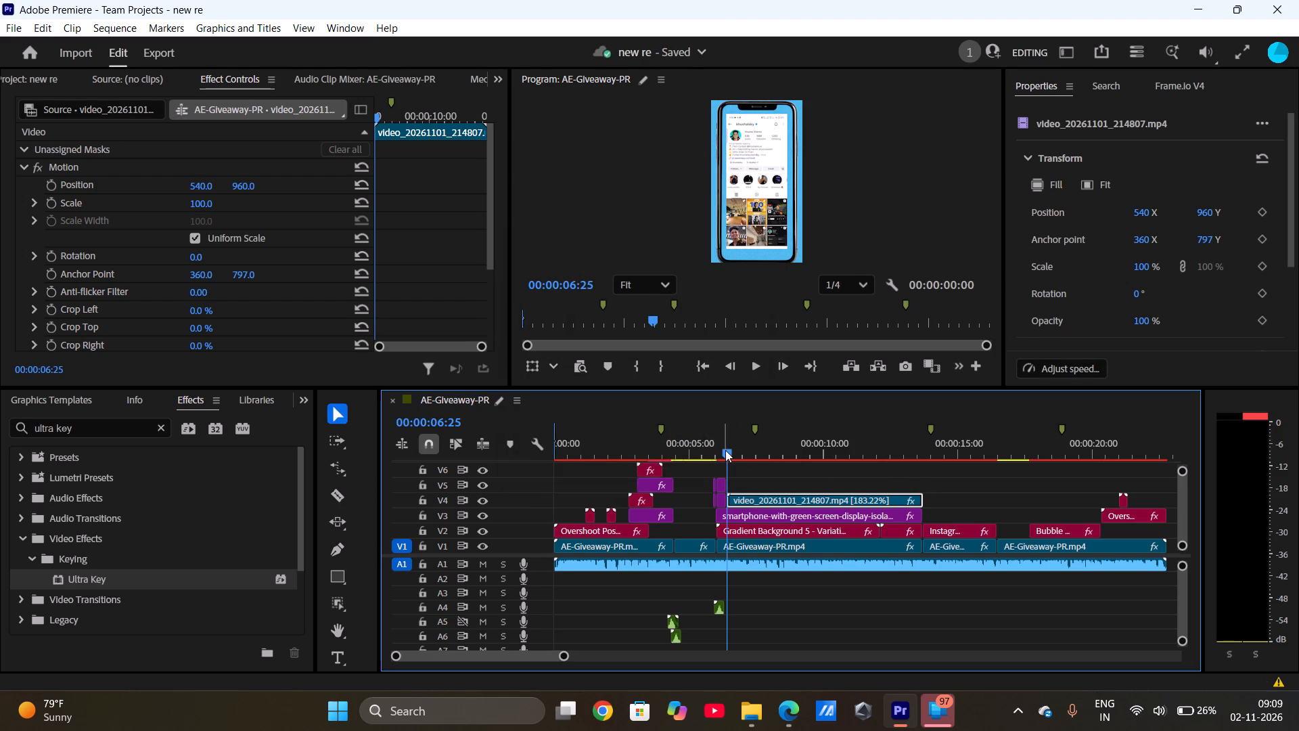
Scrub through the sequence between about 5 and 10 seconds to examine the transition into the phone section.
drag(725, 450, 744, 452)
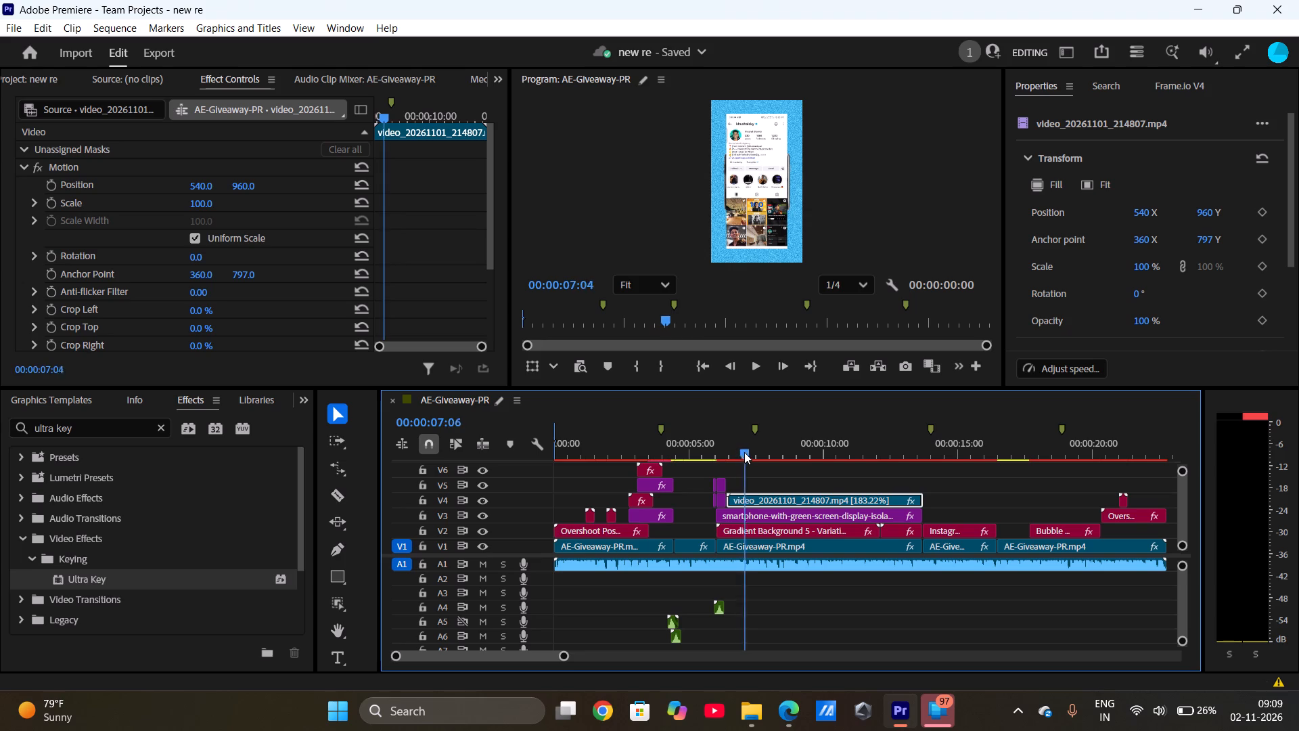
drag(744, 452, 706, 446)
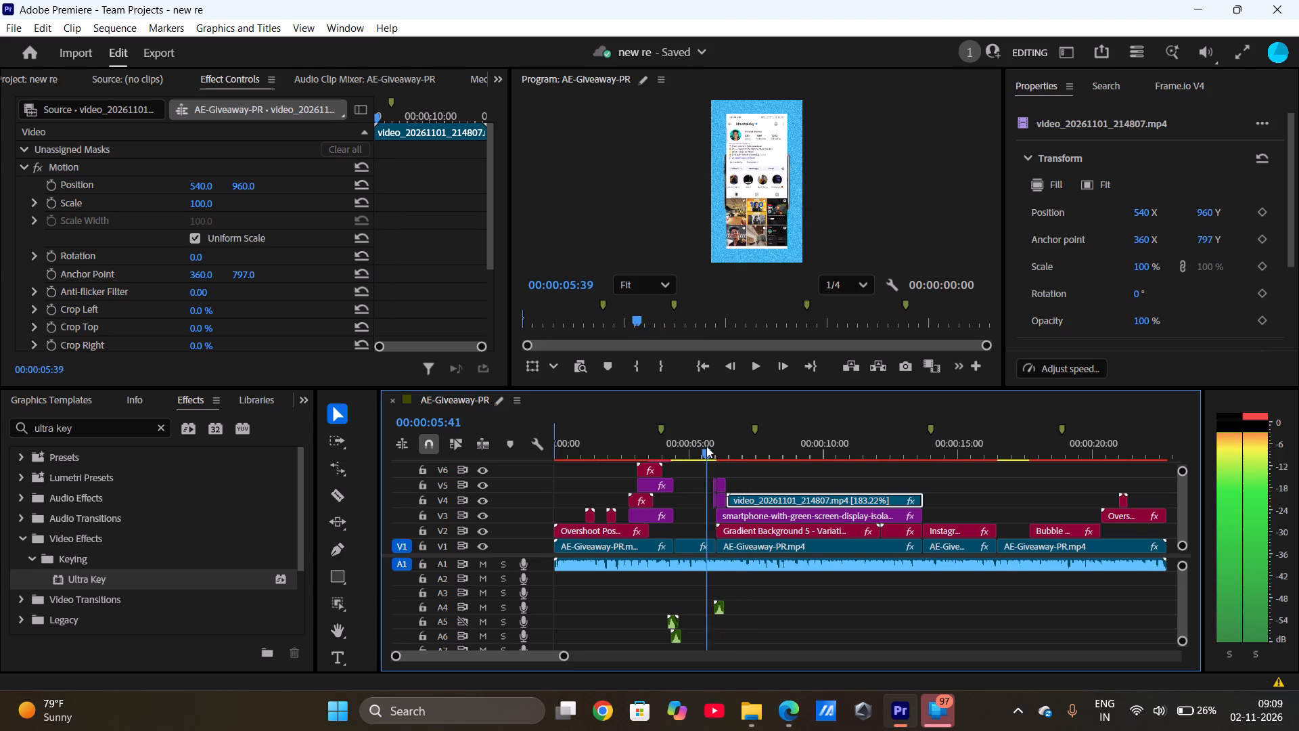
drag(706, 446, 687, 448)
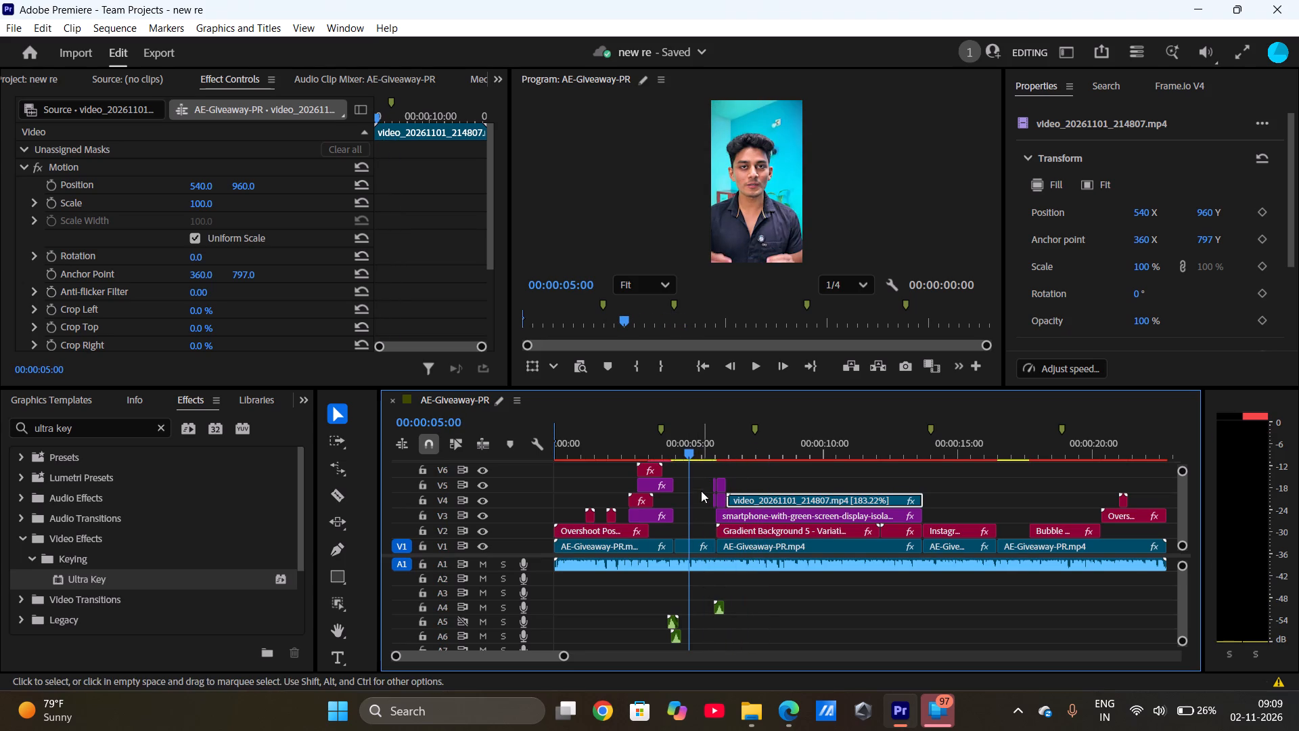
drag(685, 456, 714, 460)
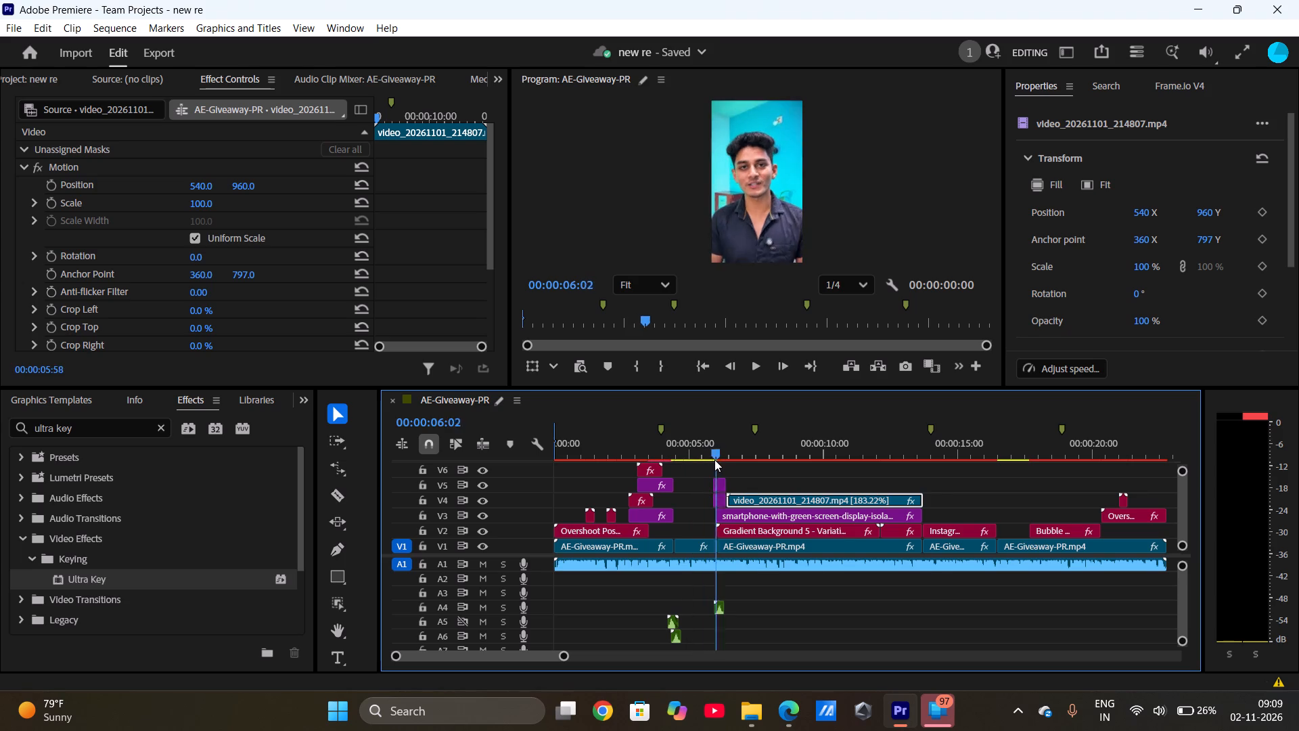
drag(714, 460, 742, 460)
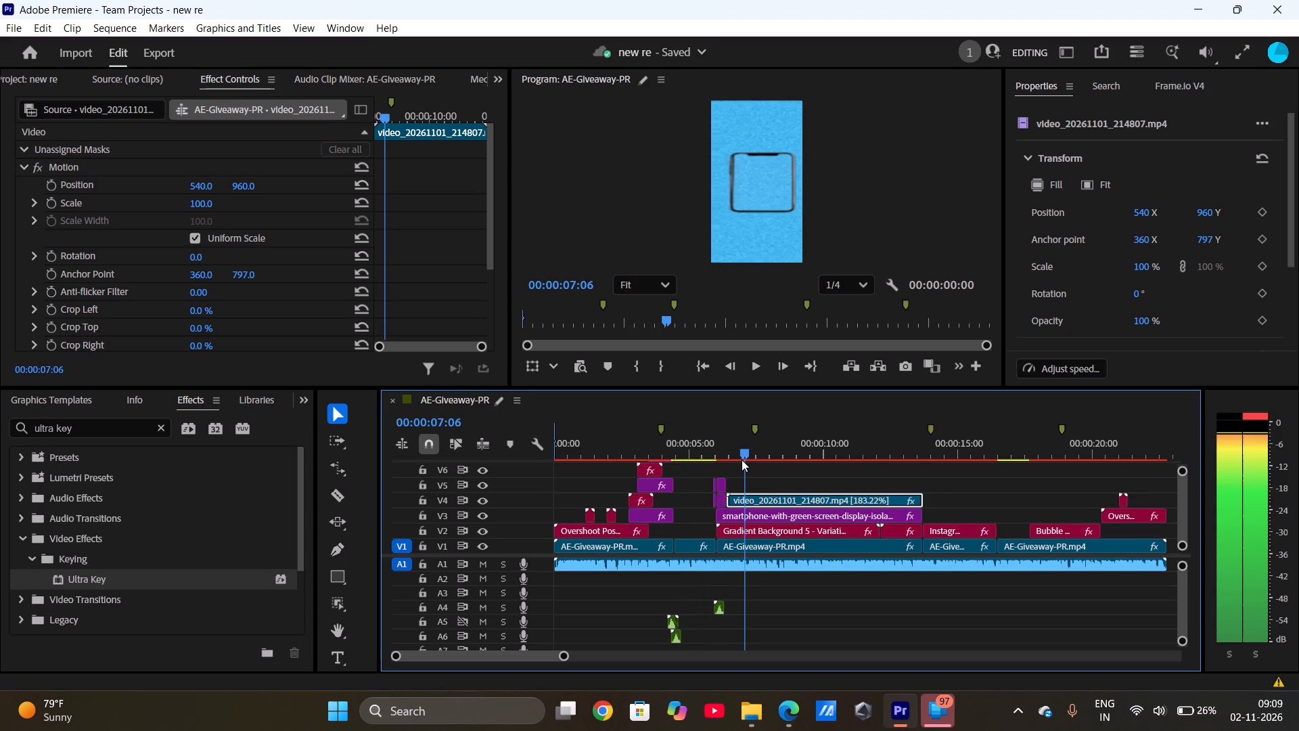
drag(742, 460, 834, 445)
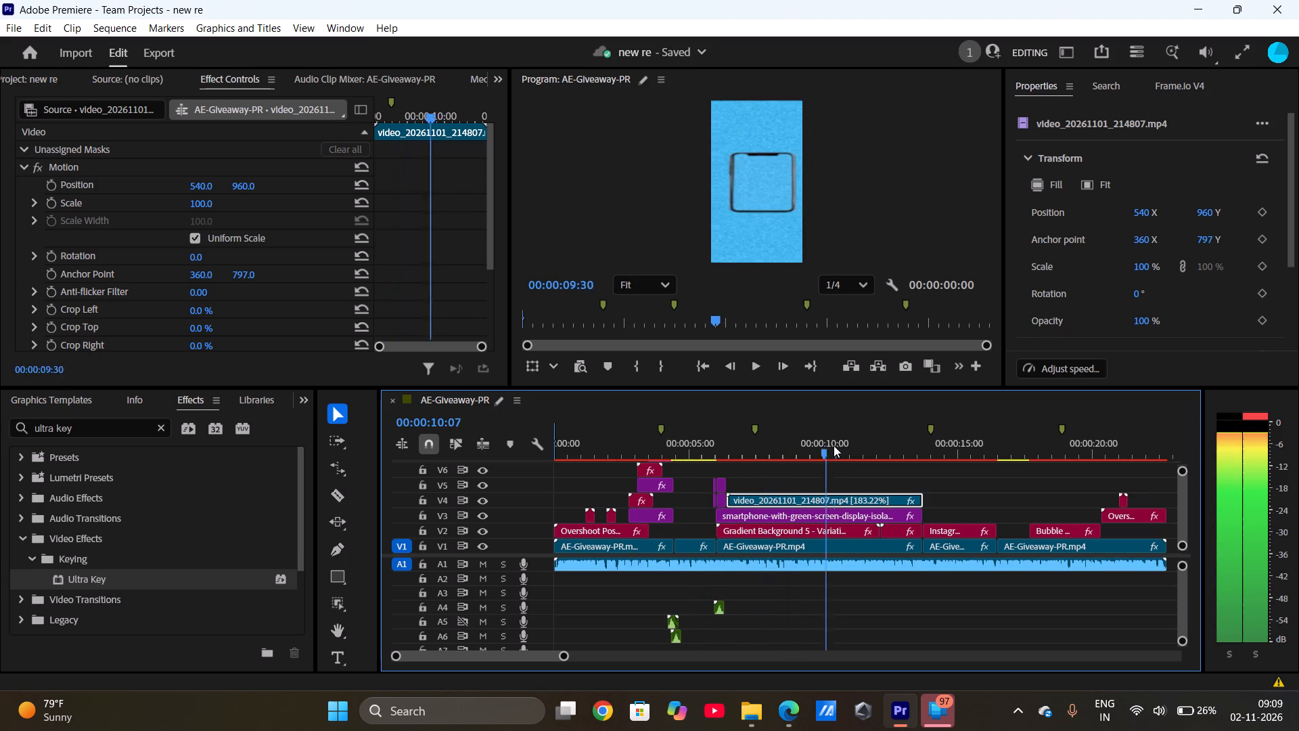
drag(834, 445, 708, 435)
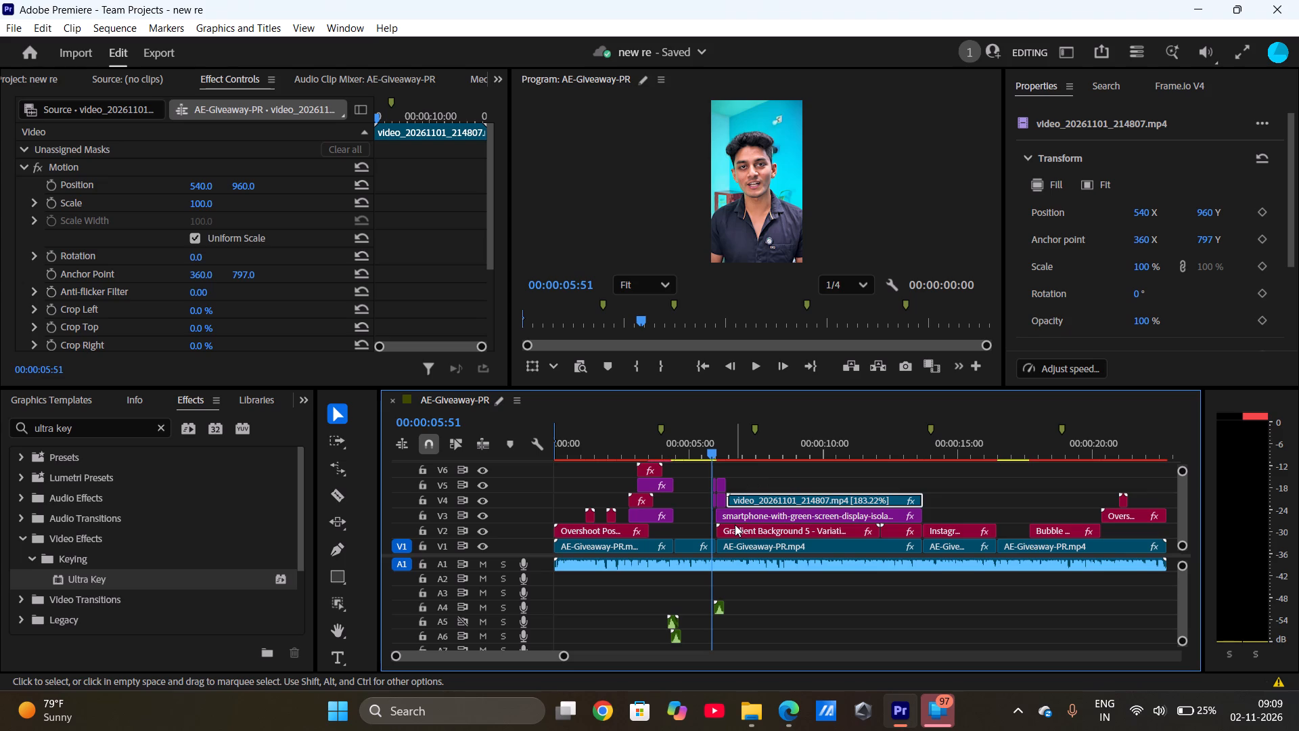
Move the smartphone clip on V3 so it starts together with the V4 screen recording at 00:00:06:25.
click(756, 513)
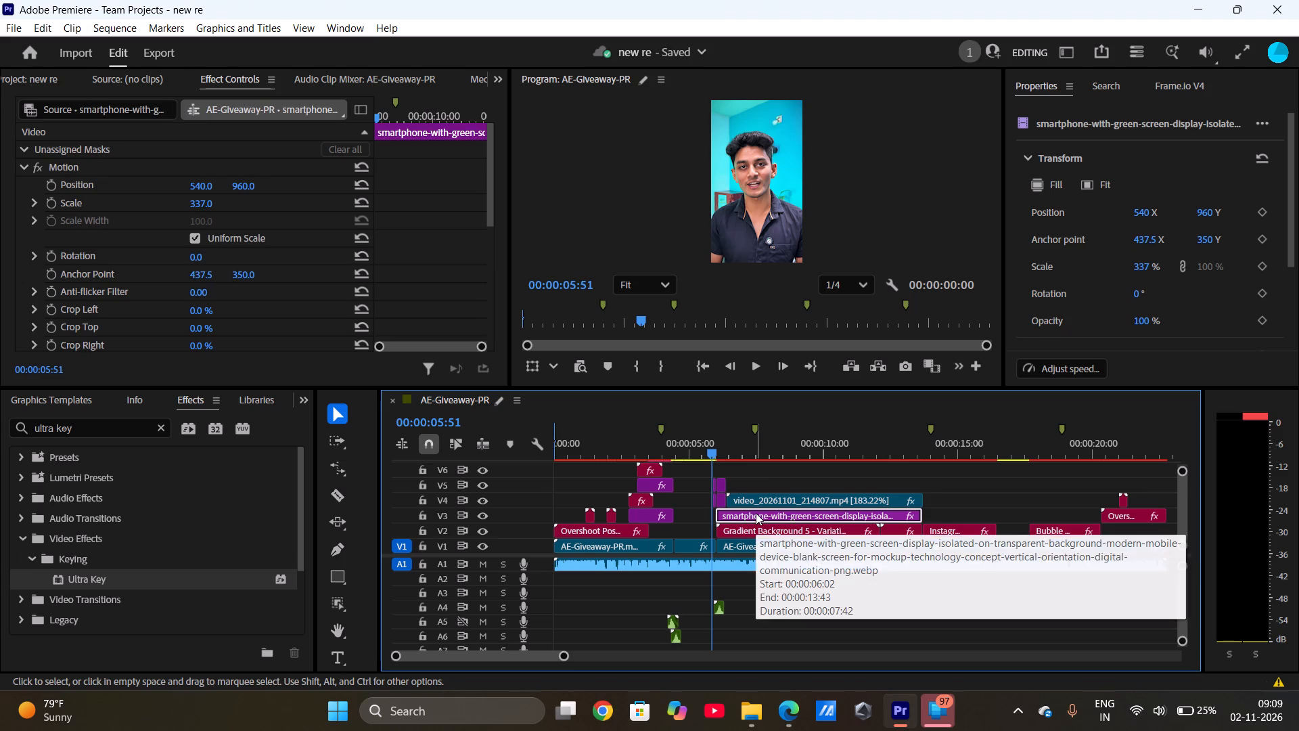
drag(756, 513, 768, 512)
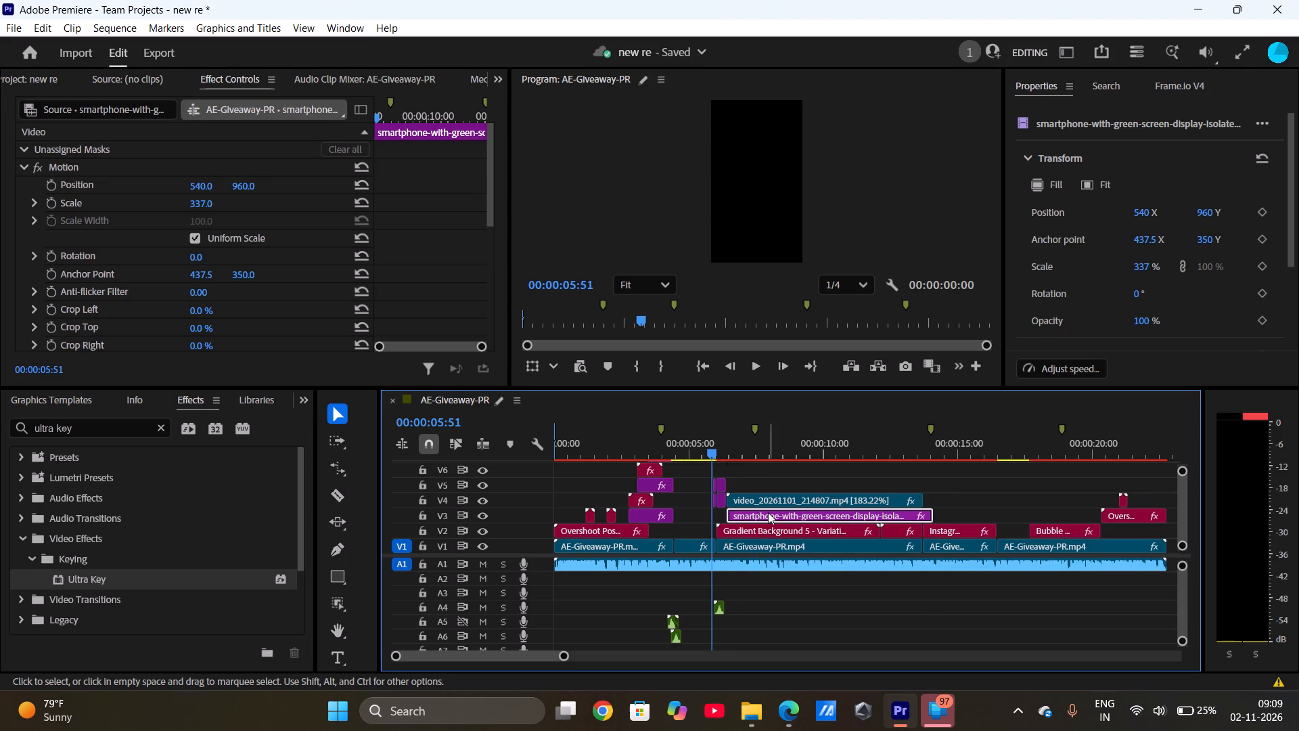
Play the sequence from 00:00:05:51 to review the phone section and what follows.
click(755, 370)
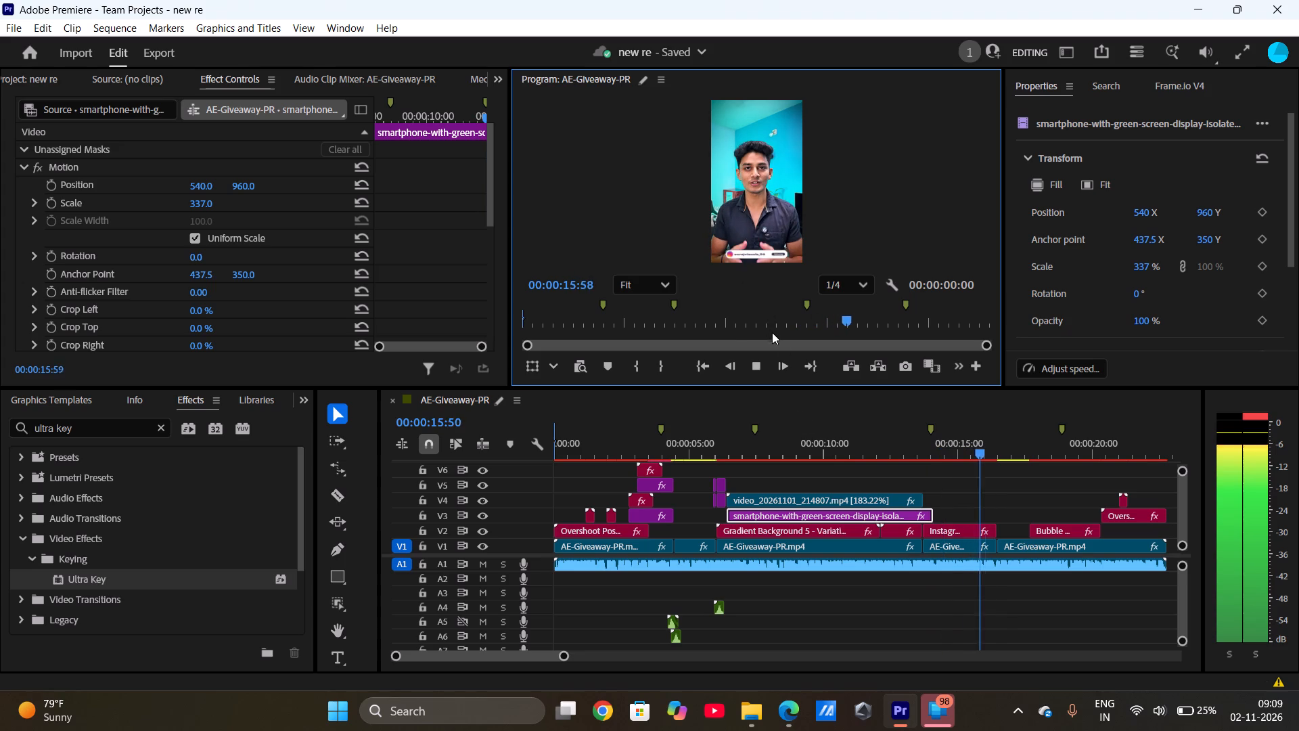
Hide the output of video track V4 and return the playhead to the sequence start.
click(790, 499)
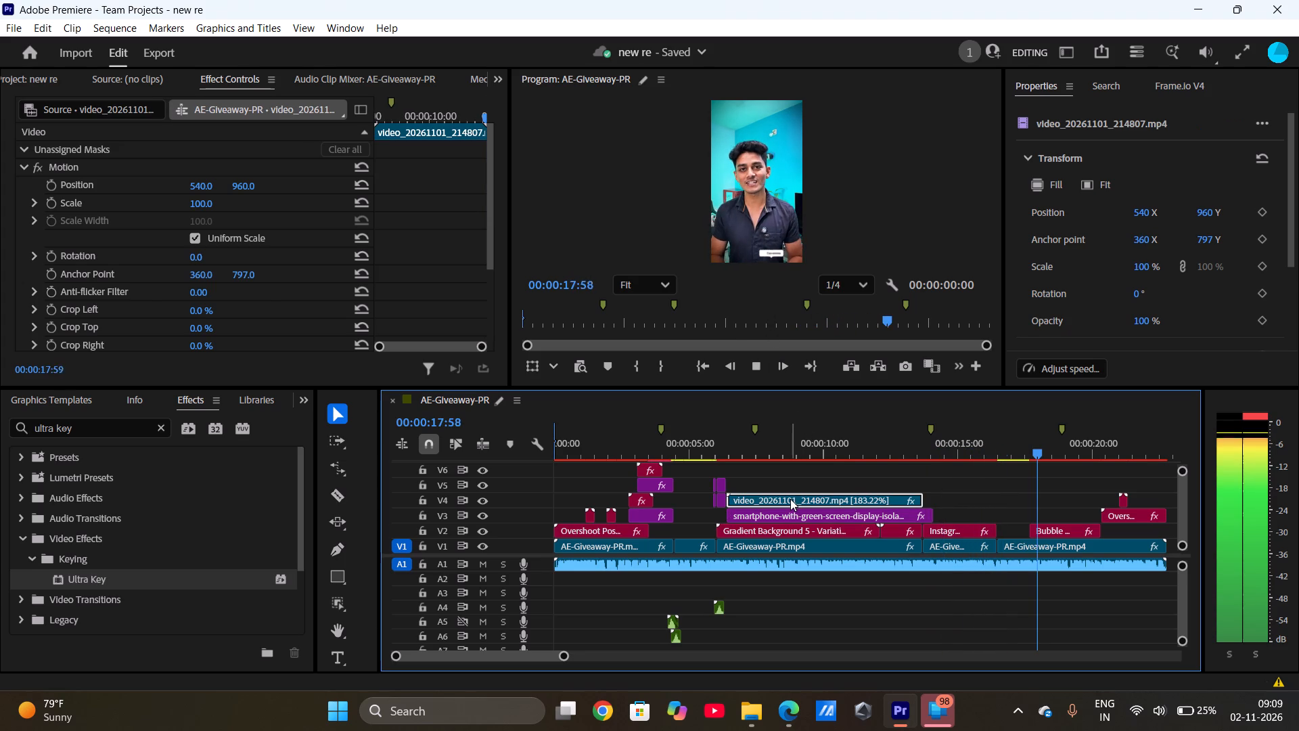
click(482, 498)
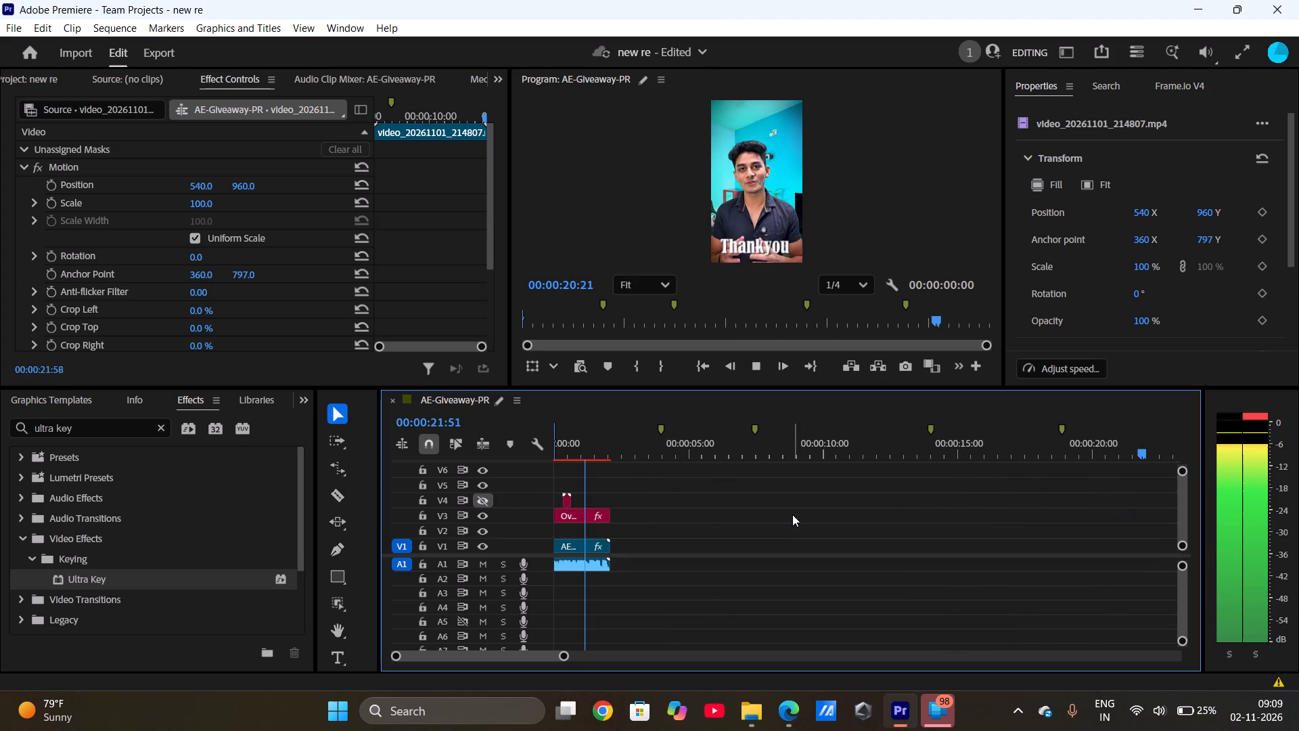
click(792, 514)
click(701, 369)
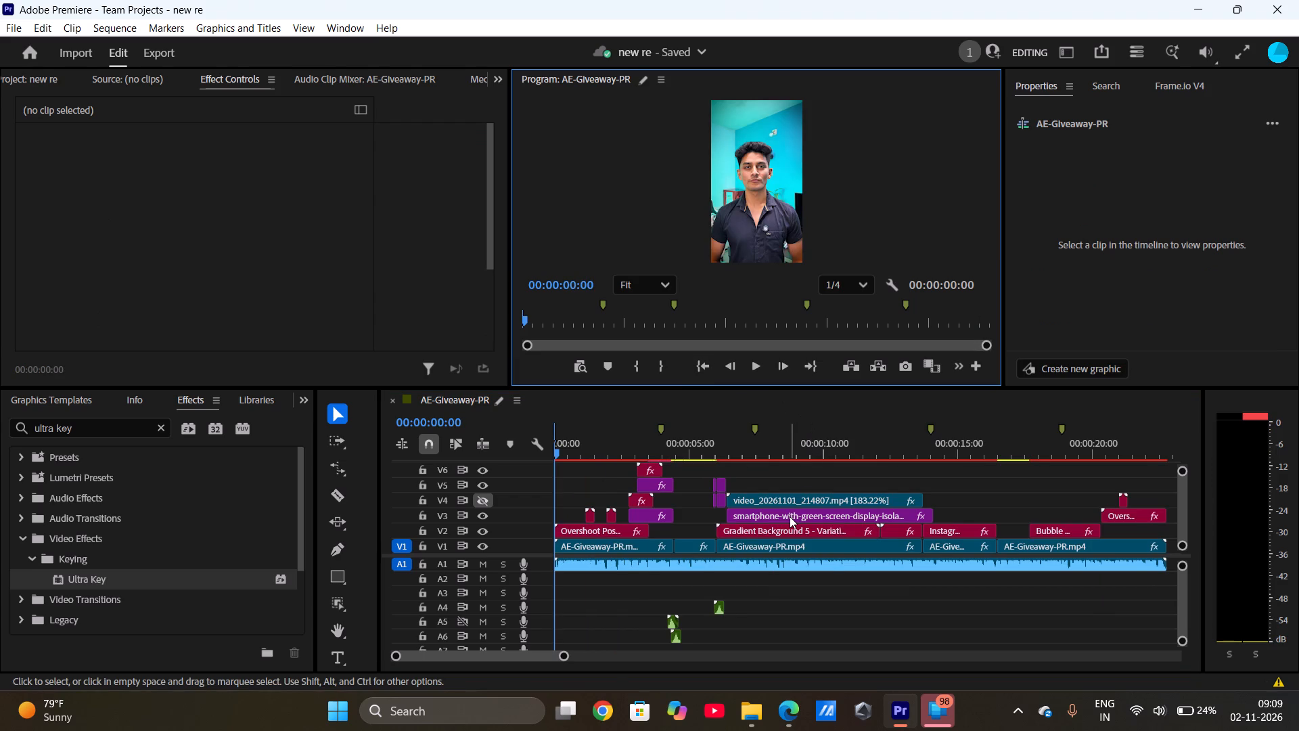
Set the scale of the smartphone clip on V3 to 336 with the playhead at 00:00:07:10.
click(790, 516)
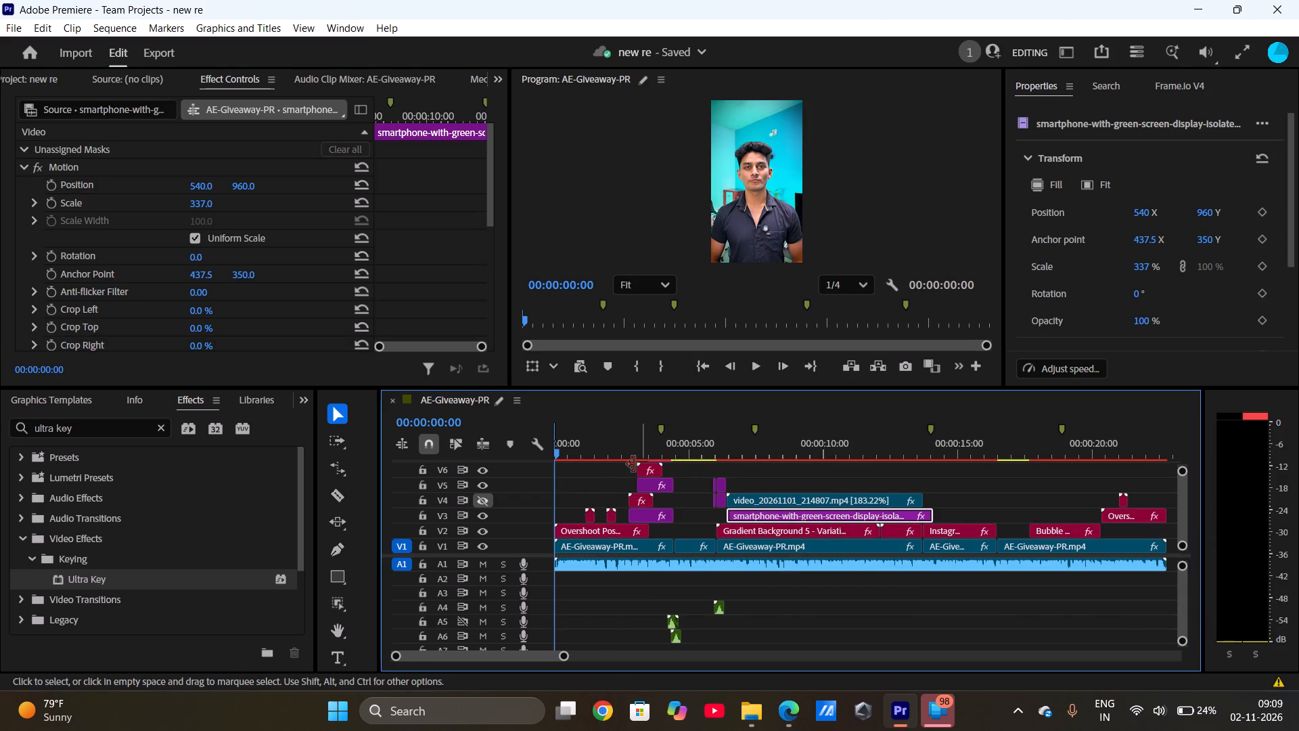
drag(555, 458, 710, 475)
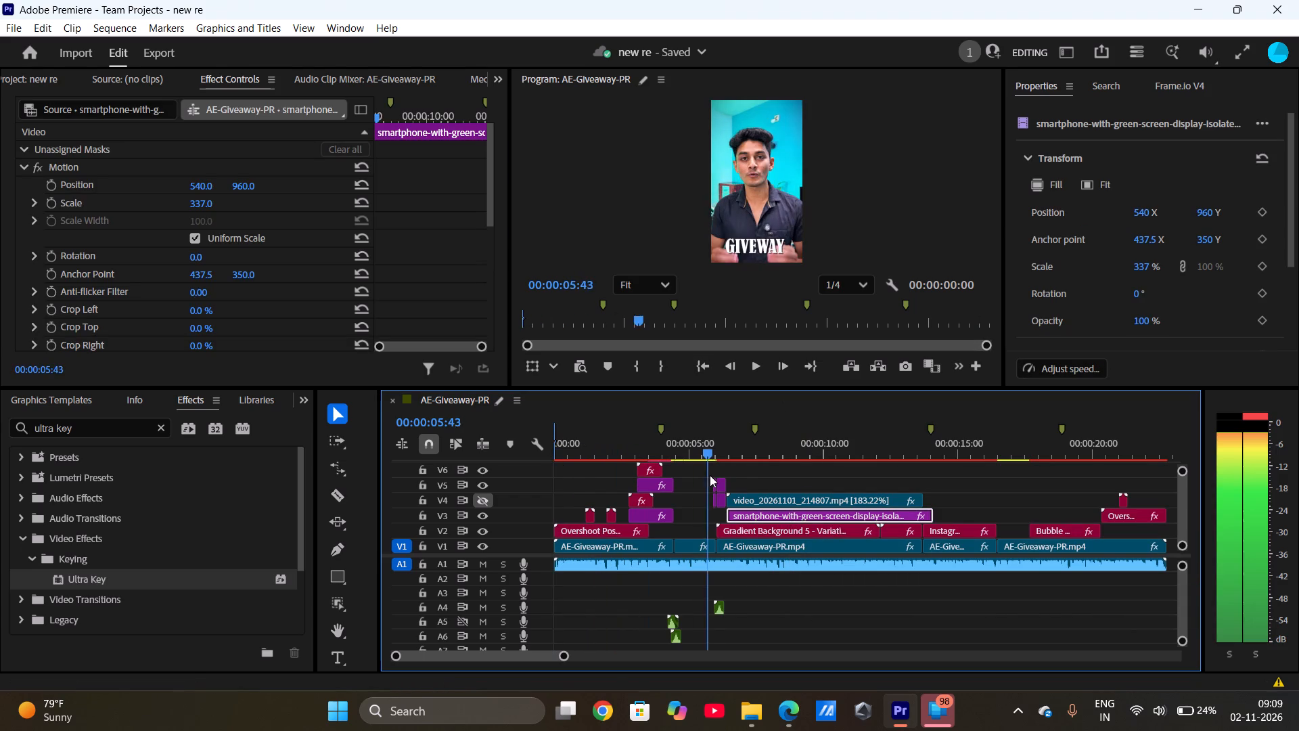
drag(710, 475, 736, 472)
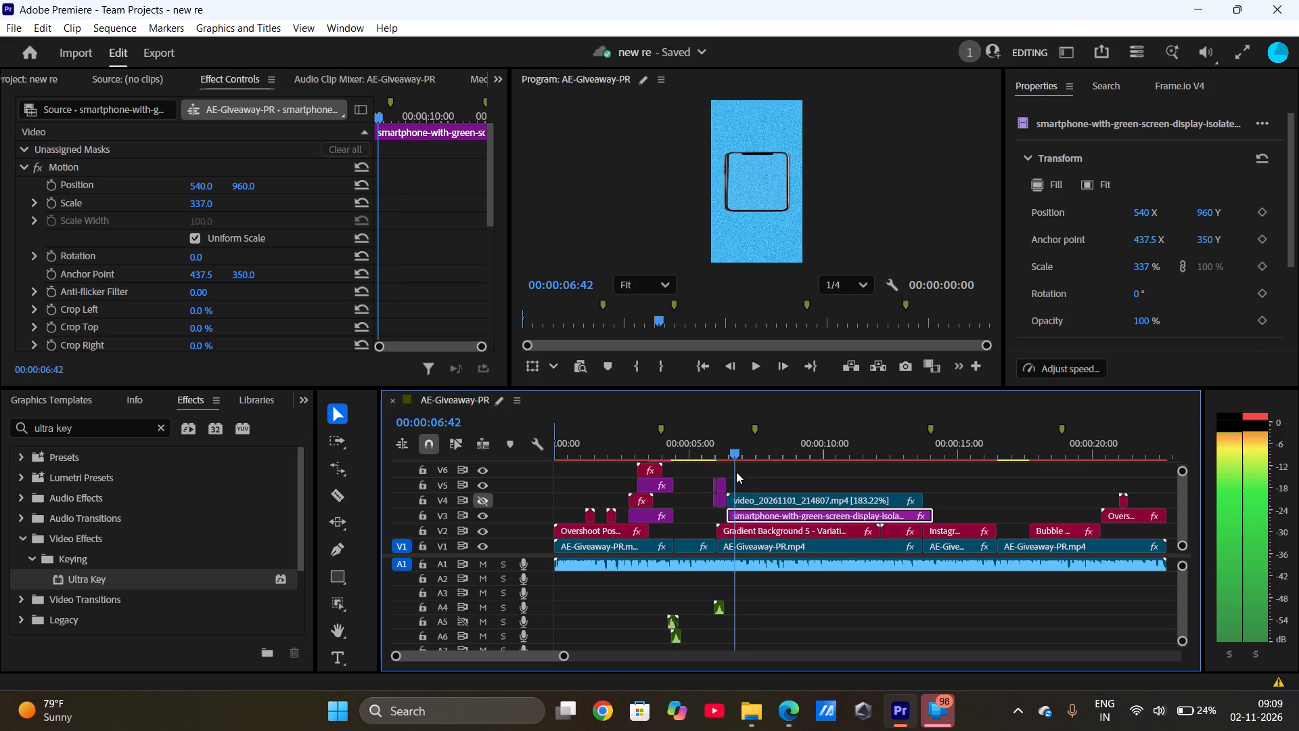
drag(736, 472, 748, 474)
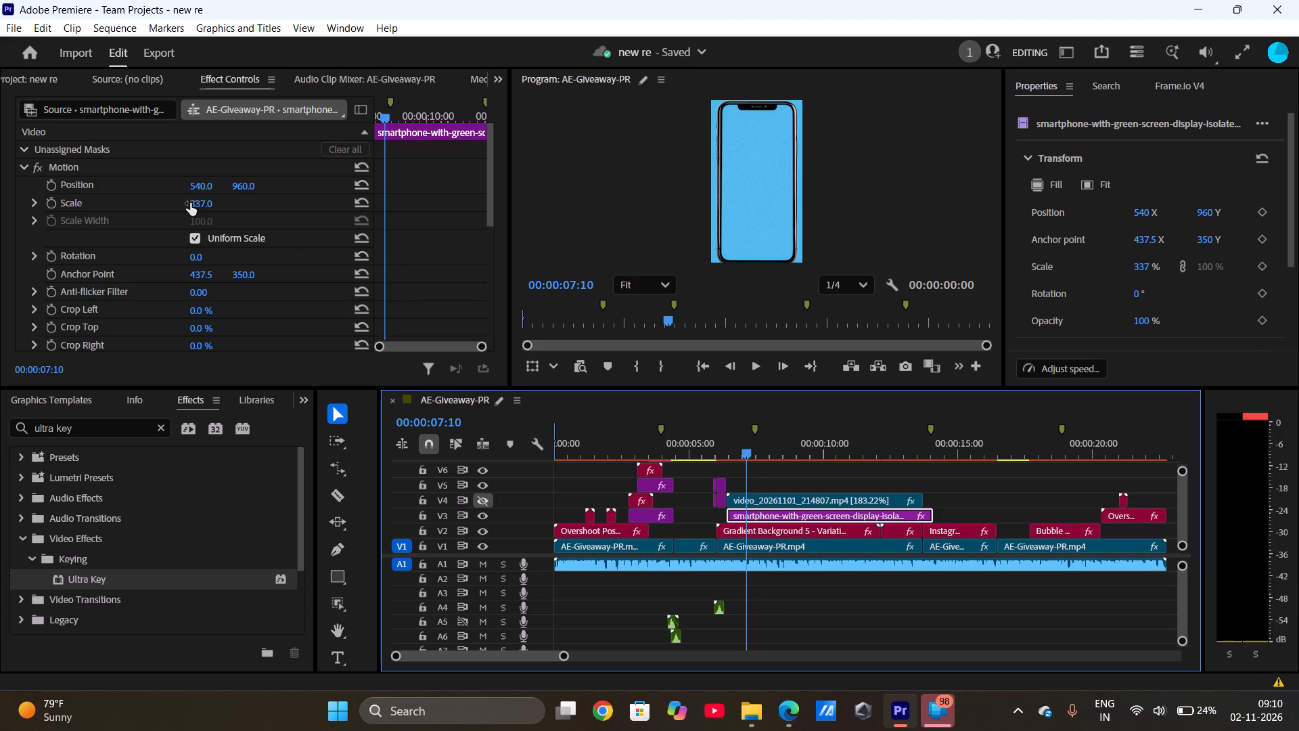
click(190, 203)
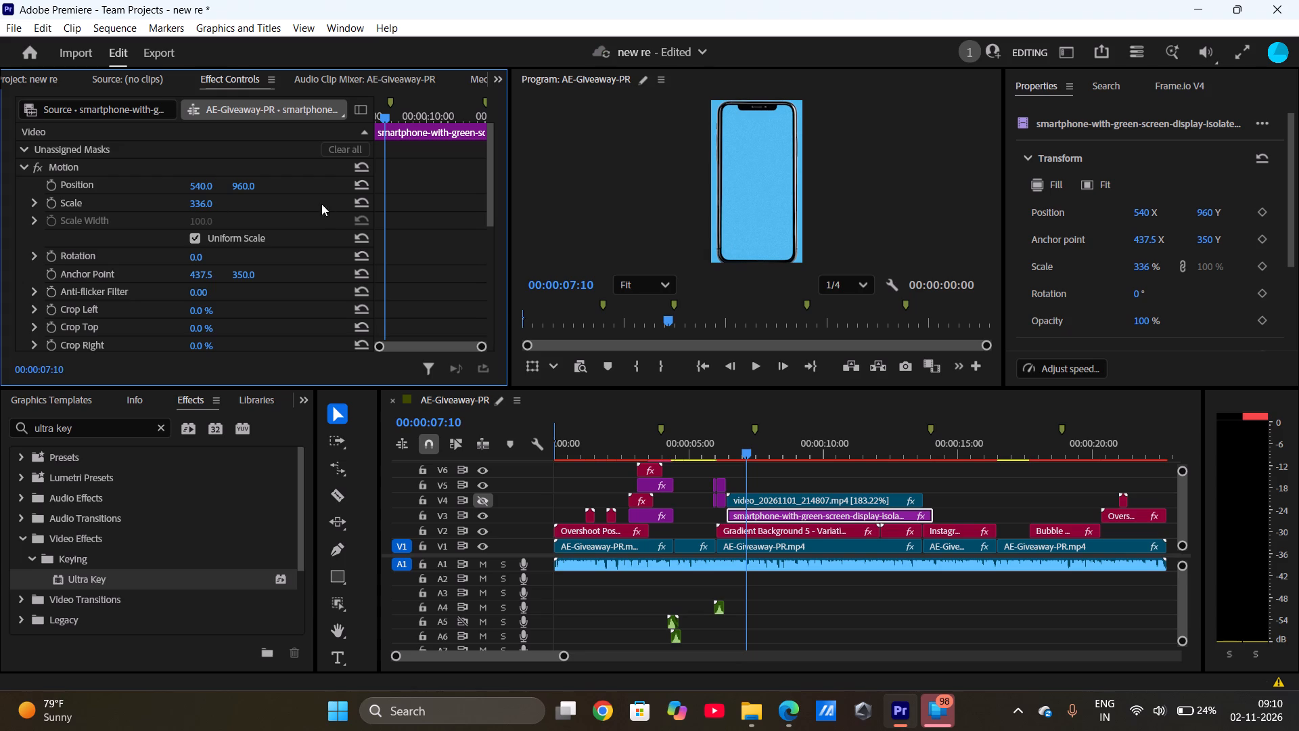
Move the playhead to 00:00:06:30 and reset the V3 smartphone clip's scale to its default.
drag(747, 454, 735, 451)
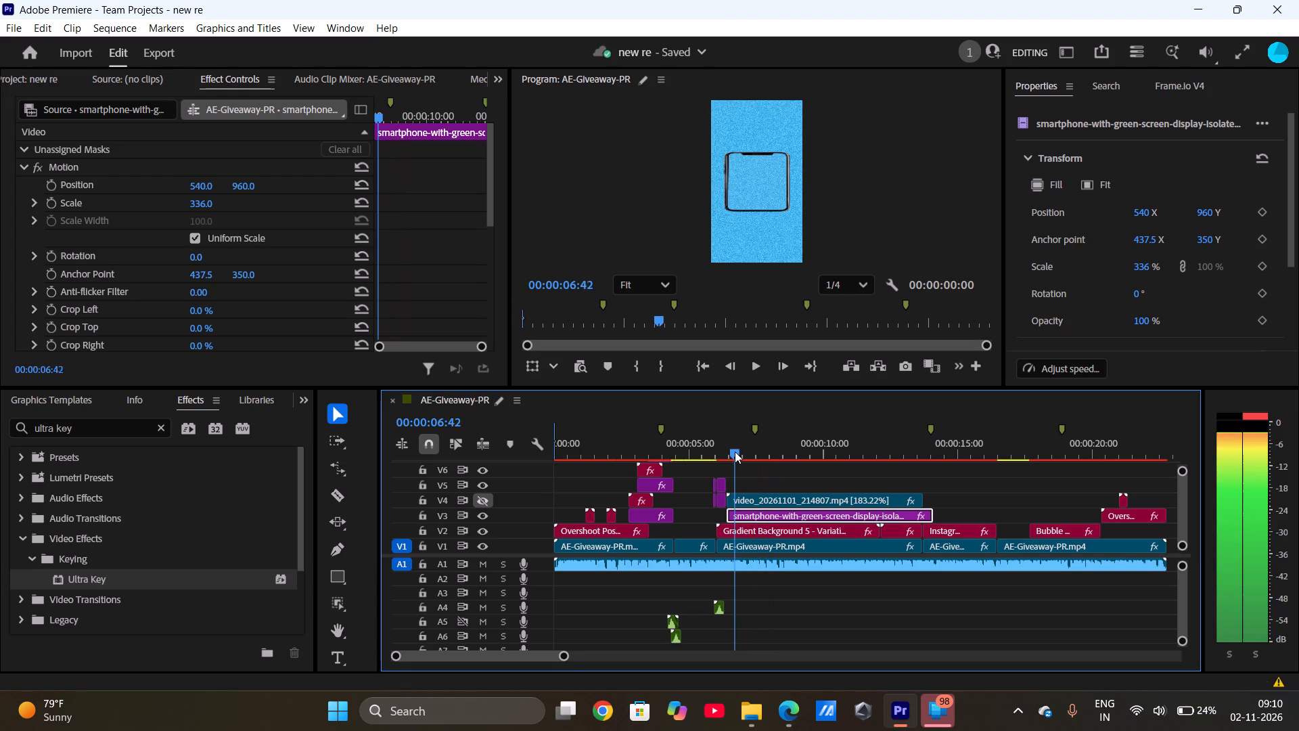
drag(735, 451, 730, 449)
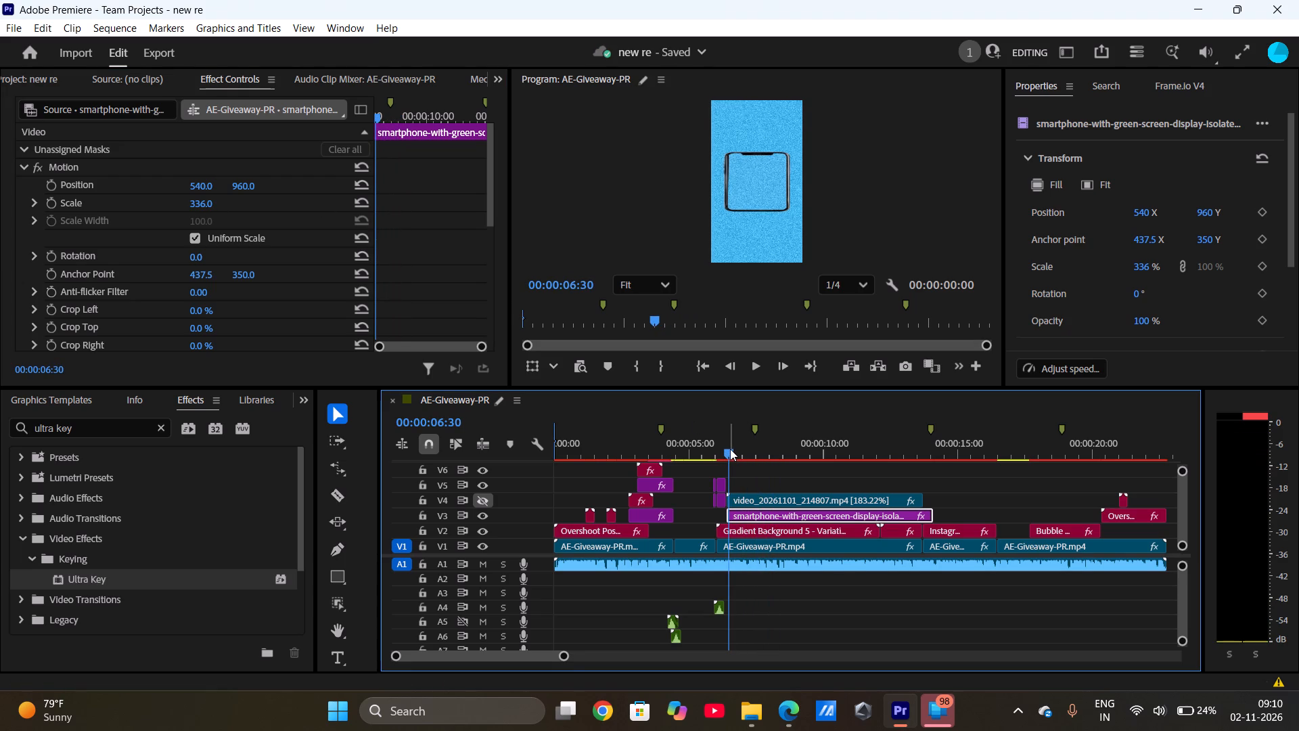
click(766, 510)
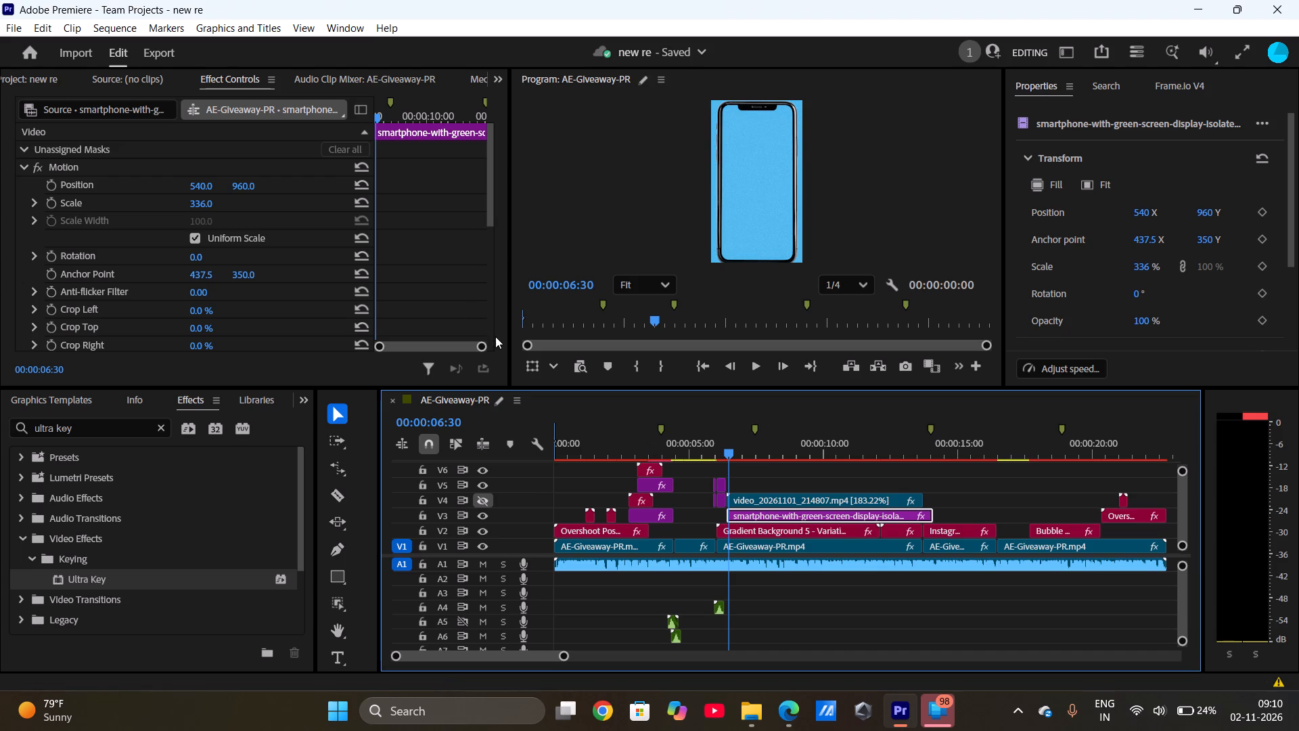
click(363, 201)
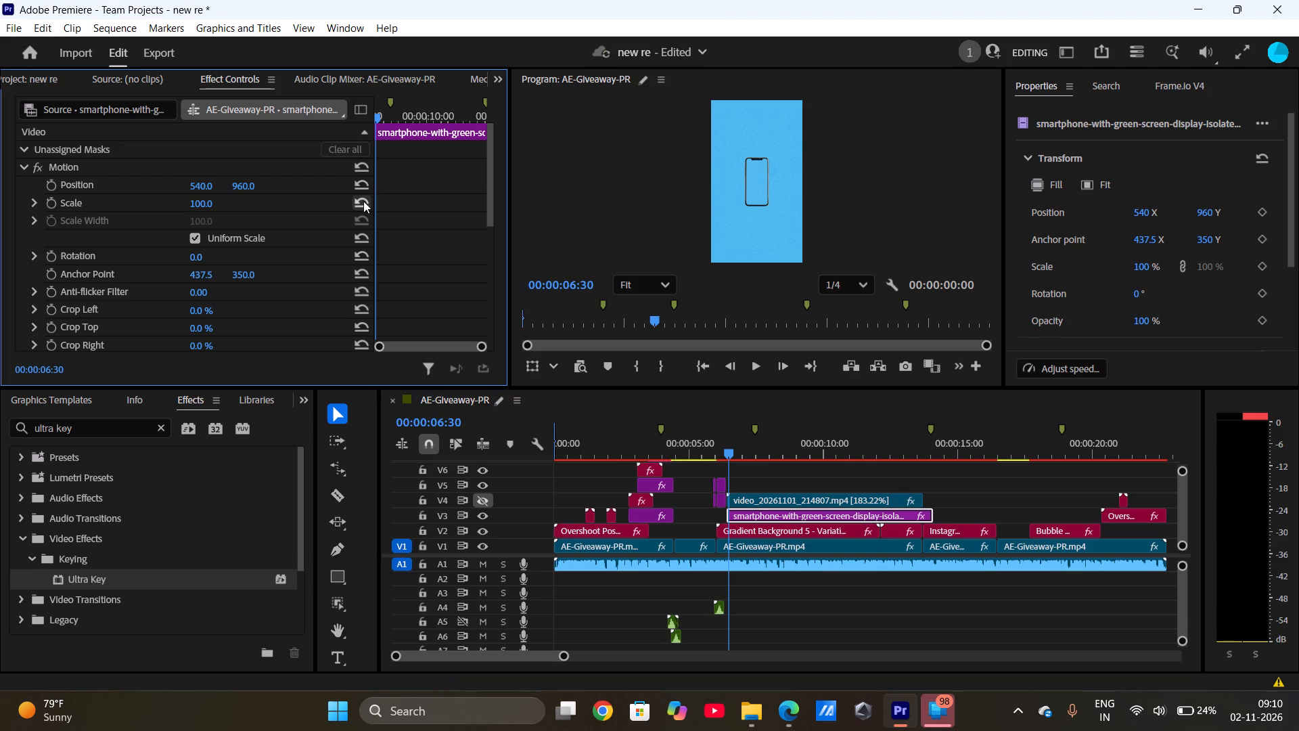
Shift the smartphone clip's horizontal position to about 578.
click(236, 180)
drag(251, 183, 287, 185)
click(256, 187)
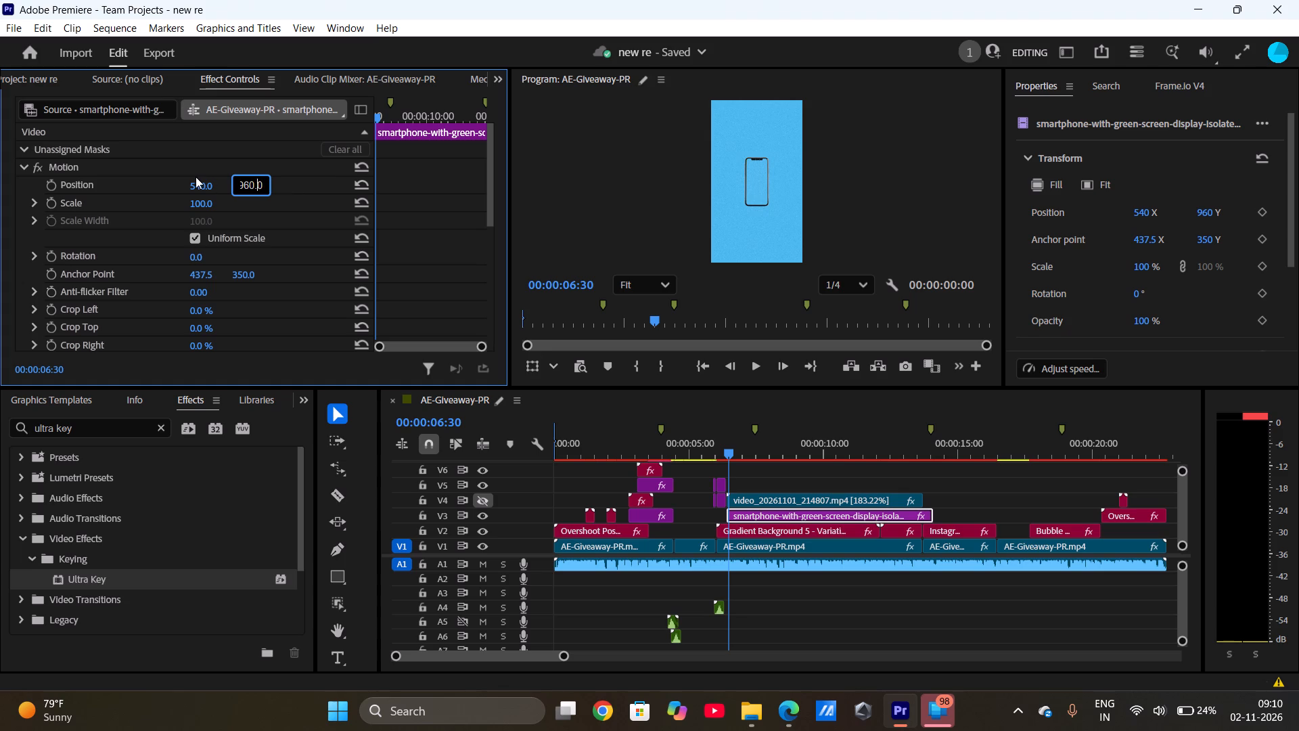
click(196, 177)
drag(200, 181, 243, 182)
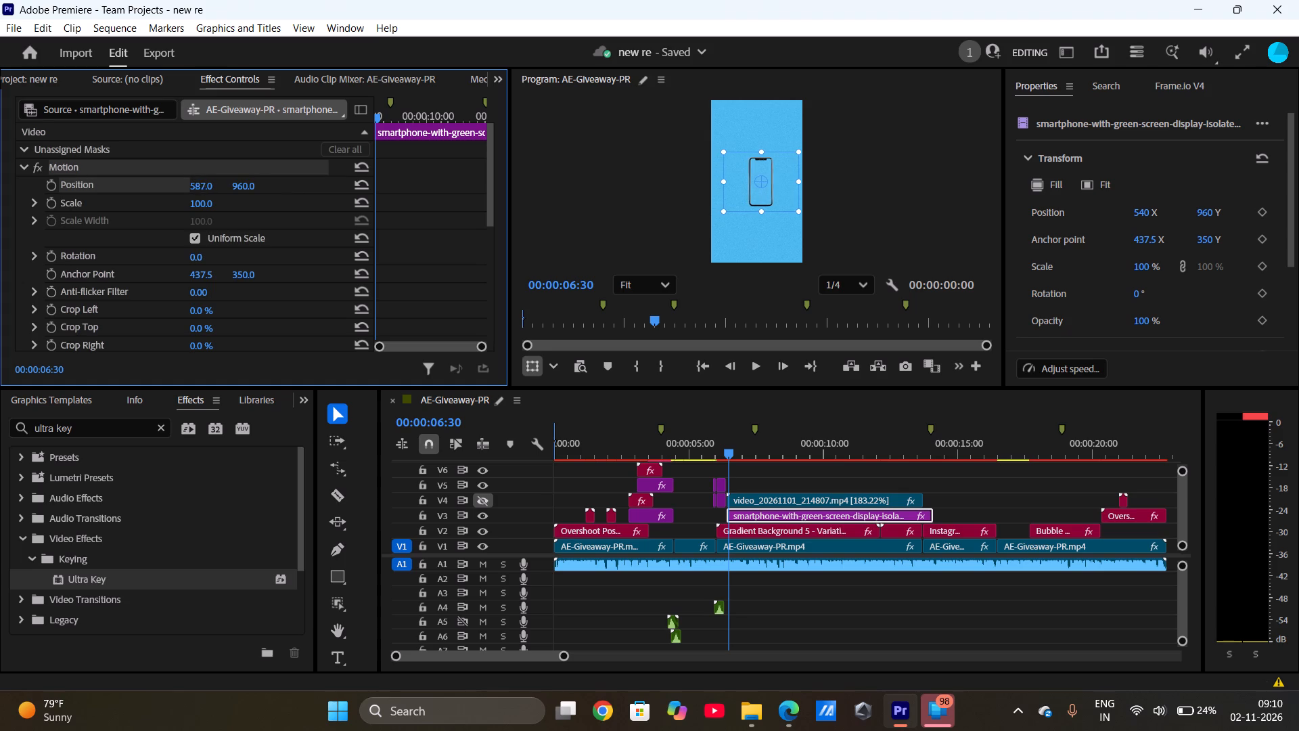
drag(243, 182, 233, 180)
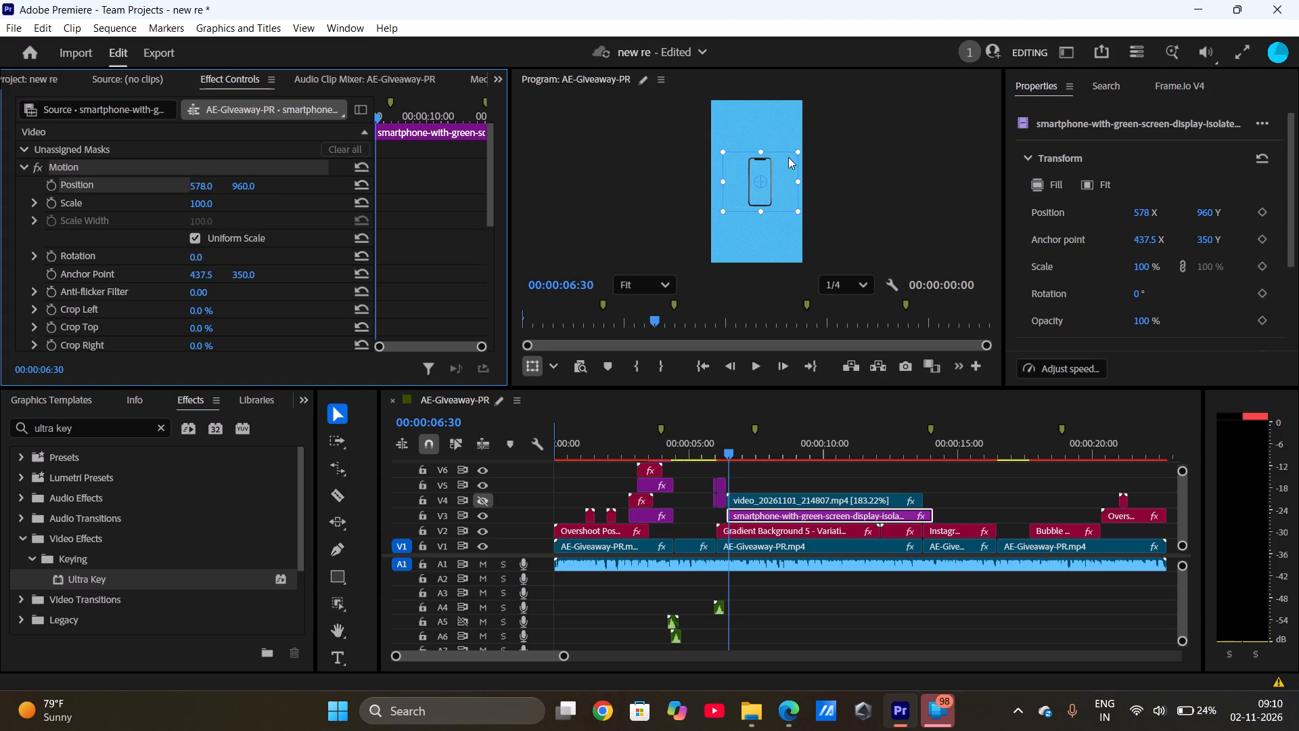
Enlarge the smartphone in the frame to about 317% scale and reposition it at about 528, 940.
drag(762, 148, 753, 85)
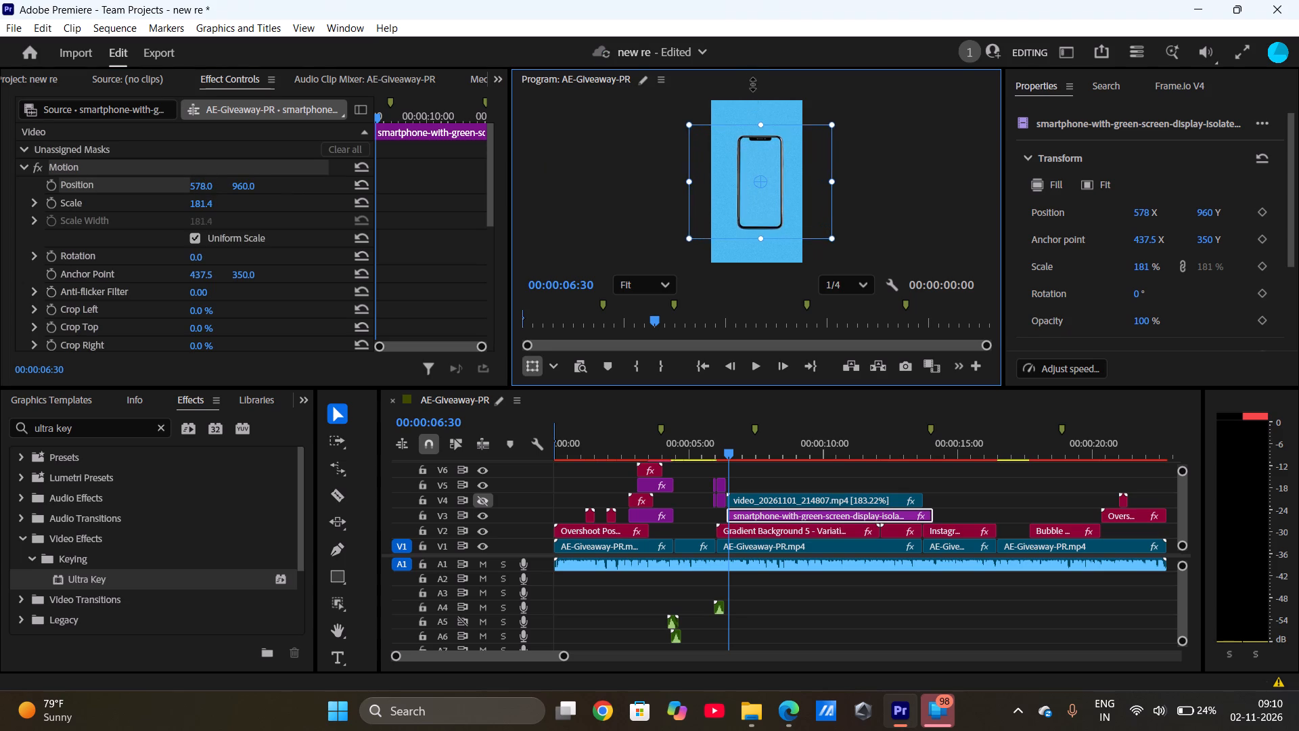
drag(753, 85, 744, 26)
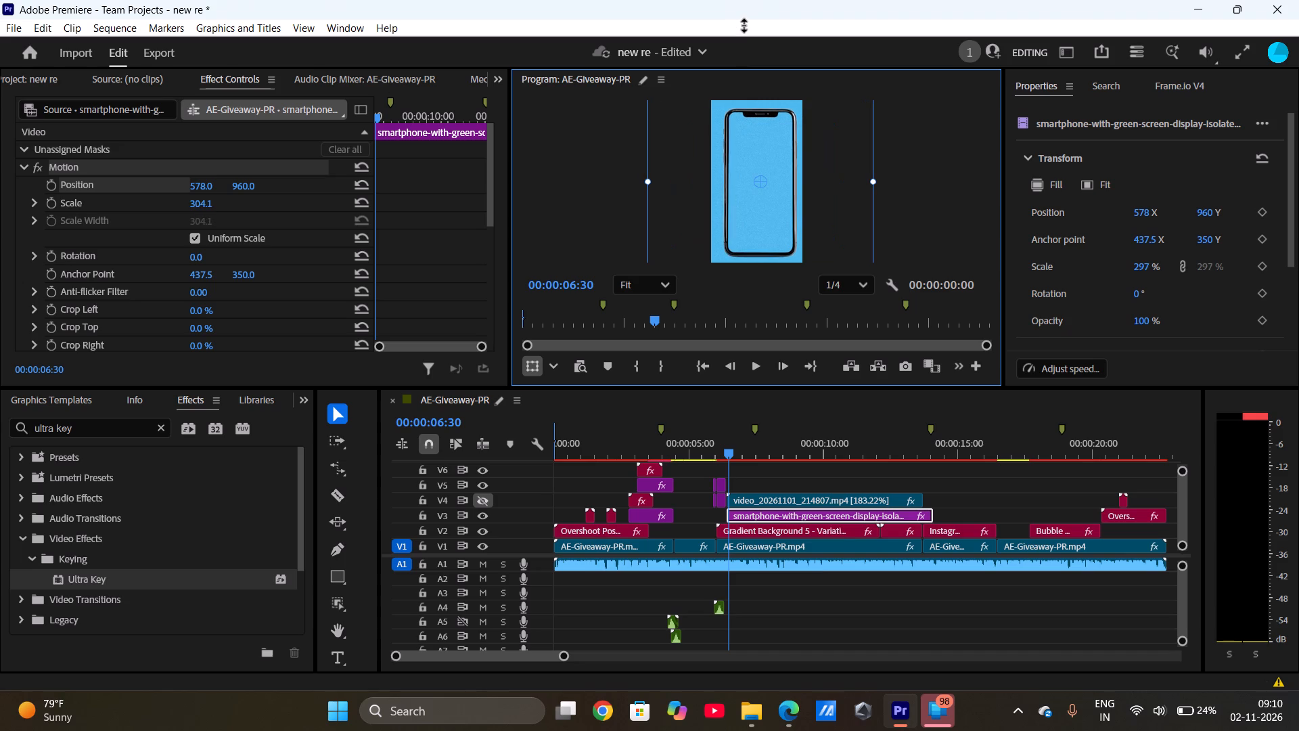
drag(744, 26, 744, 21)
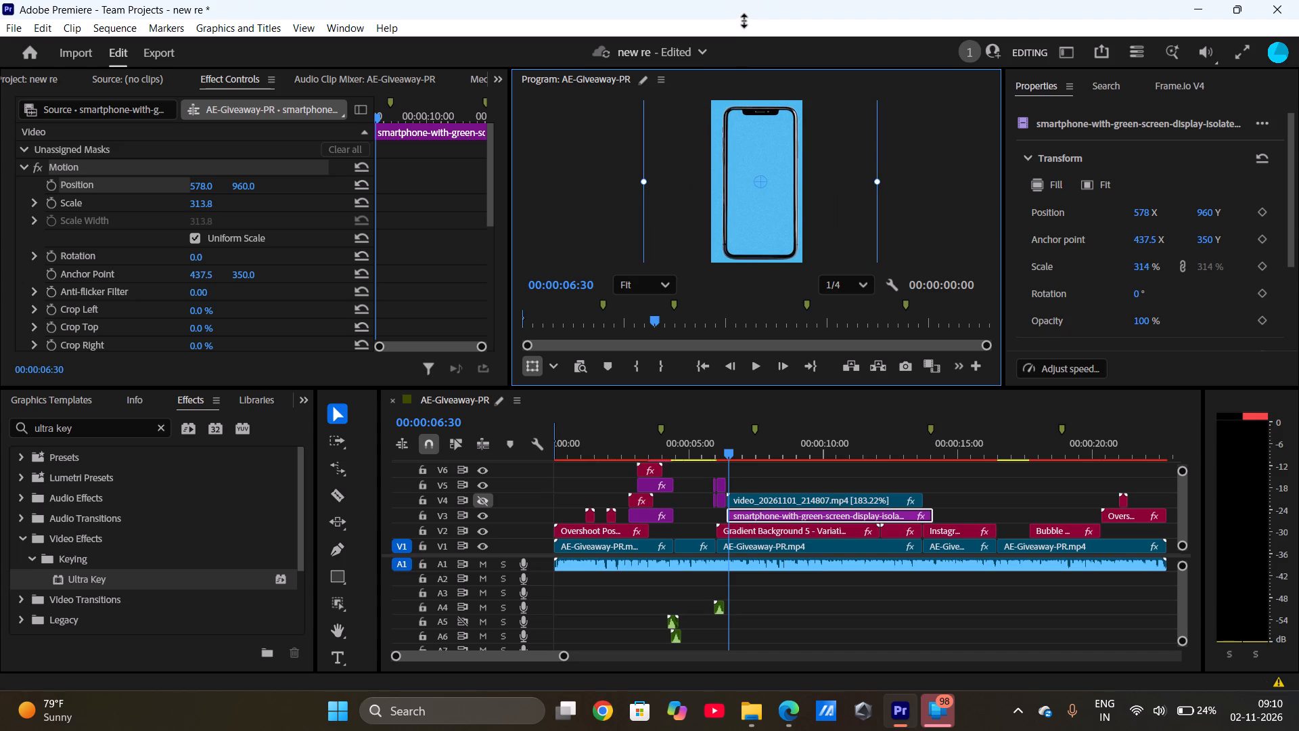
drag(744, 21, 745, 19)
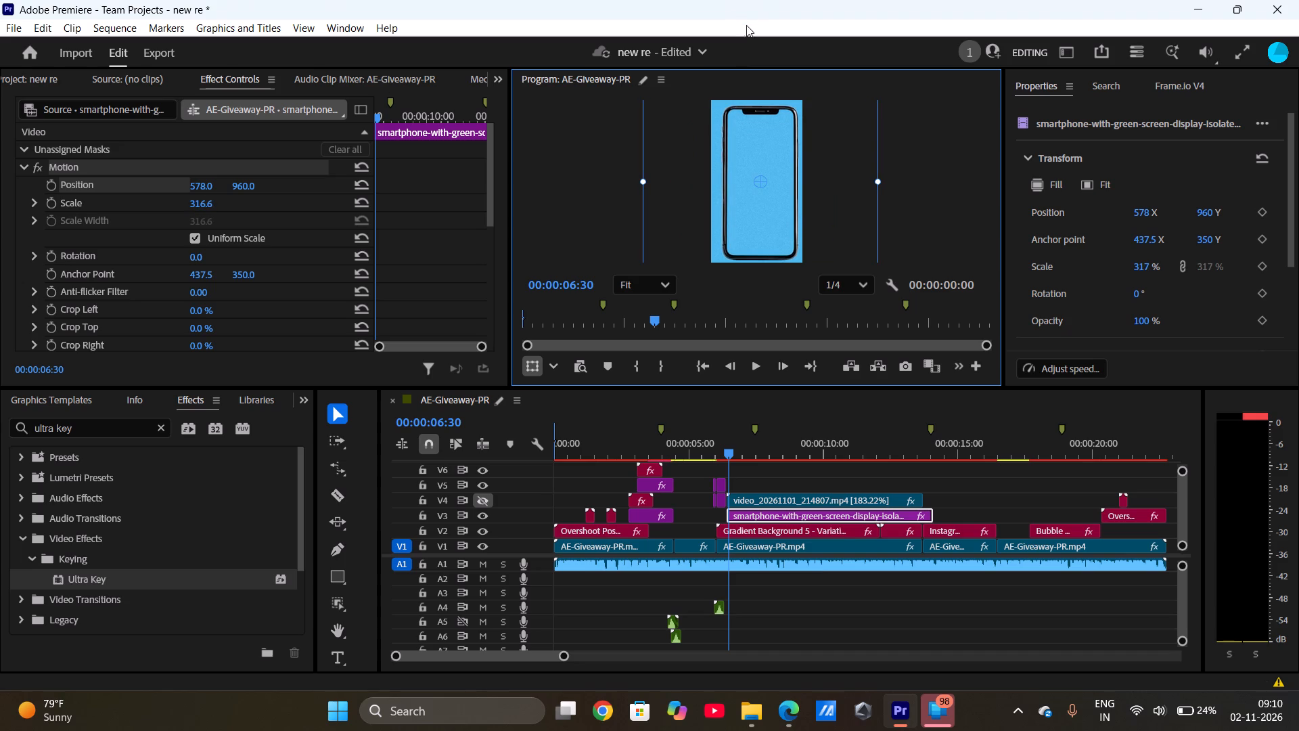
click(749, 177)
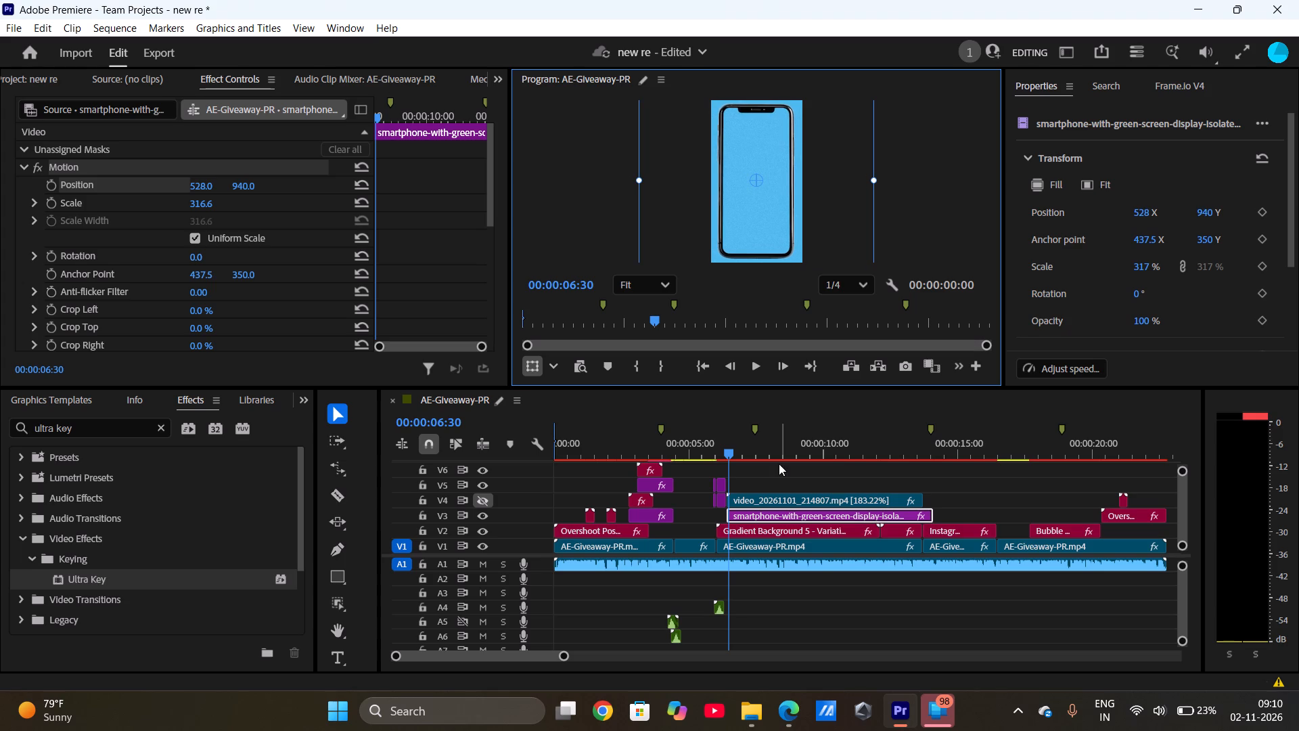
Select the screen recording clip on V4 and turn the output of track V4 back on.
click(768, 517)
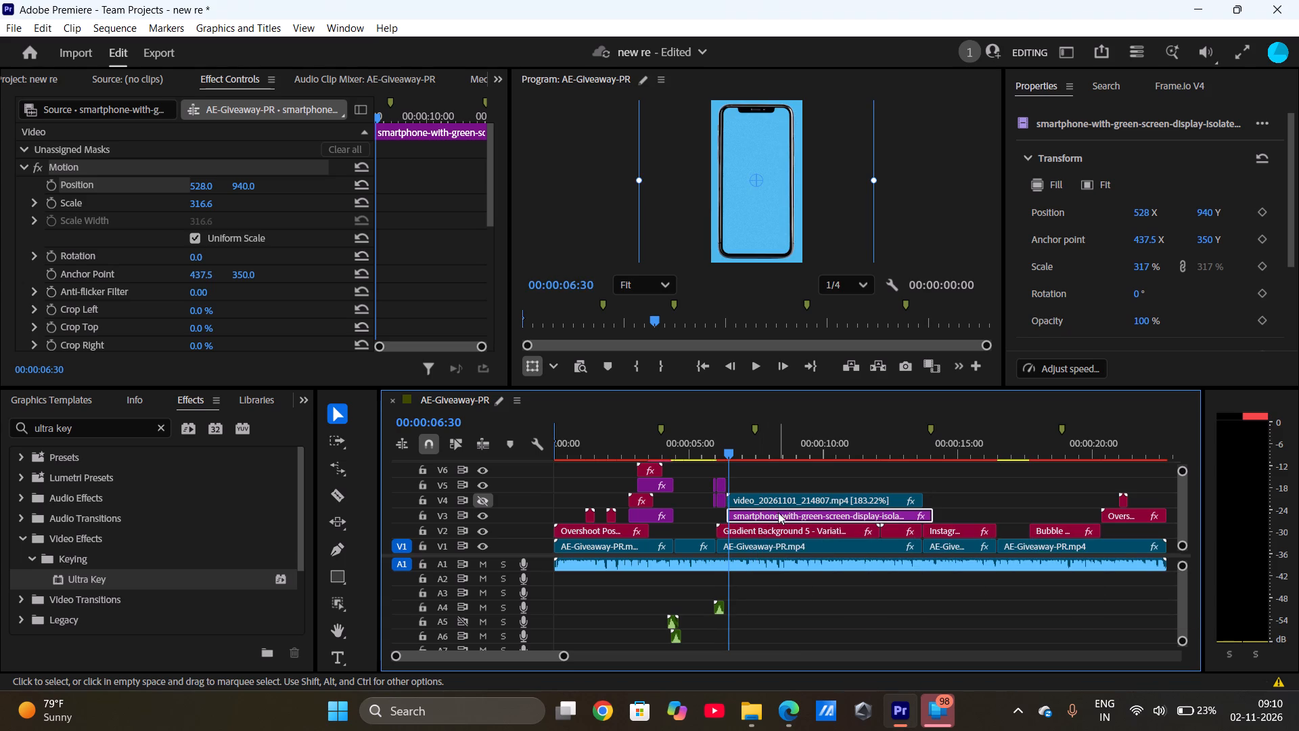
click(768, 496)
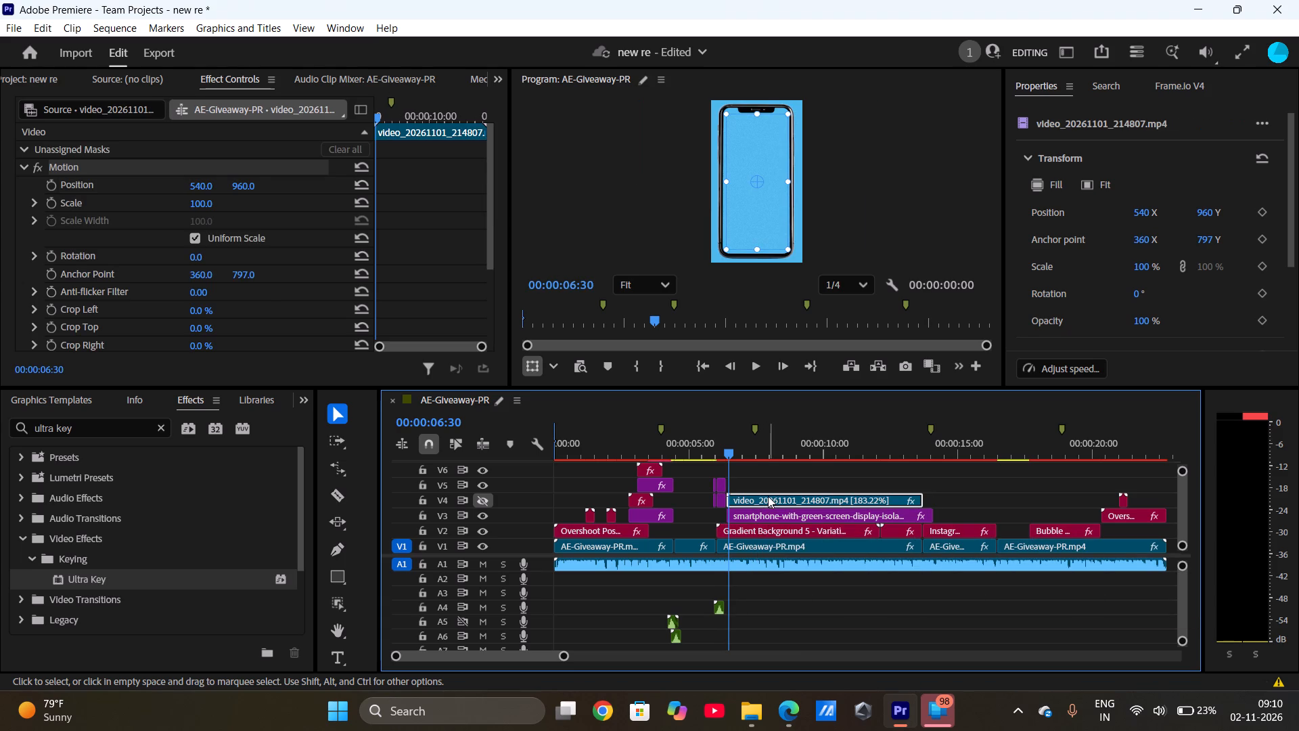
click(483, 498)
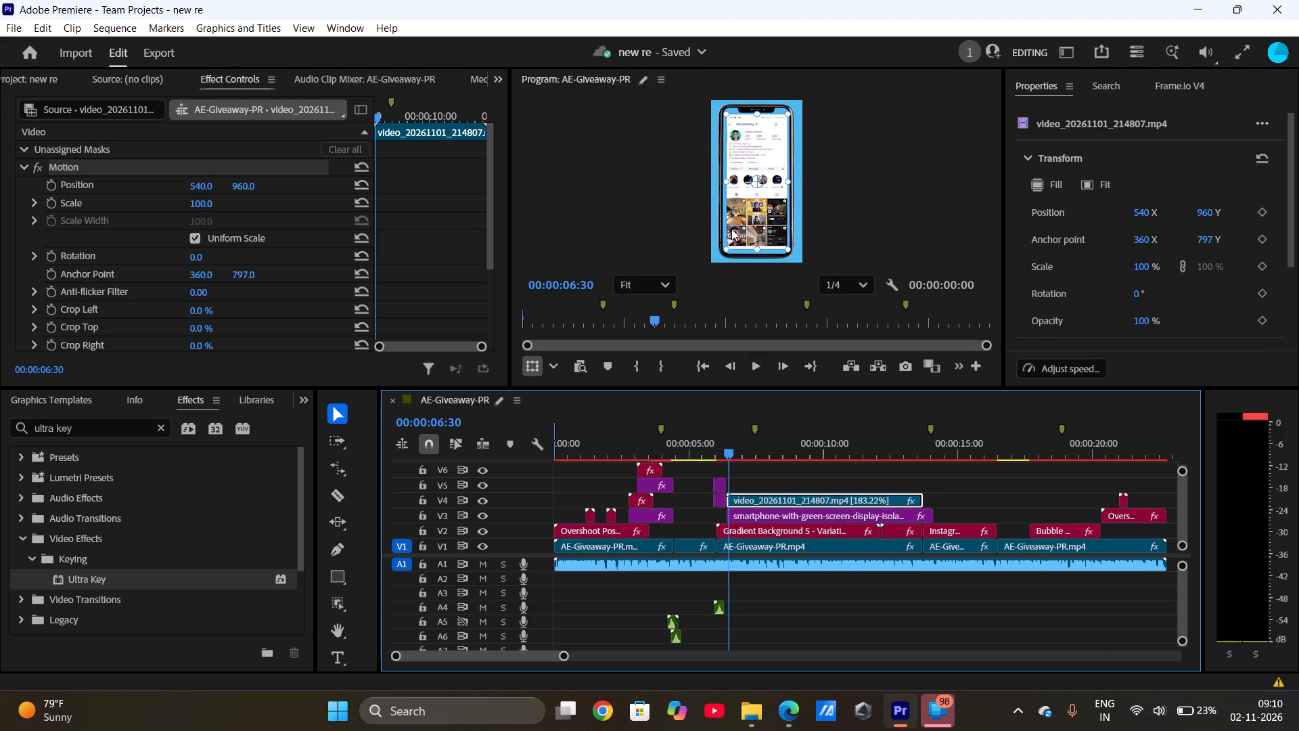
Enlarge the V4 screen recording to about 118% scale to fill the phone display, using a magnified preview to check its edges.
drag(728, 184, 727, 184)
drag(727, 184, 720, 184)
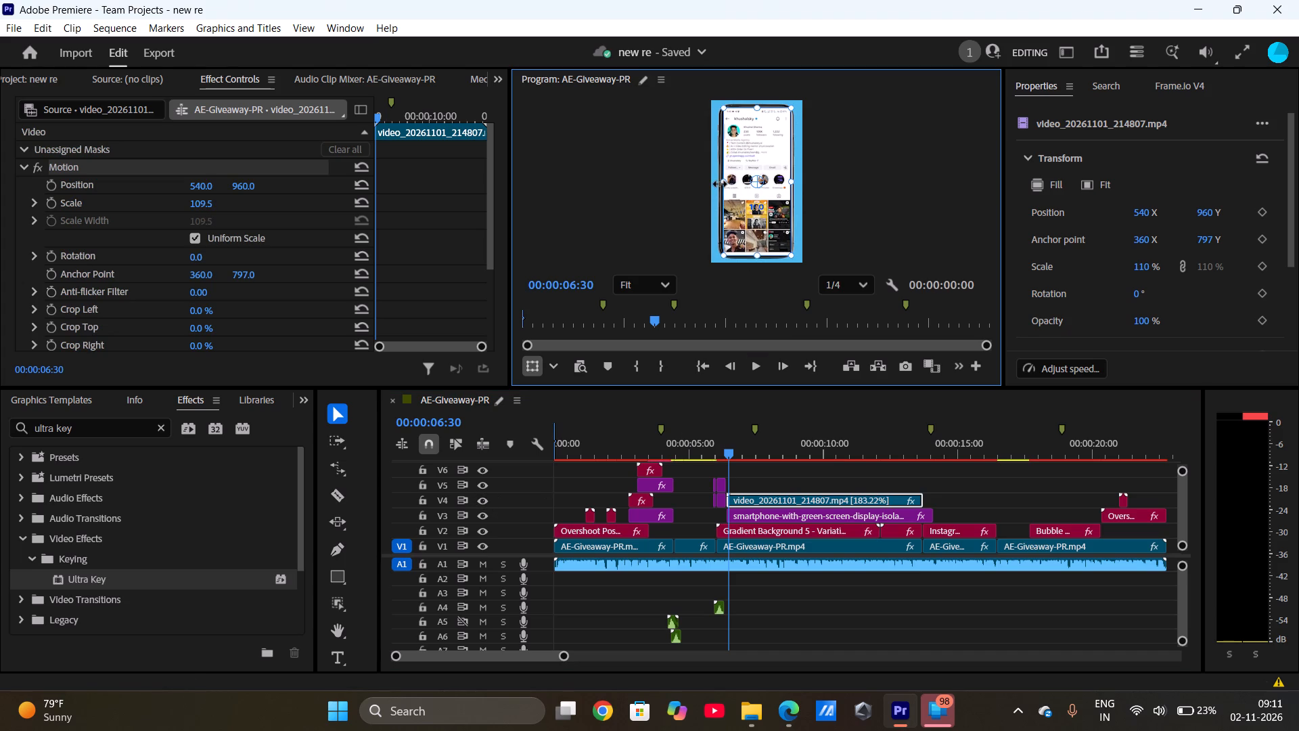
drag(720, 184, 720, 185)
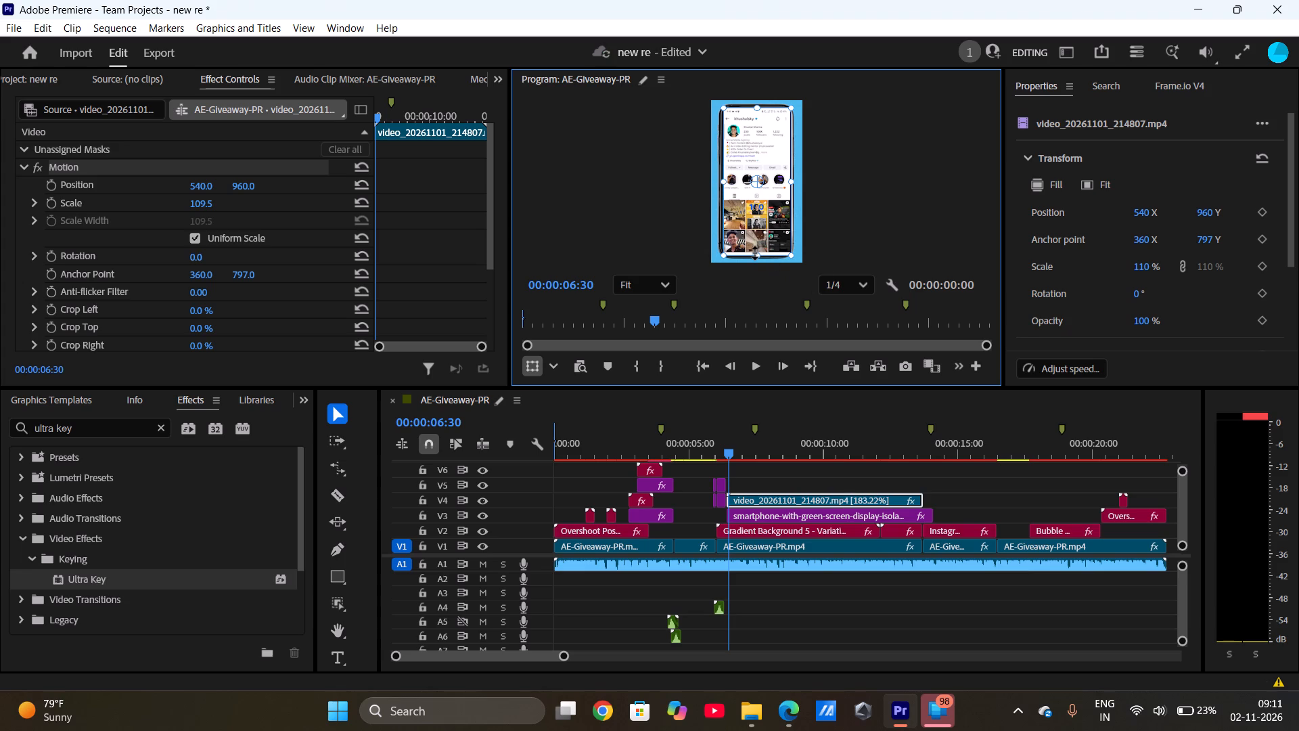
drag(755, 253, 755, 254)
drag(755, 254, 757, 259)
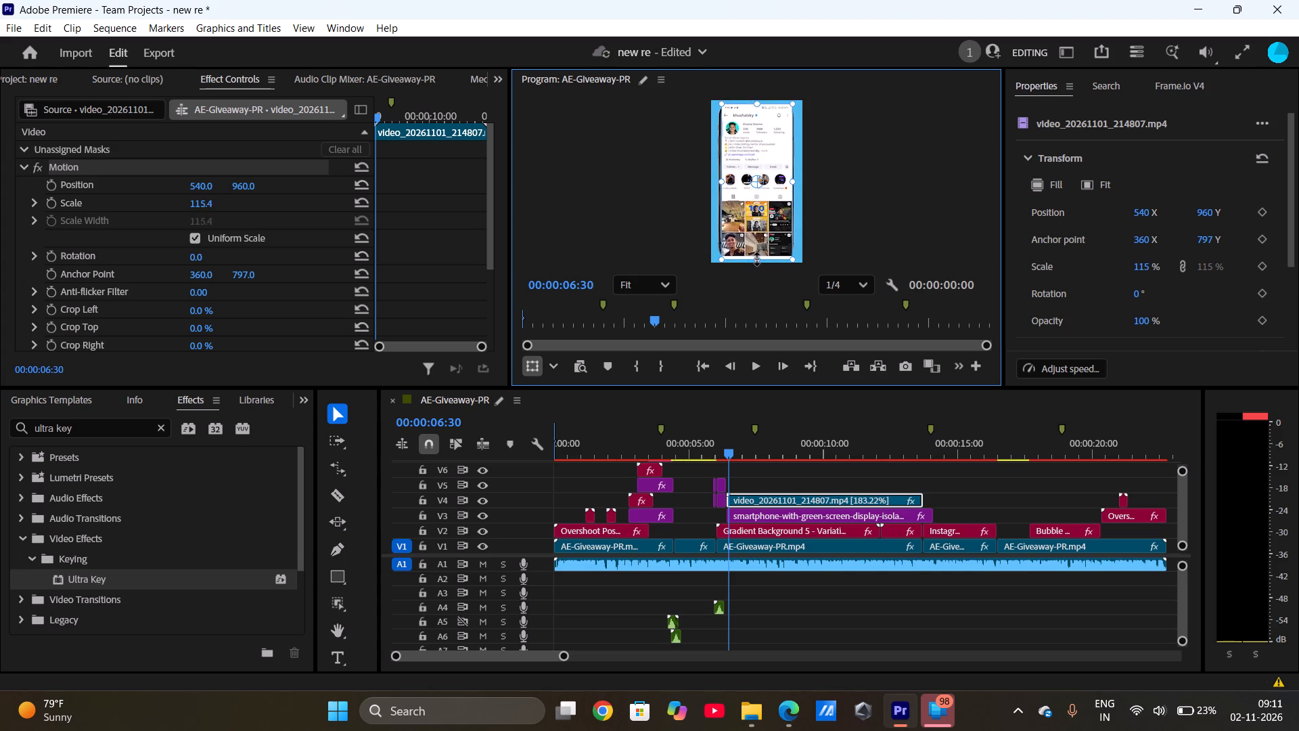
drag(757, 259, 757, 254)
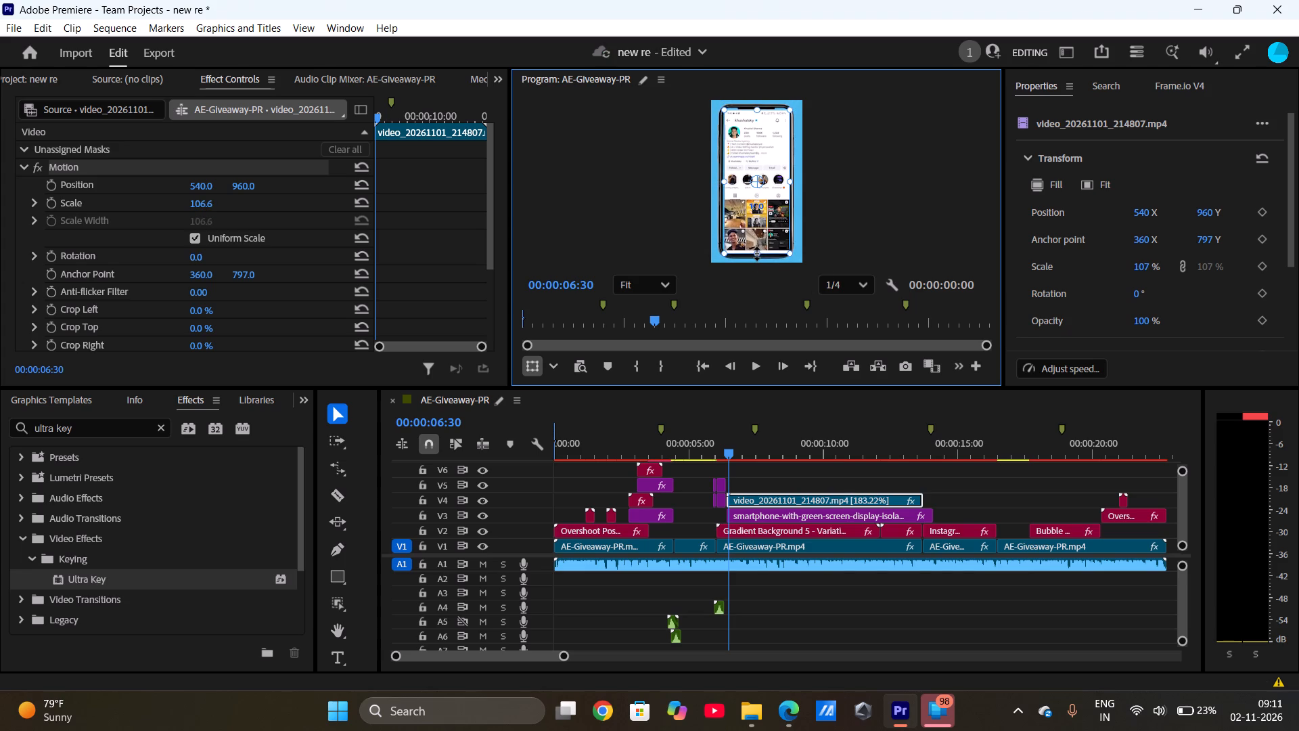
drag(757, 254, 760, 257)
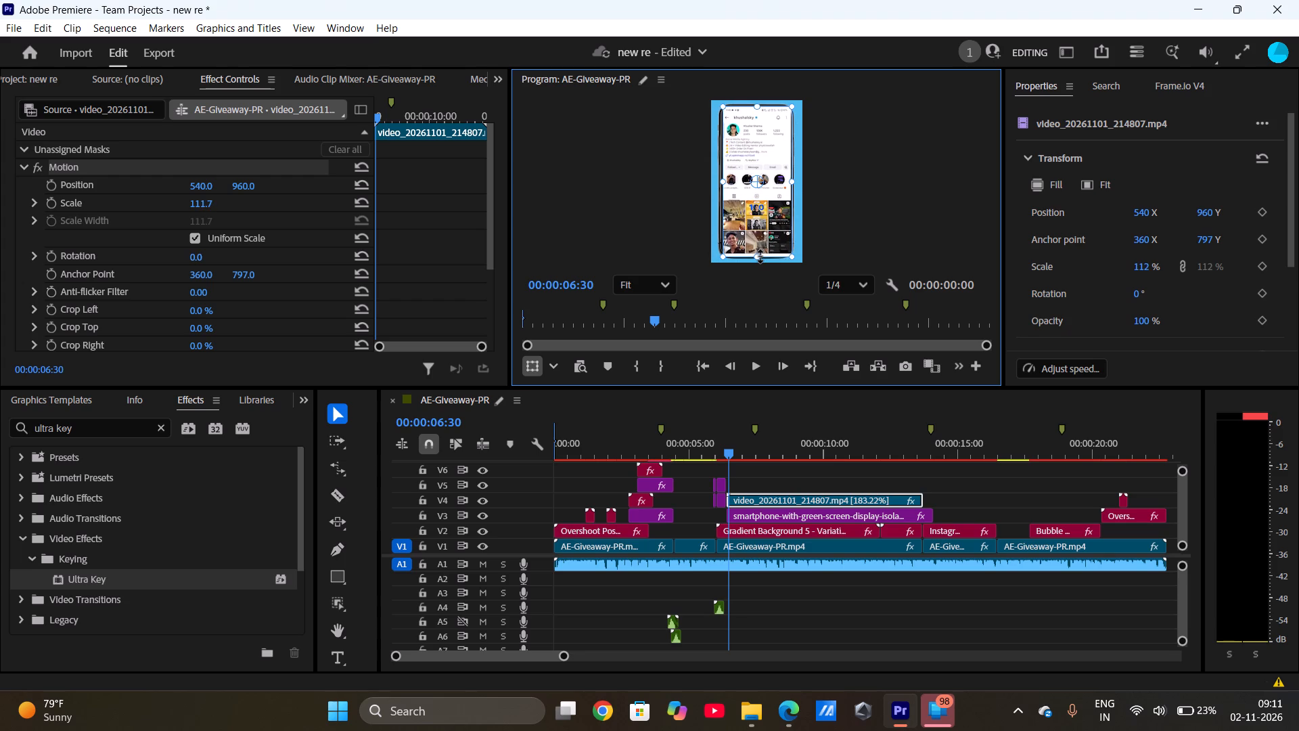
drag(760, 257, 761, 255)
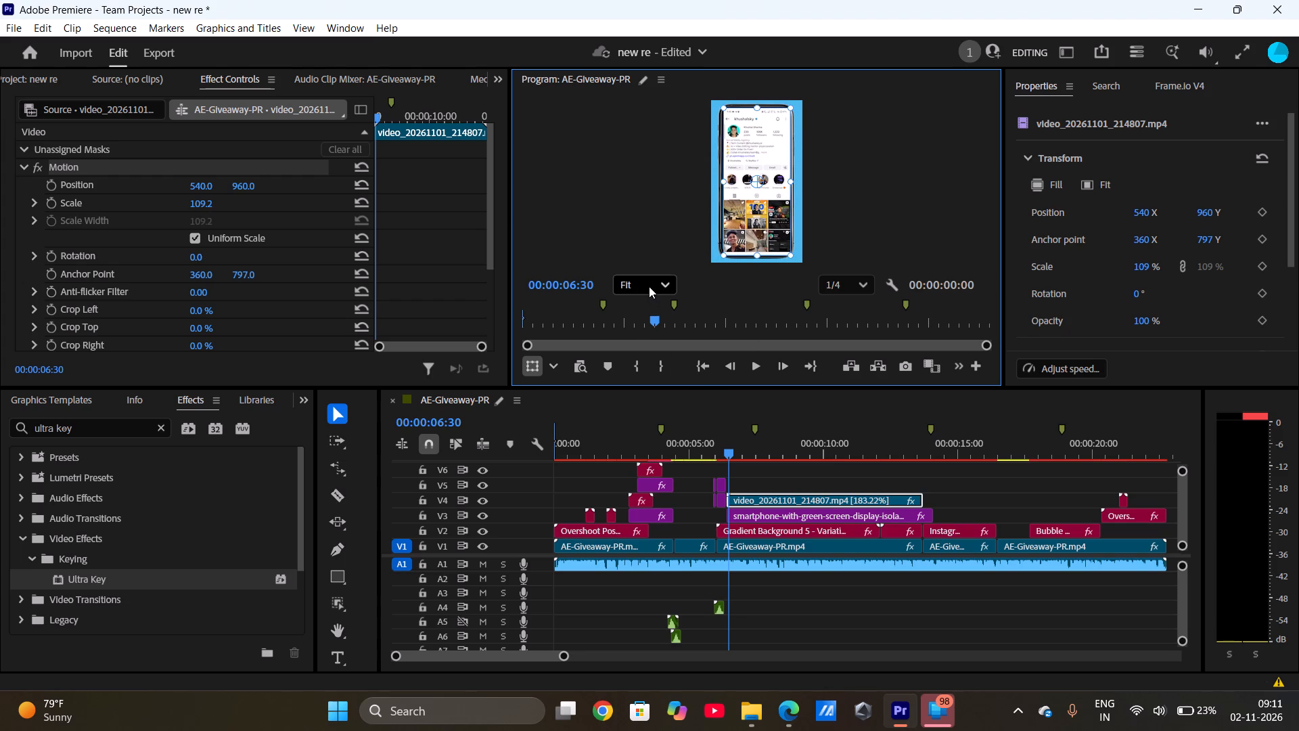
click(649, 286)
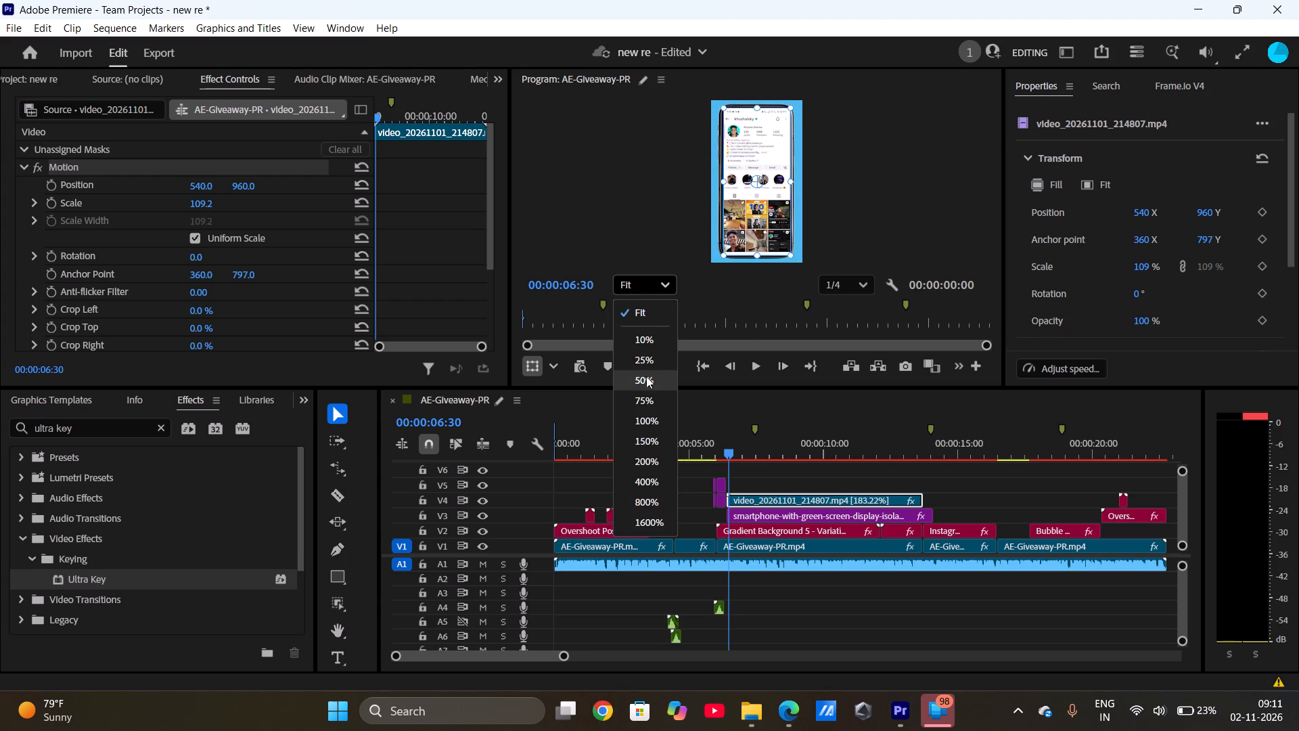
click(644, 378)
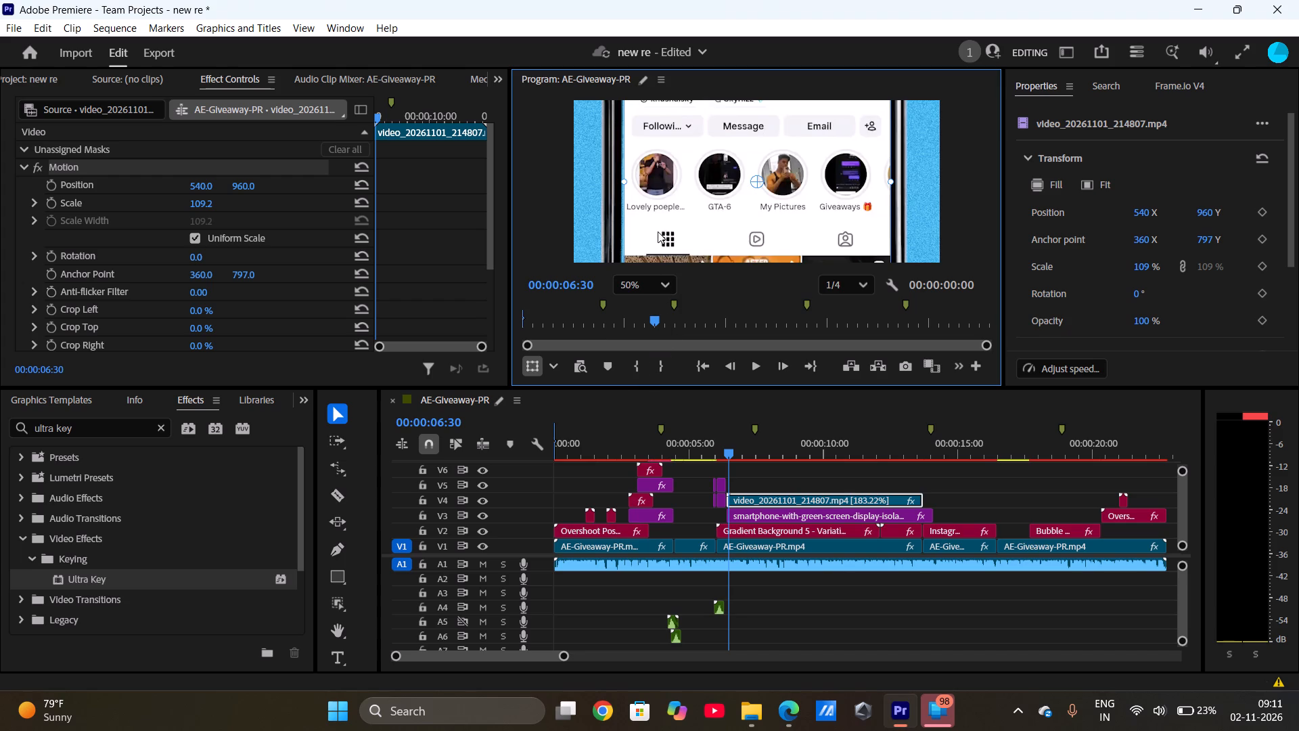
click(623, 185)
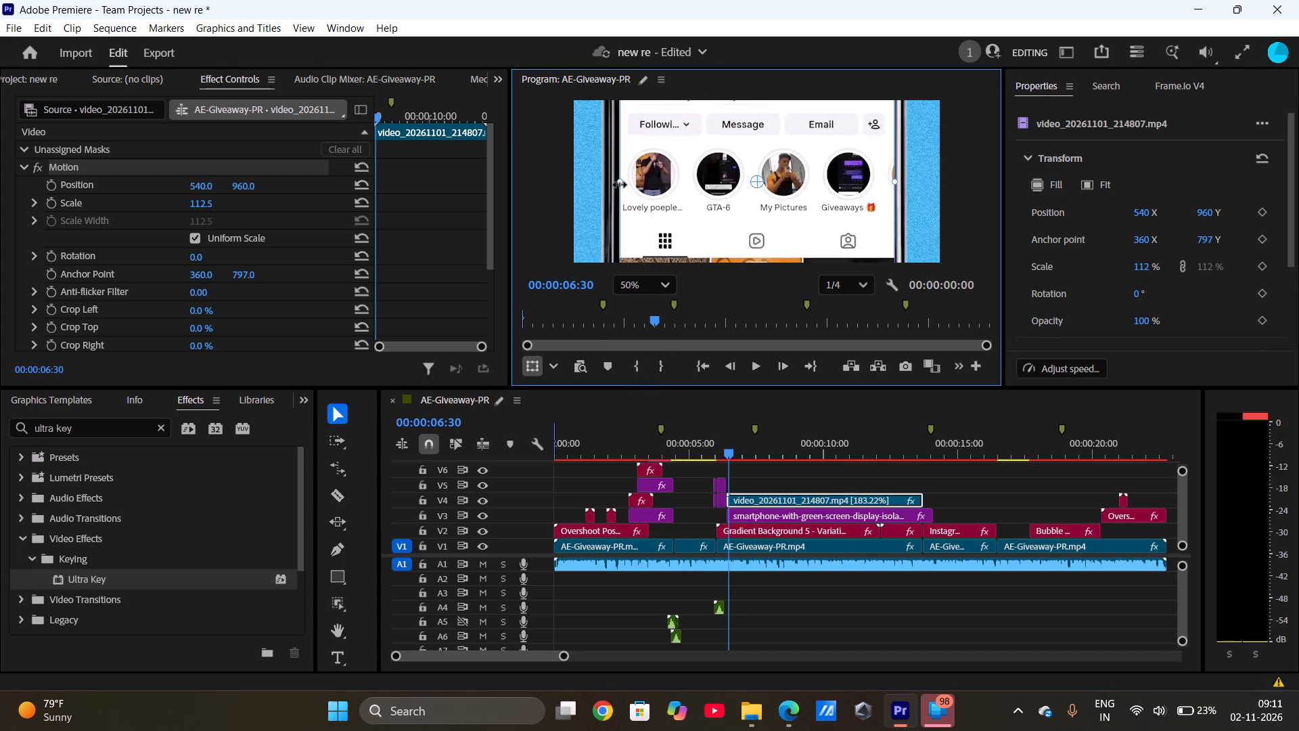
click(898, 184)
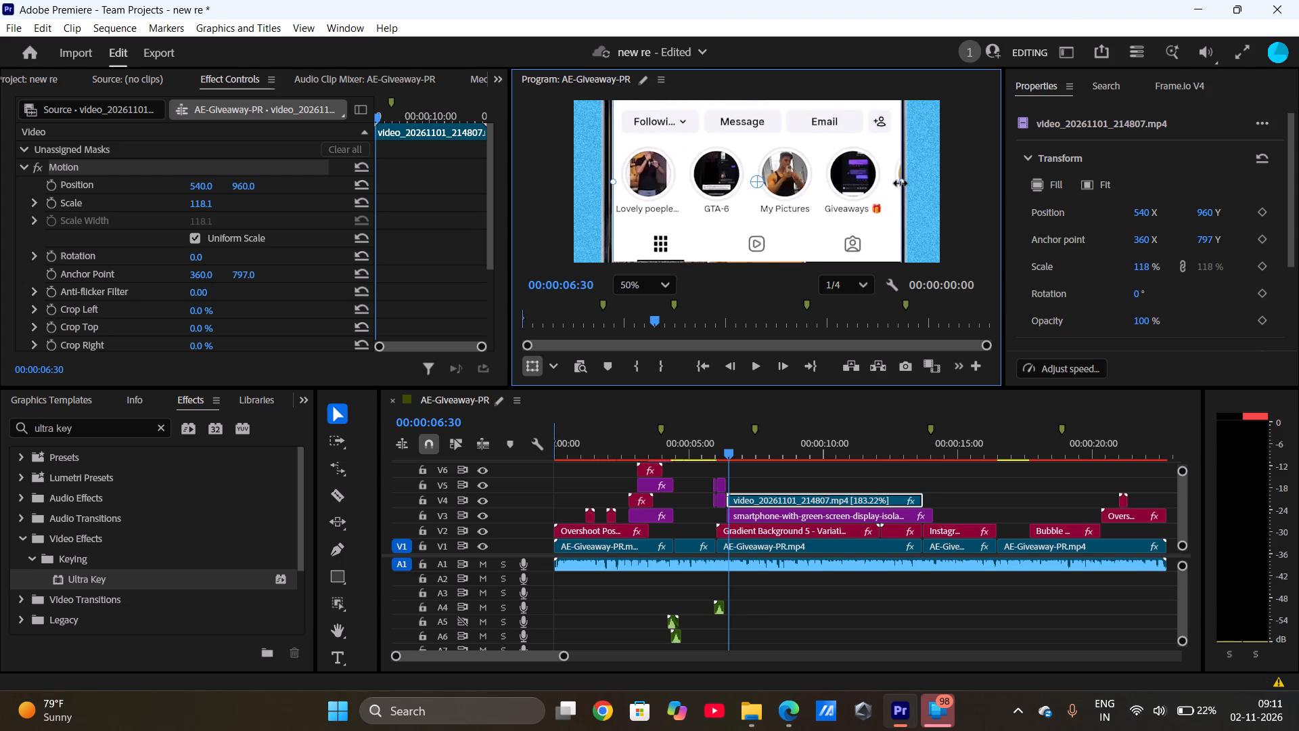
scroll(849, 146, up, 2)
scroll(849, 146, down, 1)
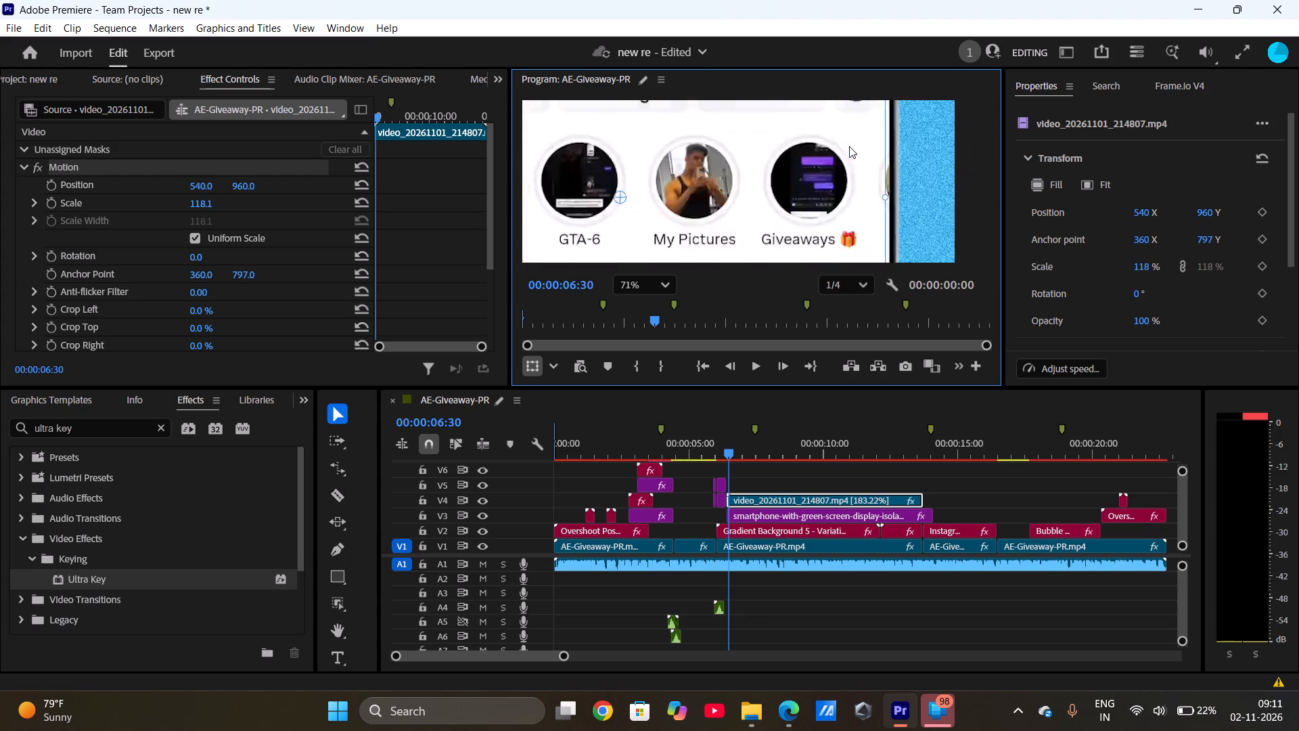
scroll(849, 146, down, 1)
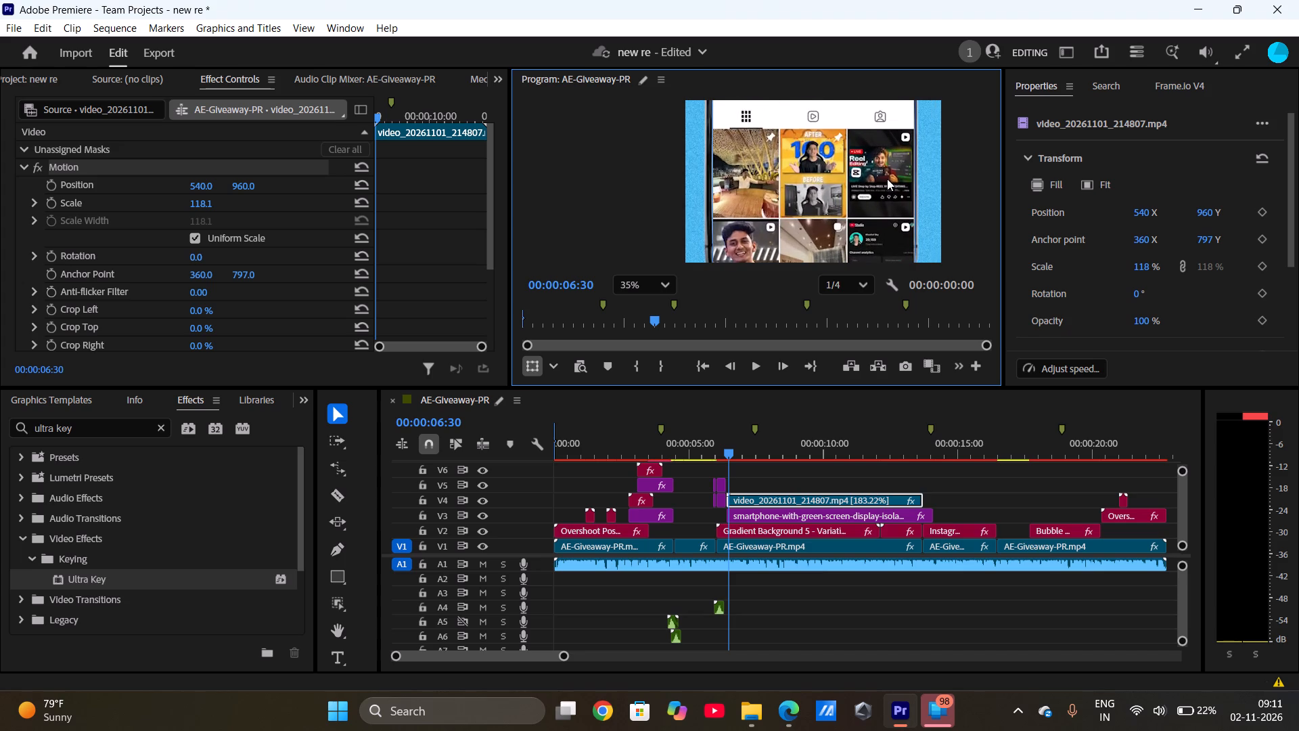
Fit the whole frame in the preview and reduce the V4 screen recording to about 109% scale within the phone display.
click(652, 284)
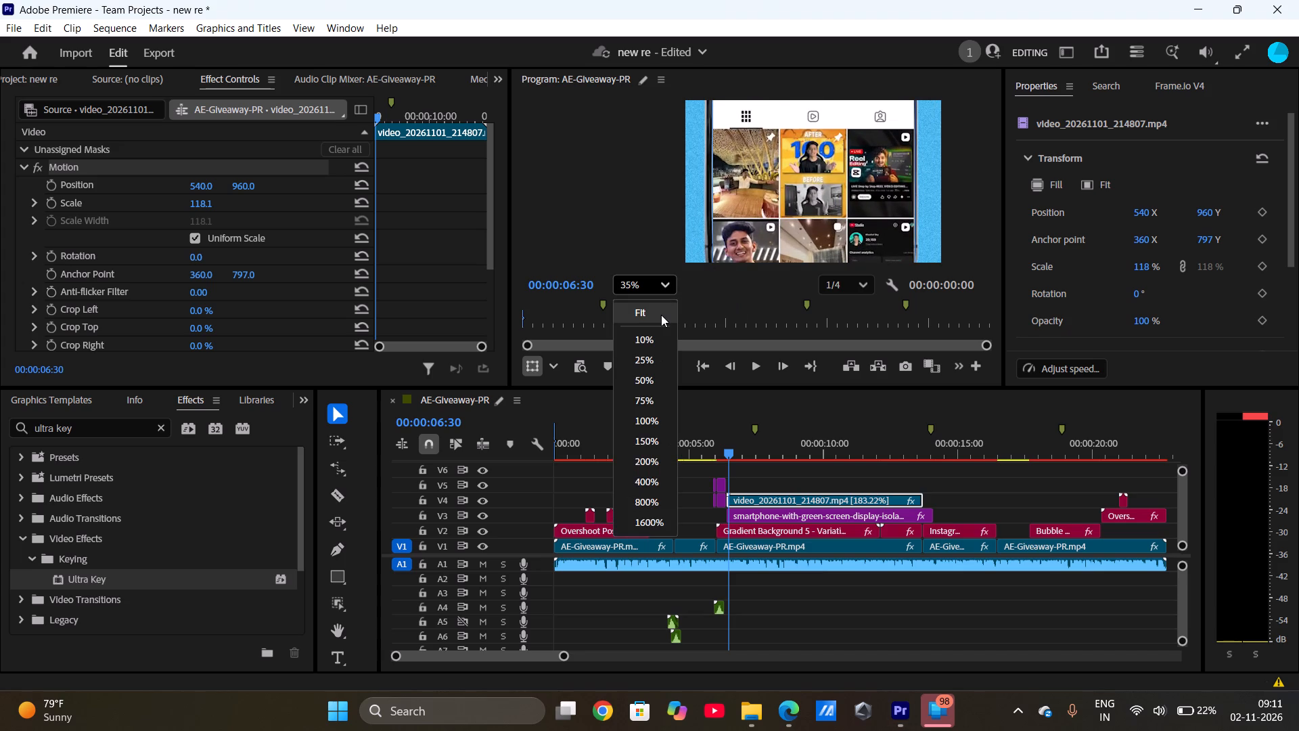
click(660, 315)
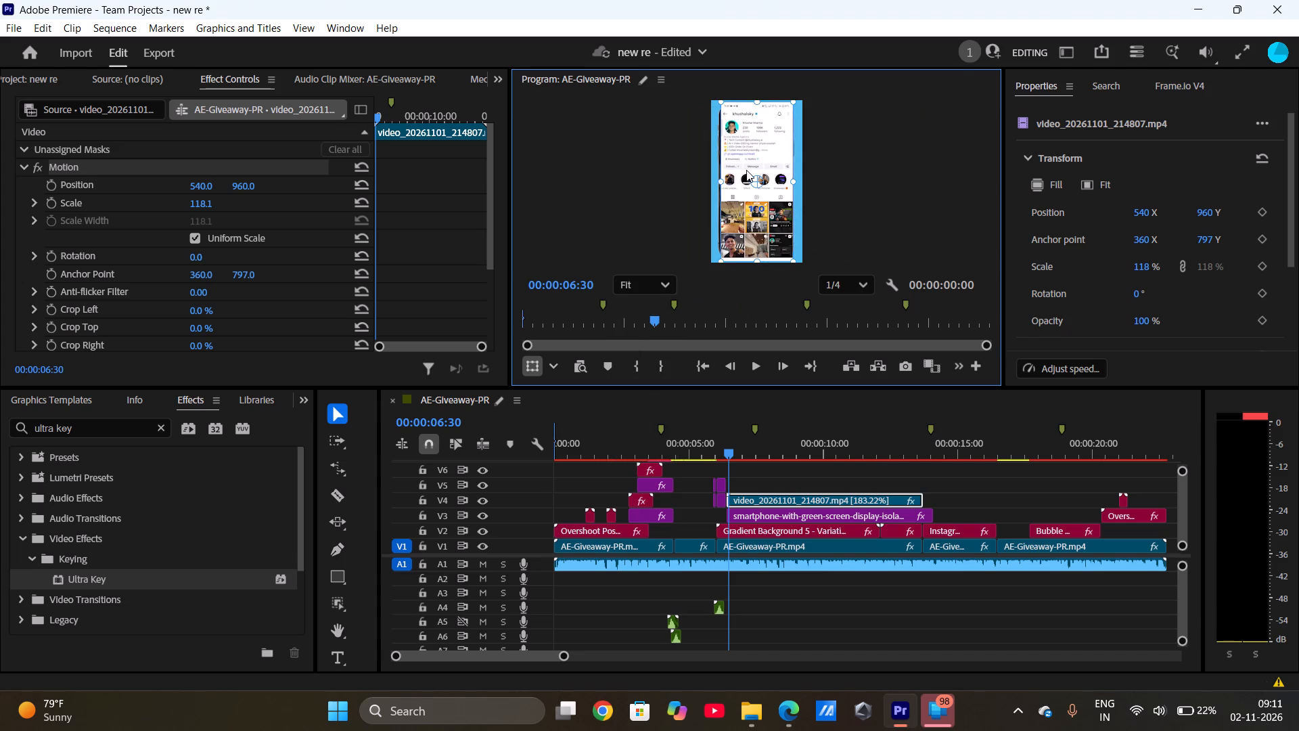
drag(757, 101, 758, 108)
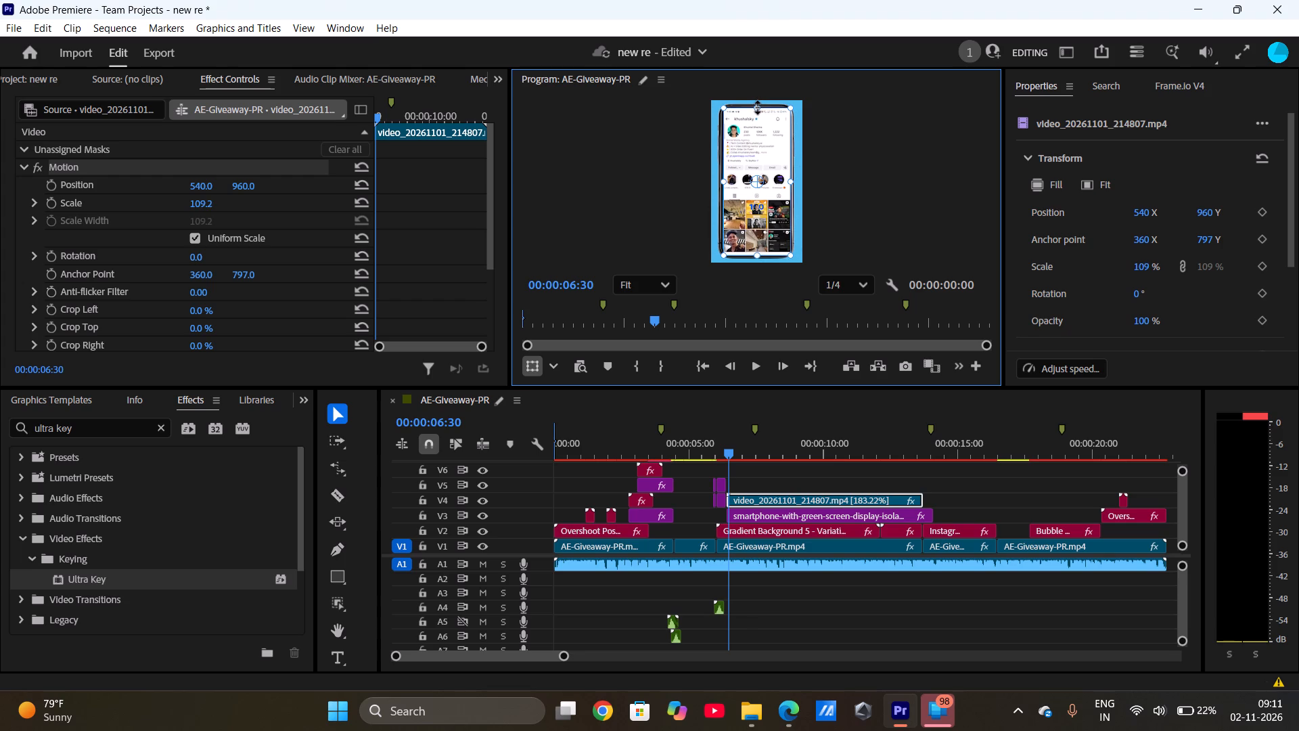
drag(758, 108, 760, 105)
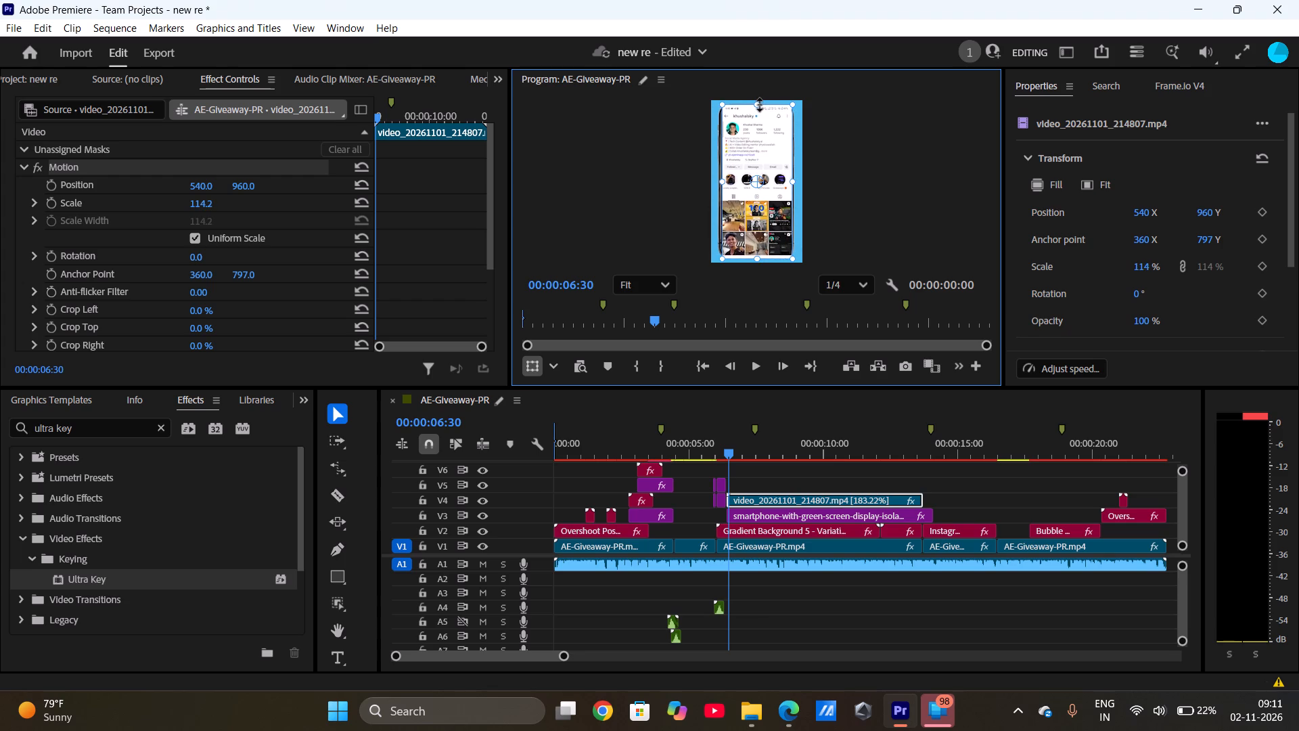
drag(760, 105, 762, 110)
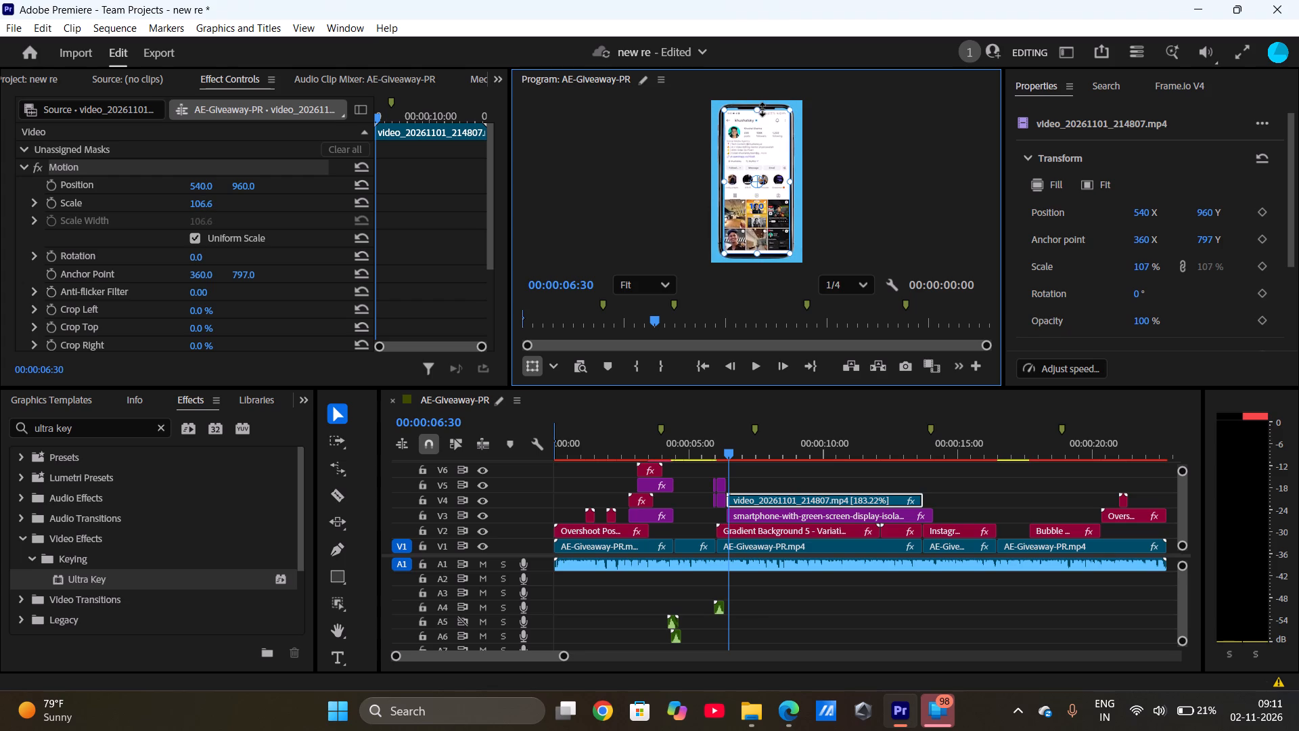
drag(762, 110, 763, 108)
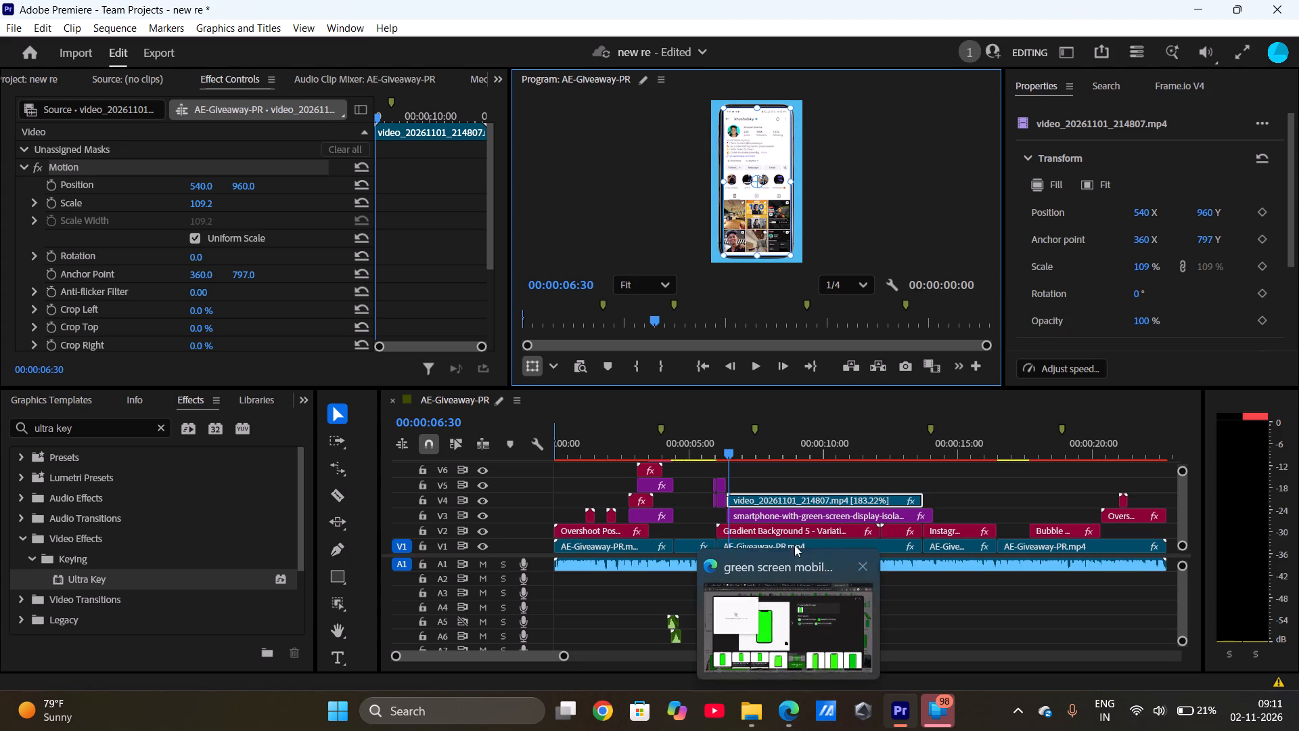
Play the sequence from 00:00:06:30 to check the phone shot, and delete the screen recording clip video_20261101_214807.mp4 from V4.
click(756, 374)
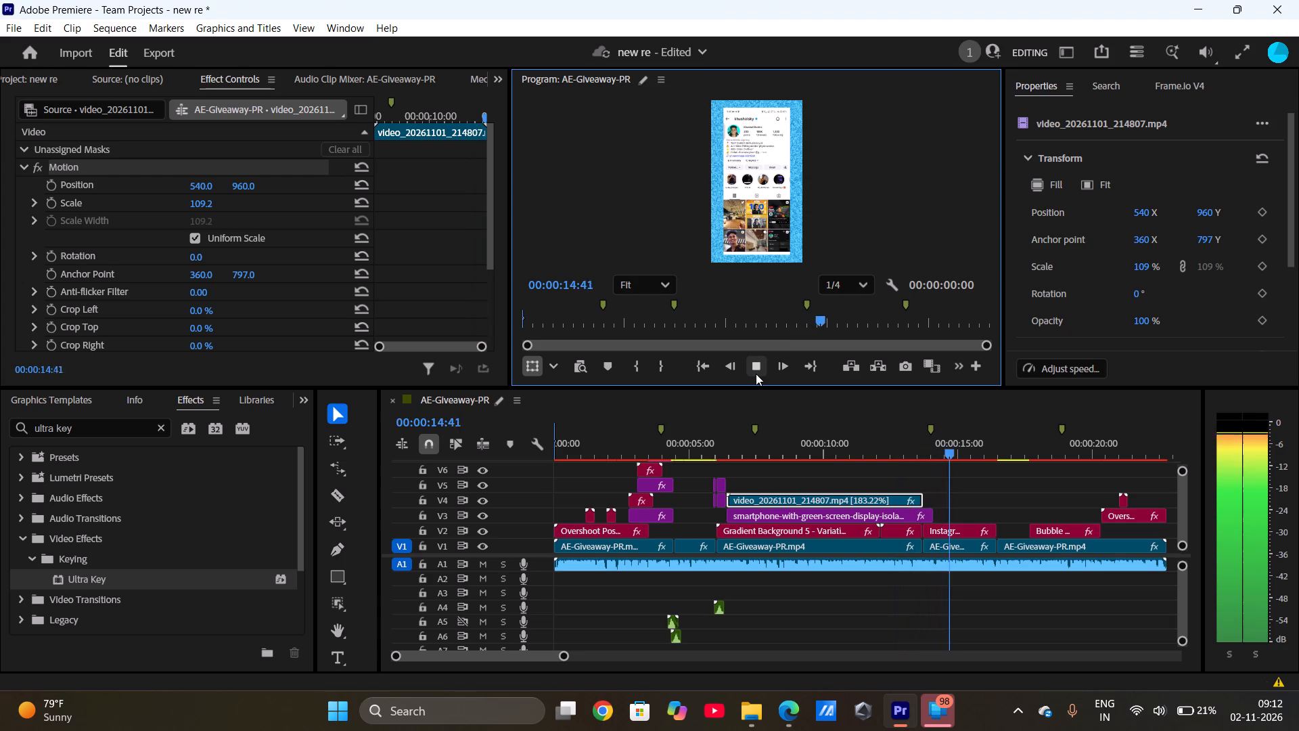
click(861, 502)
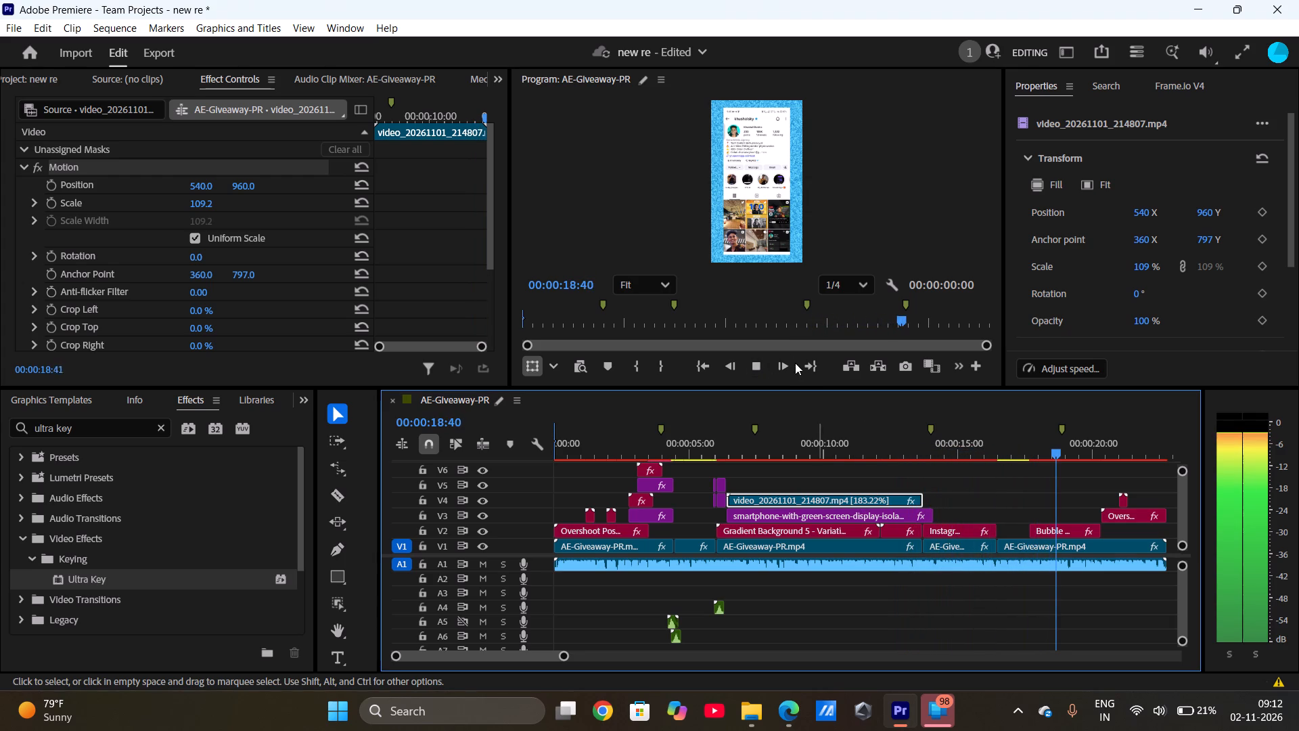
click(754, 365)
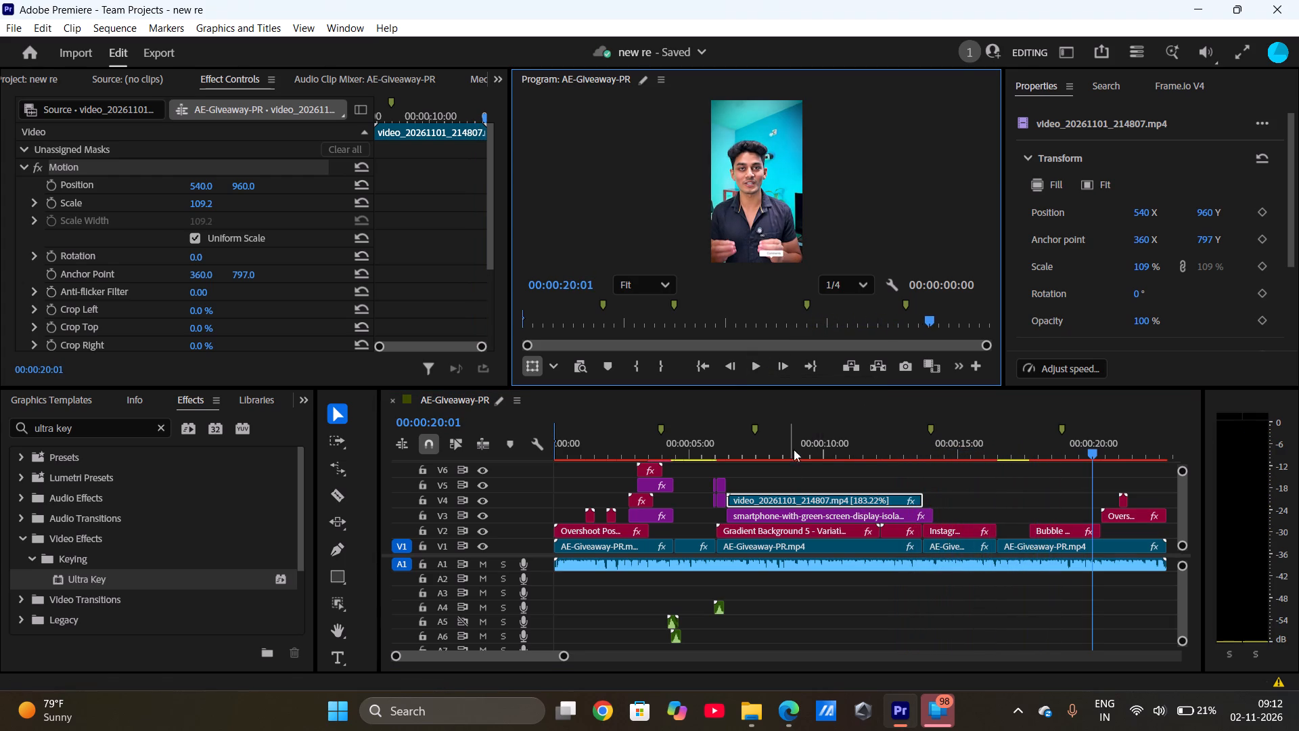
click(798, 502)
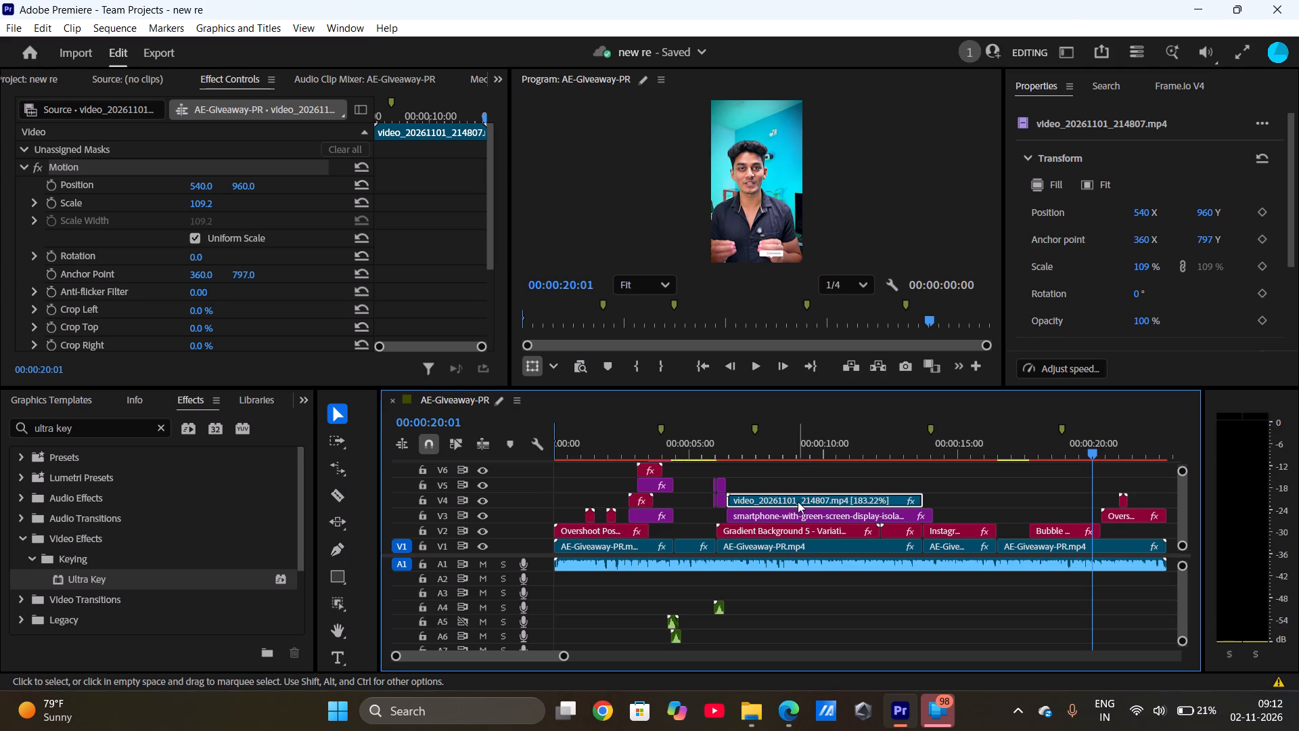
key(BackSpace)
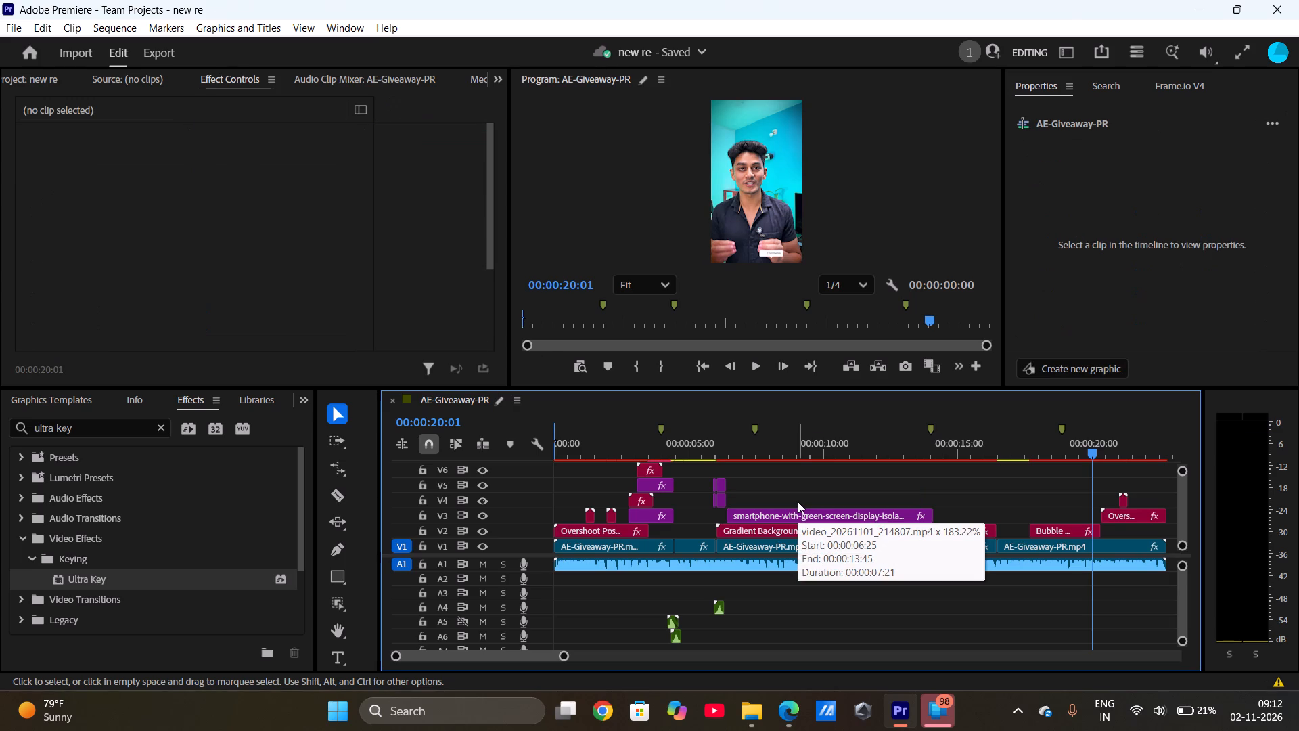